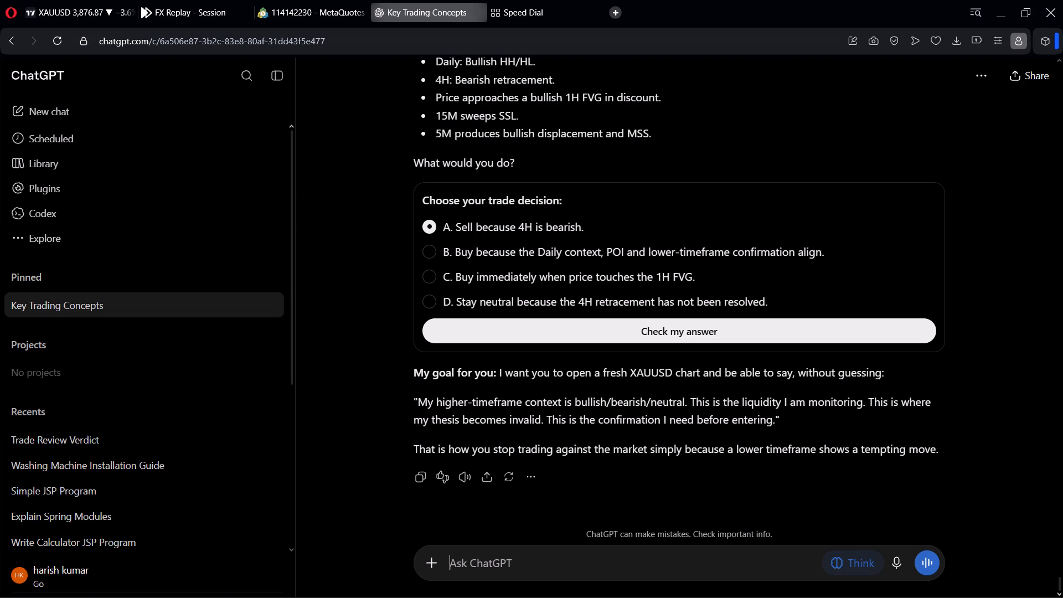
Switch to the open FX Replay session page.
click(165, 0)
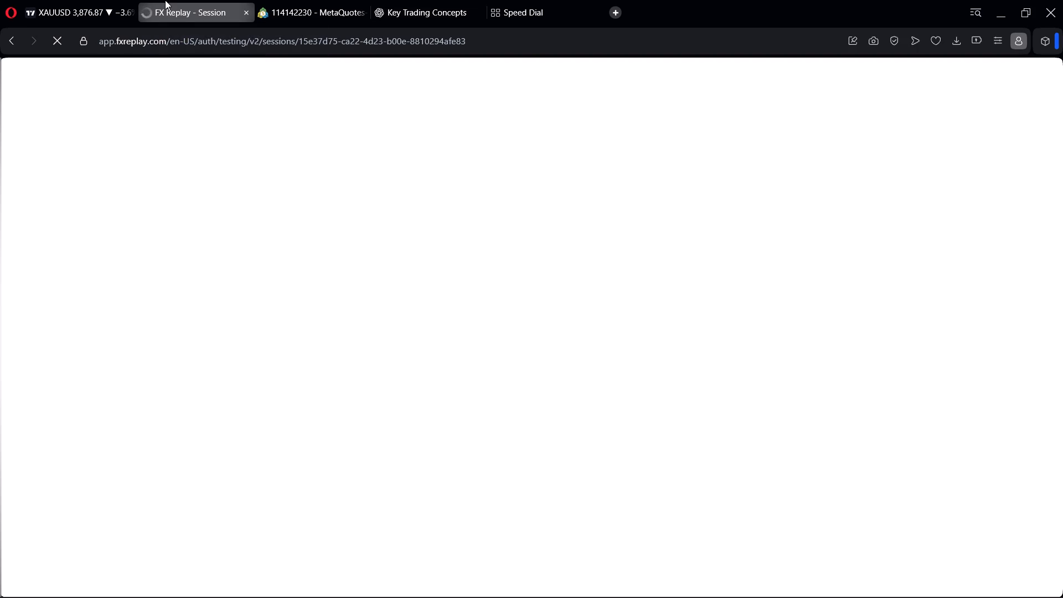
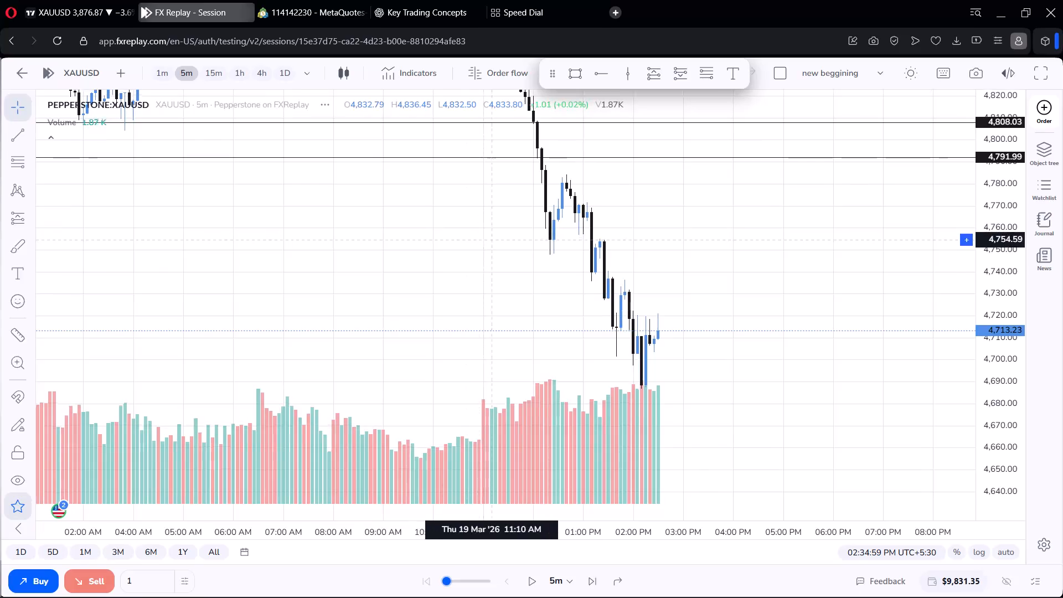
Examine the latest XAUUSD price action on the 5-minute replay chart against the horizontal lines at 4,808.03 and 4,791.99.
scroll(530, 287, down, 7)
drag(537, 281, 383, 117)
scroll(350, 178, up, 8)
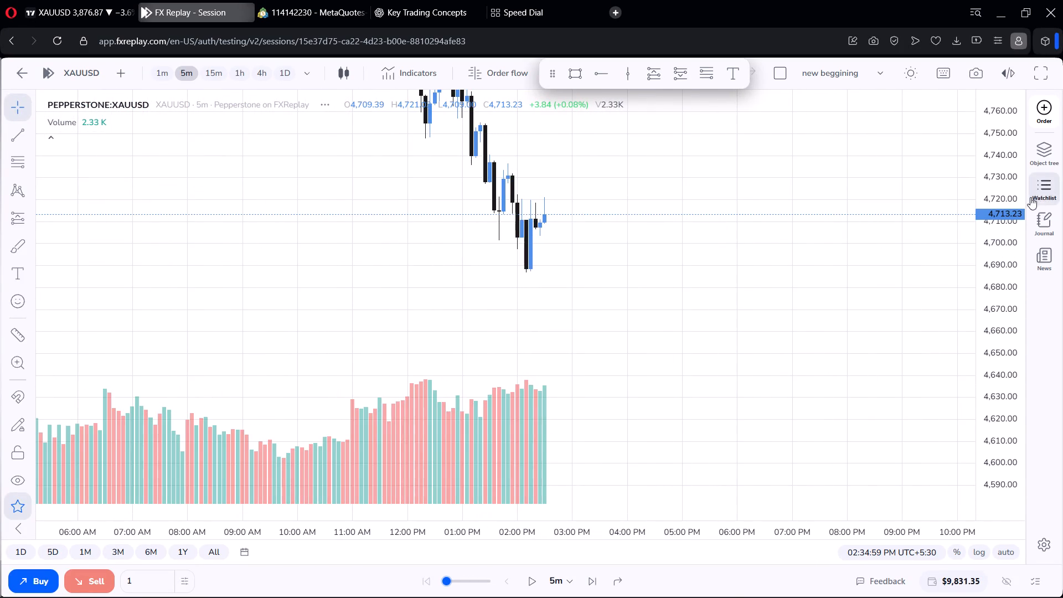
scroll(1021, 202, down, 12)
scroll(694, 203, down, 1)
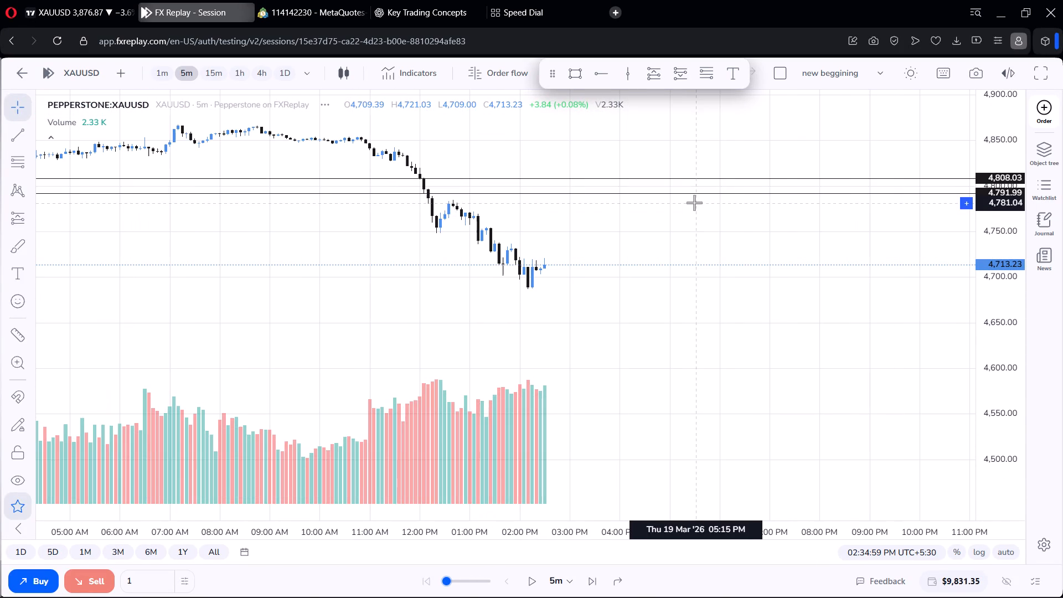
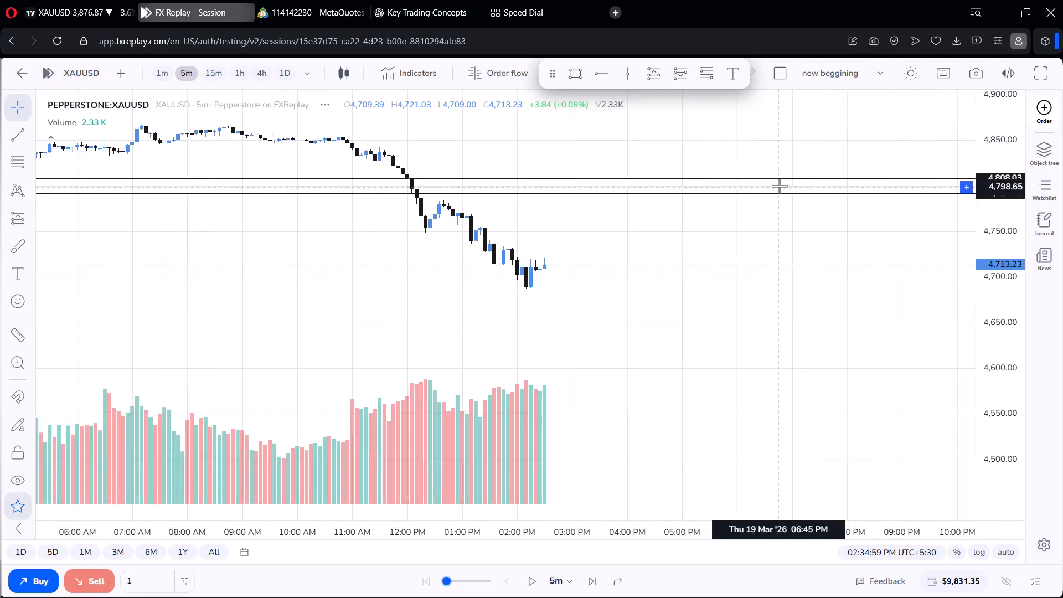
Switch the XAUUSD chart to the 1D timeframe.
drag(668, 276, 703, 218)
click(282, 73)
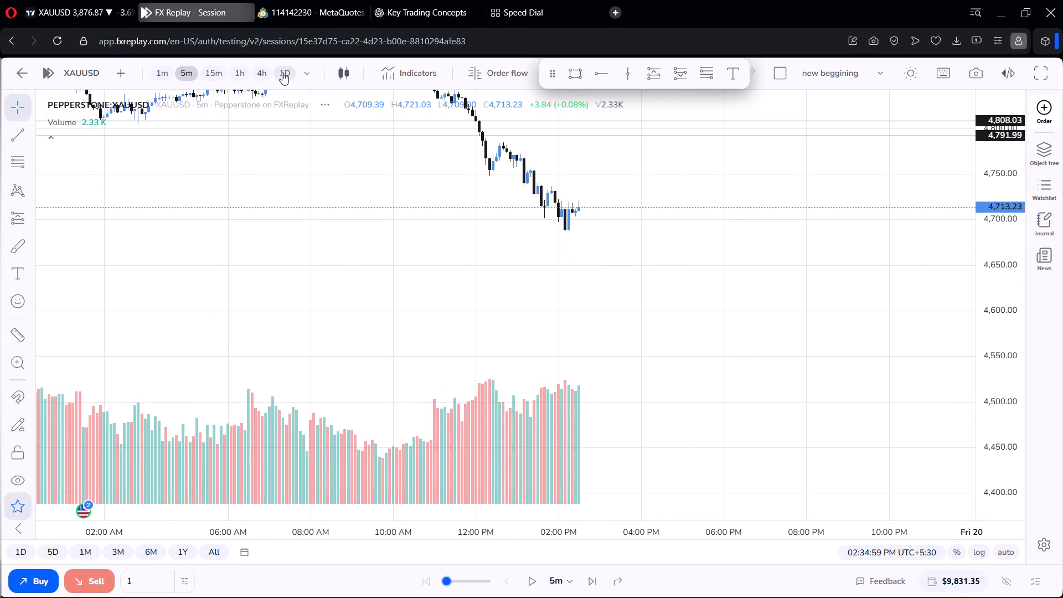
Examine the daily XAUUSD price action against the horizontal rays between 5,238.77 and 4,791.99.
scroll(513, 198, up, 6)
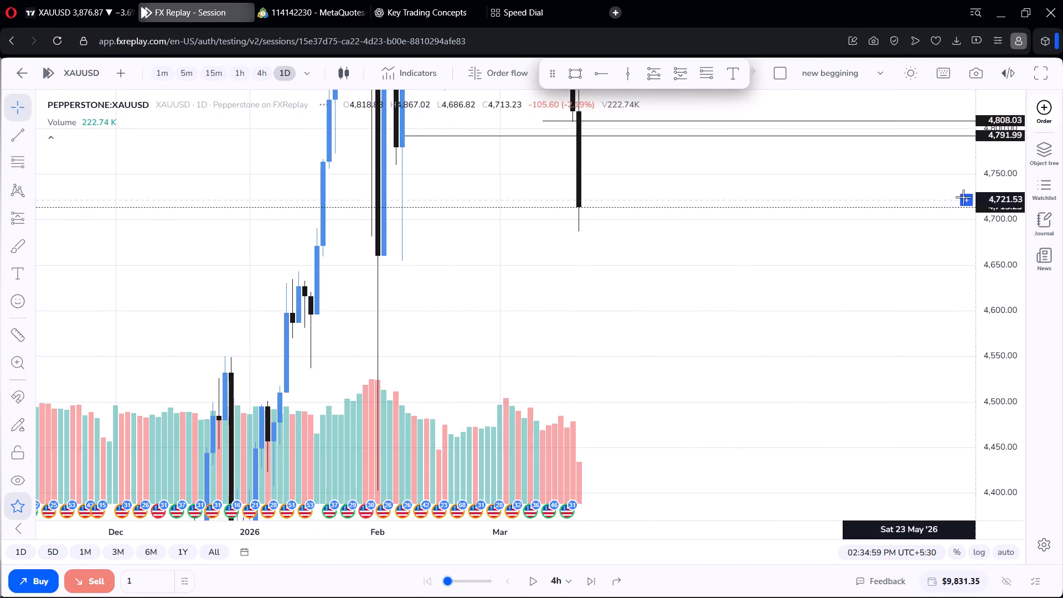
scroll(999, 193, down, 15)
scroll(669, 147, down, 6)
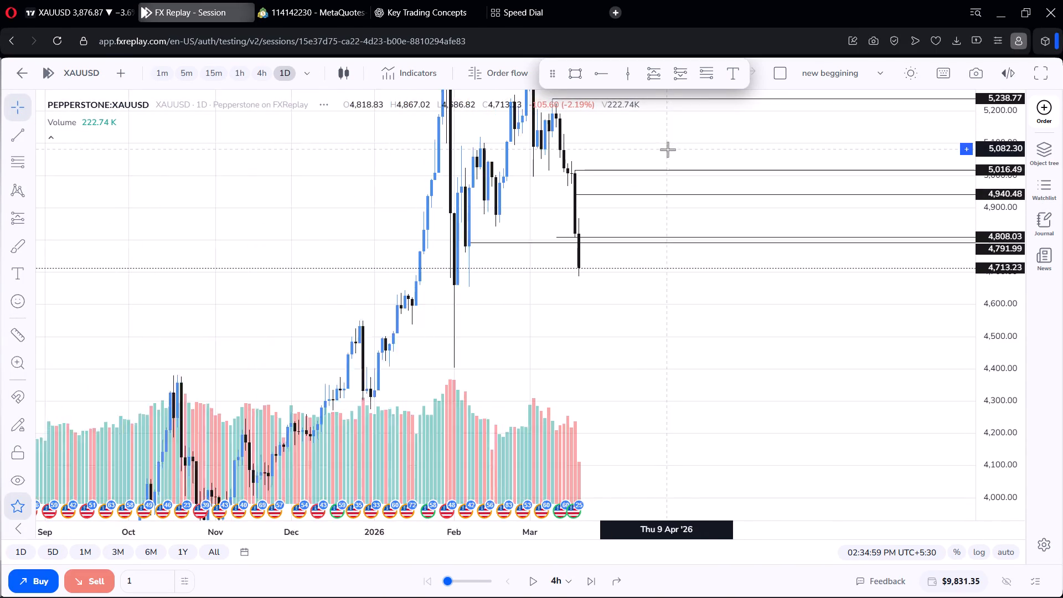
scroll(648, 140, up, 3)
scroll(997, 166, down, 12)
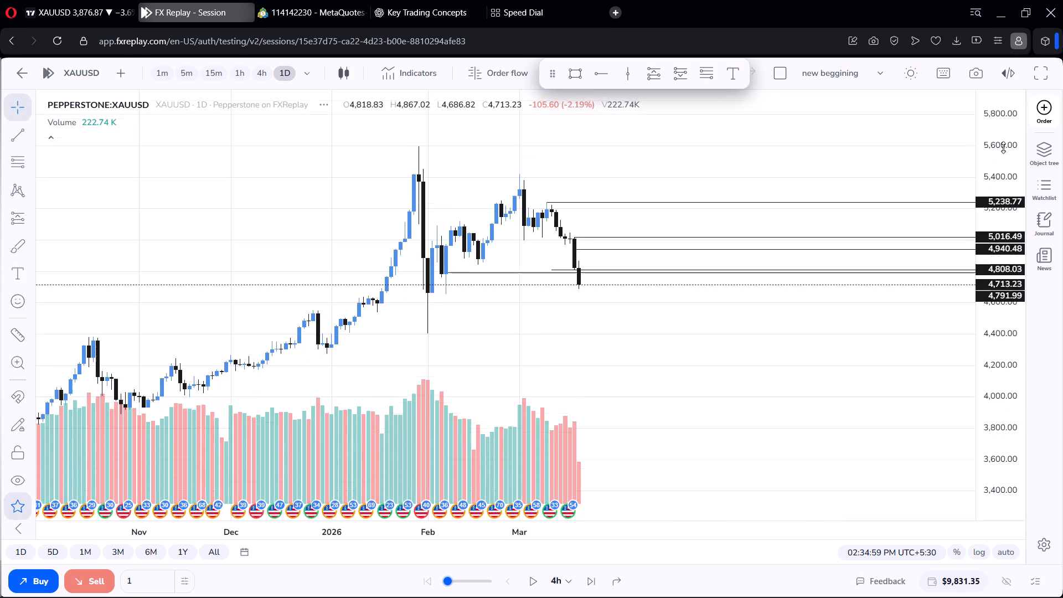
scroll(1003, 147, down, 1)
scroll(638, 125, down, 6)
scroll(1003, 244, up, 8)
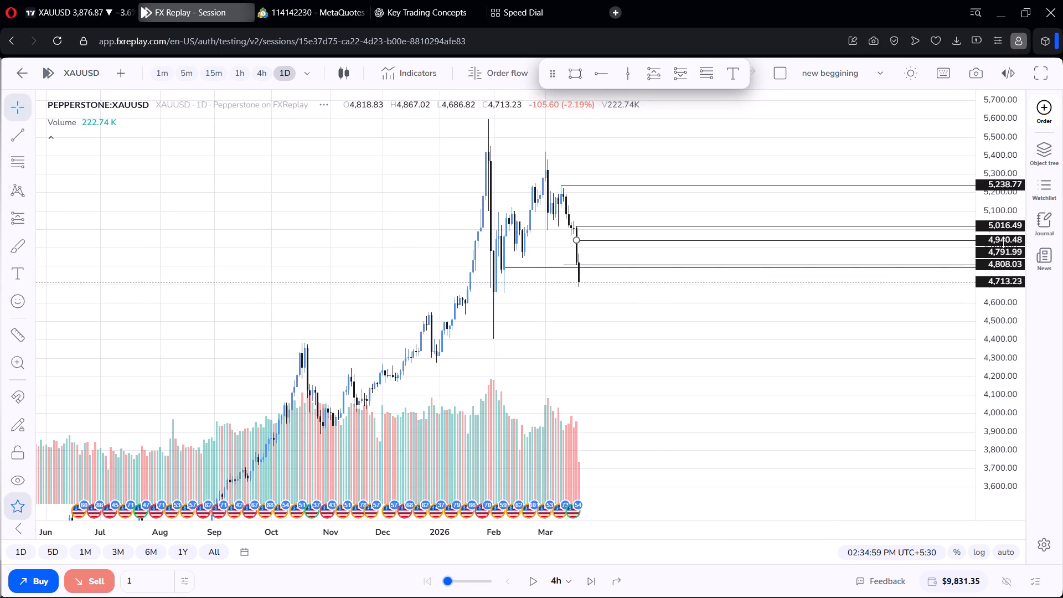
scroll(1003, 242, up, 4)
scroll(715, 192, up, 7)
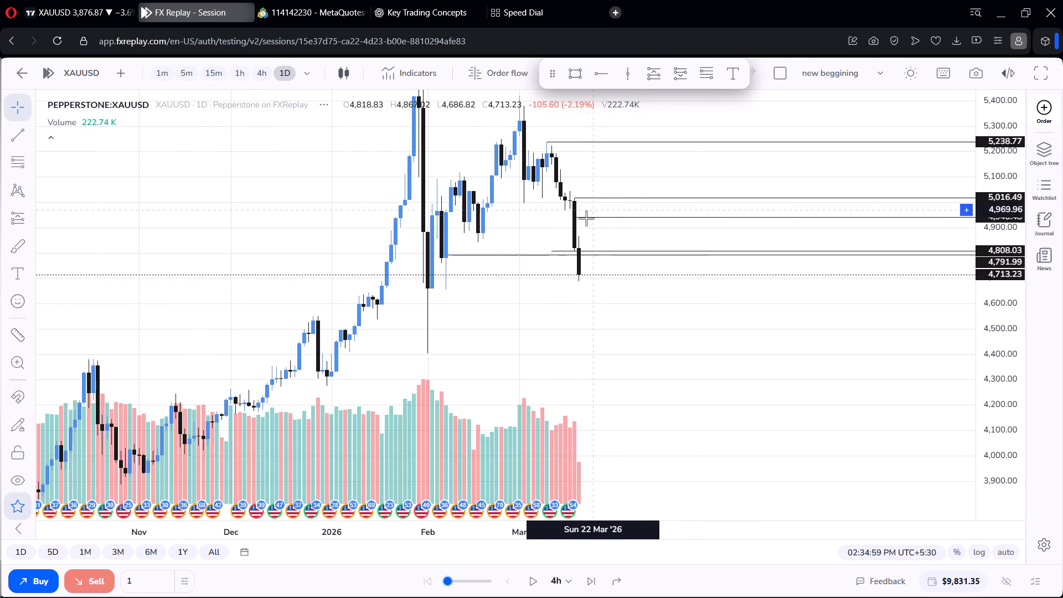
Shift the 4,791.99 ray's start to about mid-February and move the 4,808.03 ray to about 4,810.21, starting near the latest daily candles.
drag(630, 233, 632, 200)
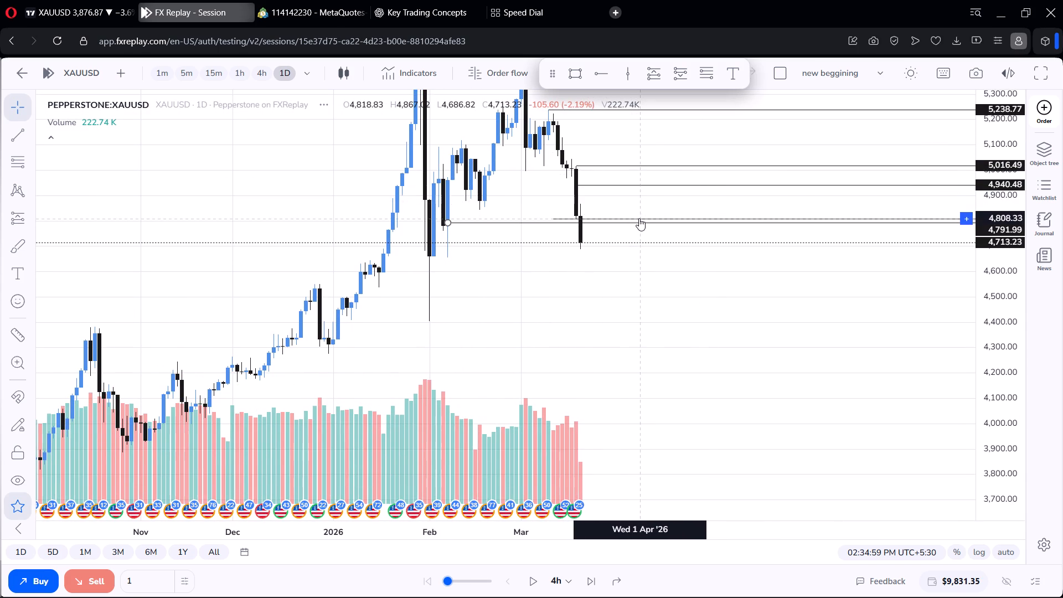
drag(639, 218, 655, 218)
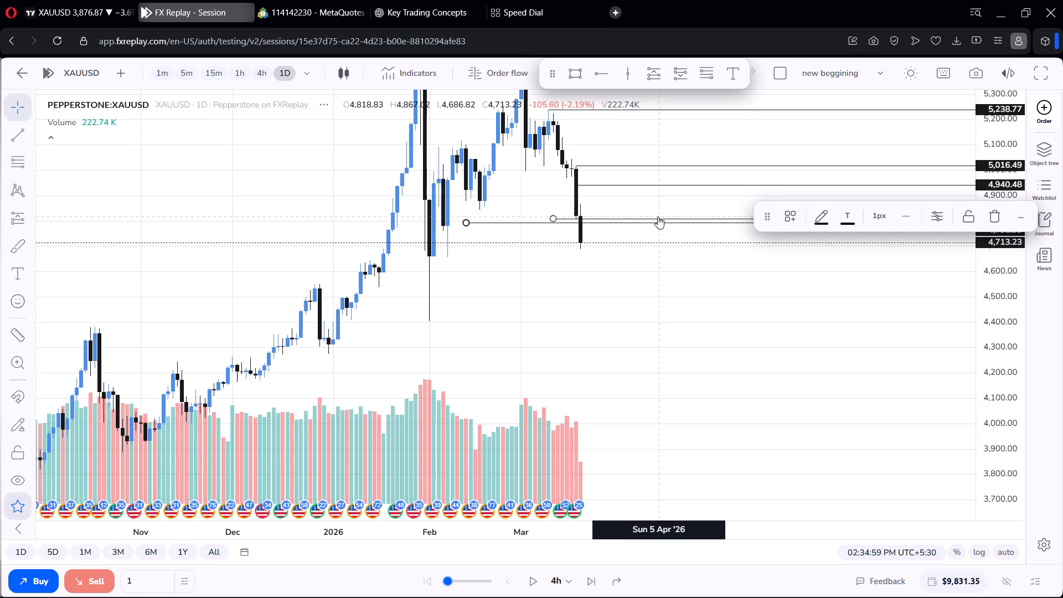
drag(658, 216, 677, 218)
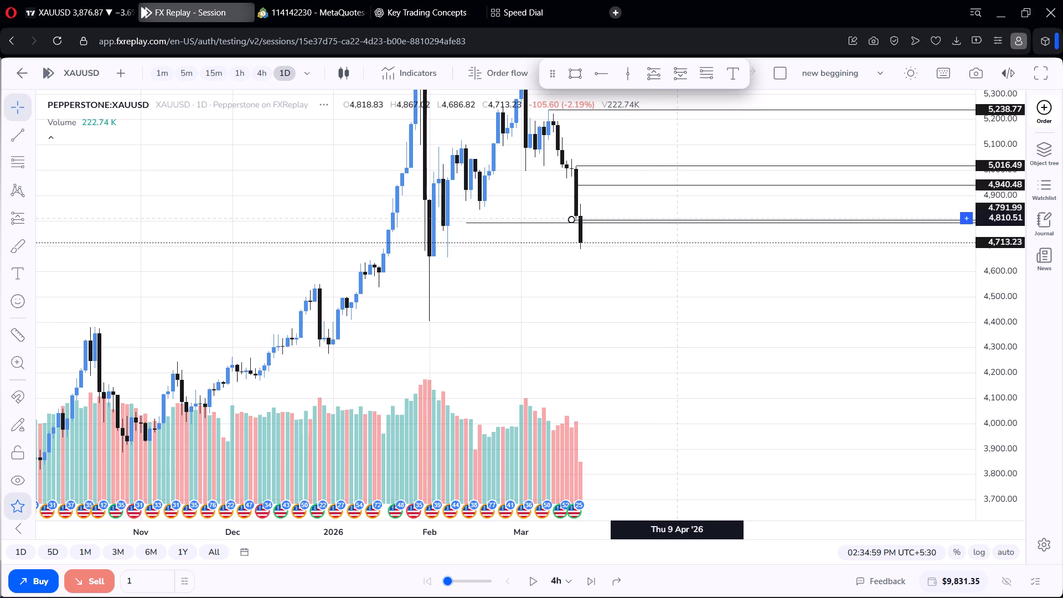
drag(677, 218, 677, 216)
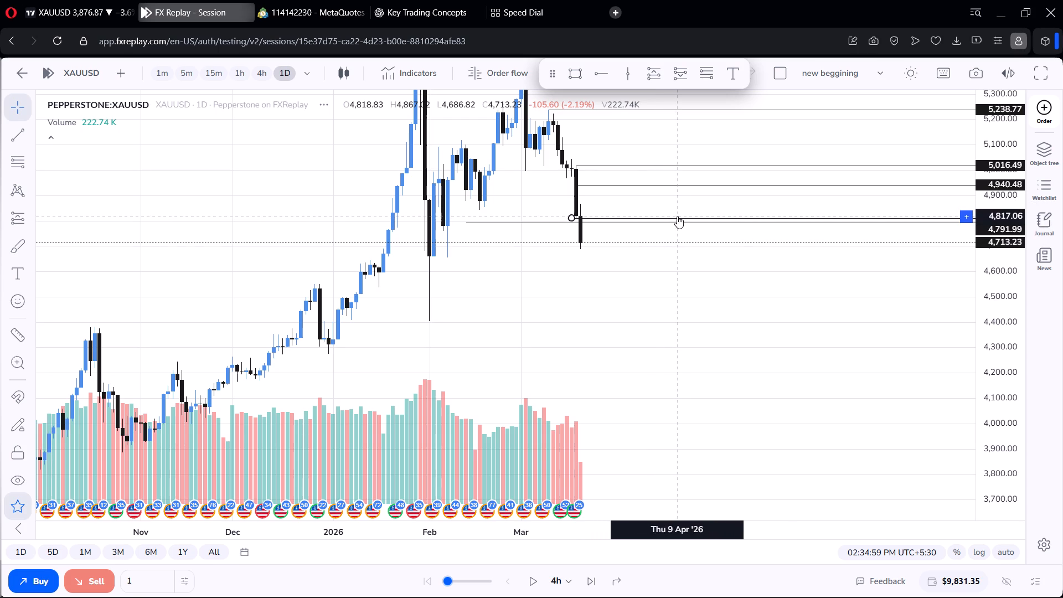
click(667, 205)
Move the horizontal ray at 4,791.99 down to about 4,704.62, just below the current price.
scroll(665, 205, up, 7)
scroll(665, 205, down, 8)
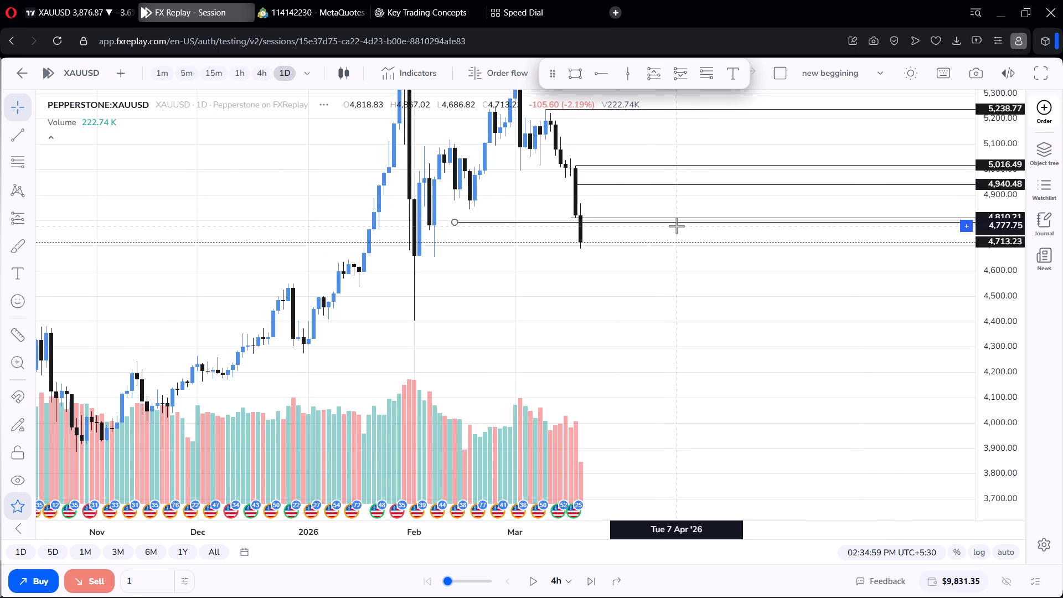
drag(674, 221, 677, 244)
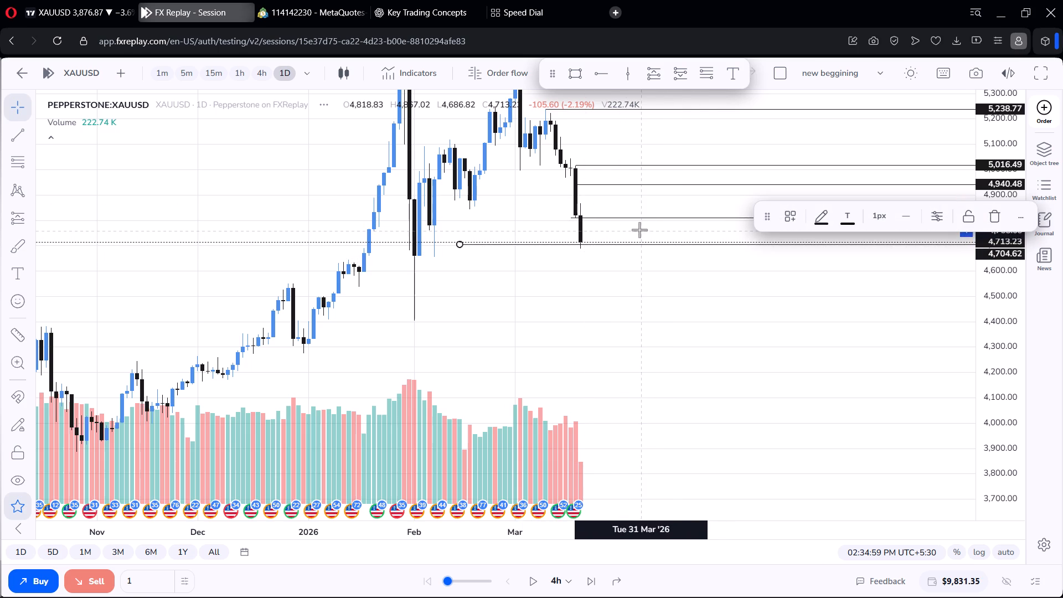
Examine the daily candles from the late-January peak through February above the 4,704.62 ray.
scroll(608, 218, down, 4)
drag(487, 172, 572, 271)
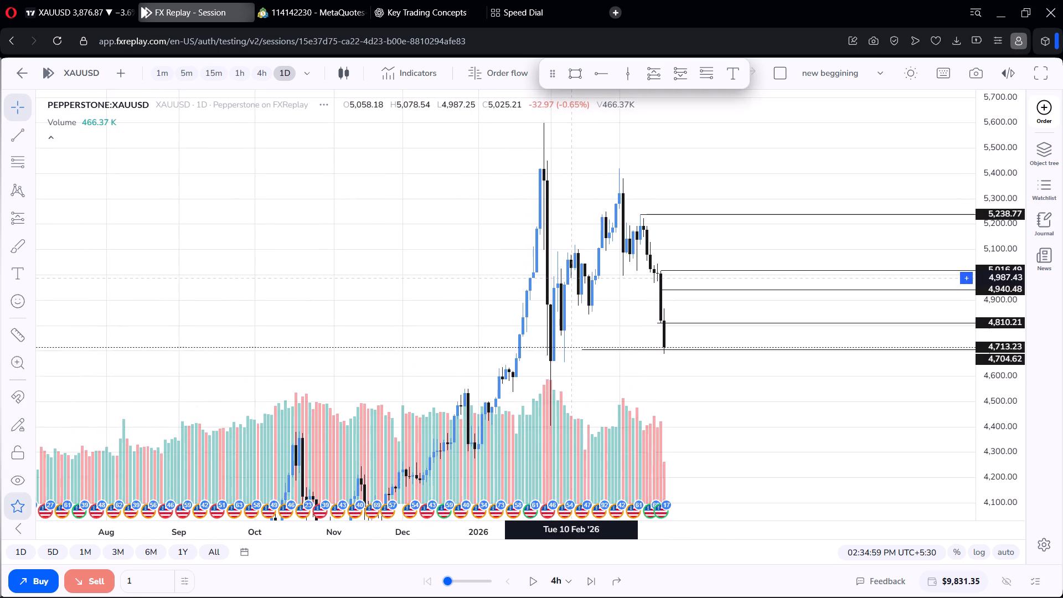
drag(572, 271, 572, 270)
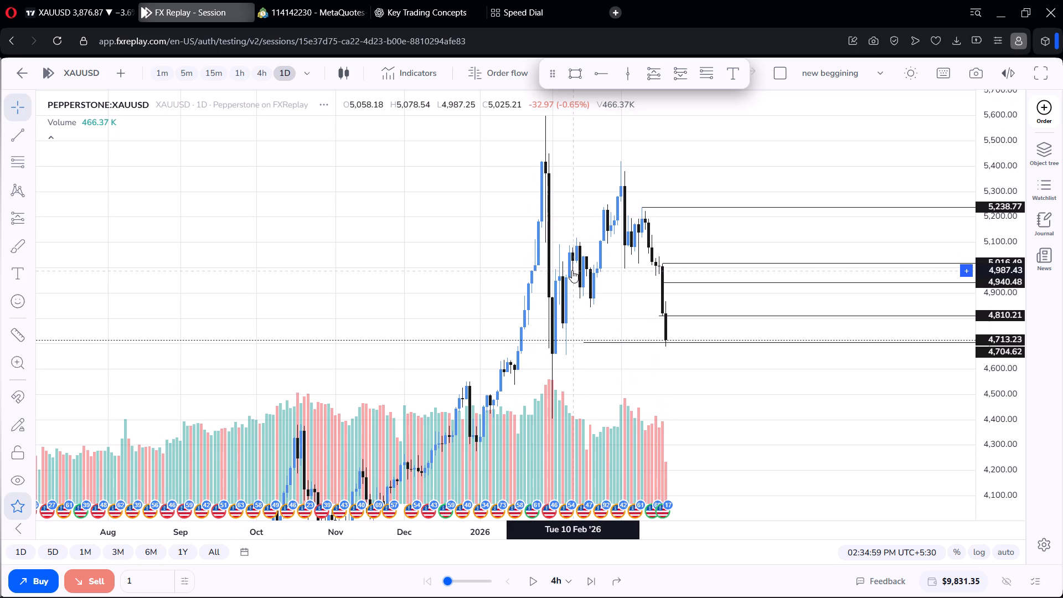
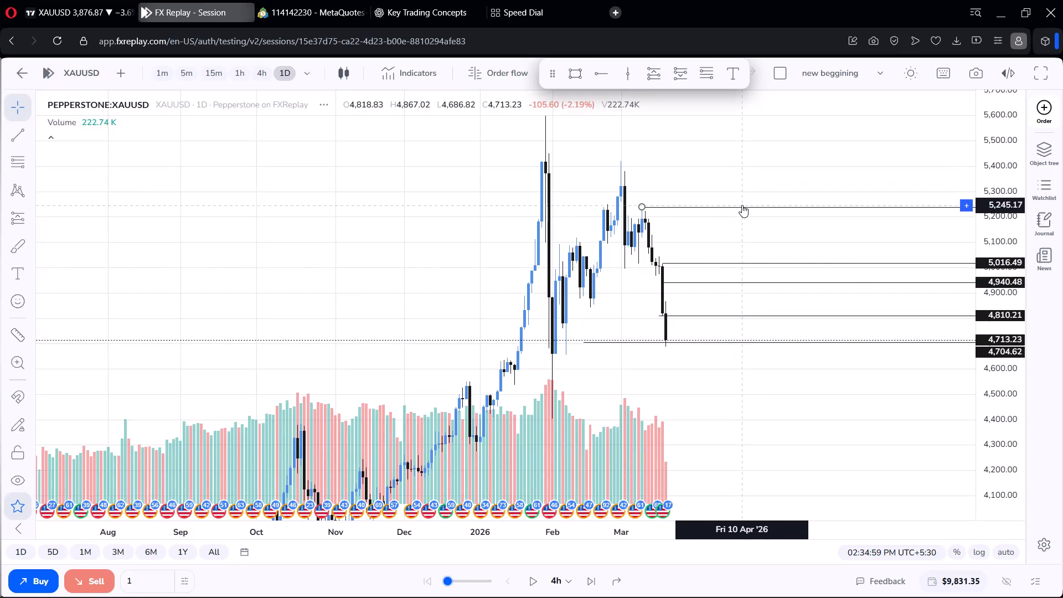
Delete all five horizontal rays from the daily XAUUSD chart, from the one near 5,240 down to the one at 4,704.62.
click(742, 205)
click(988, 219)
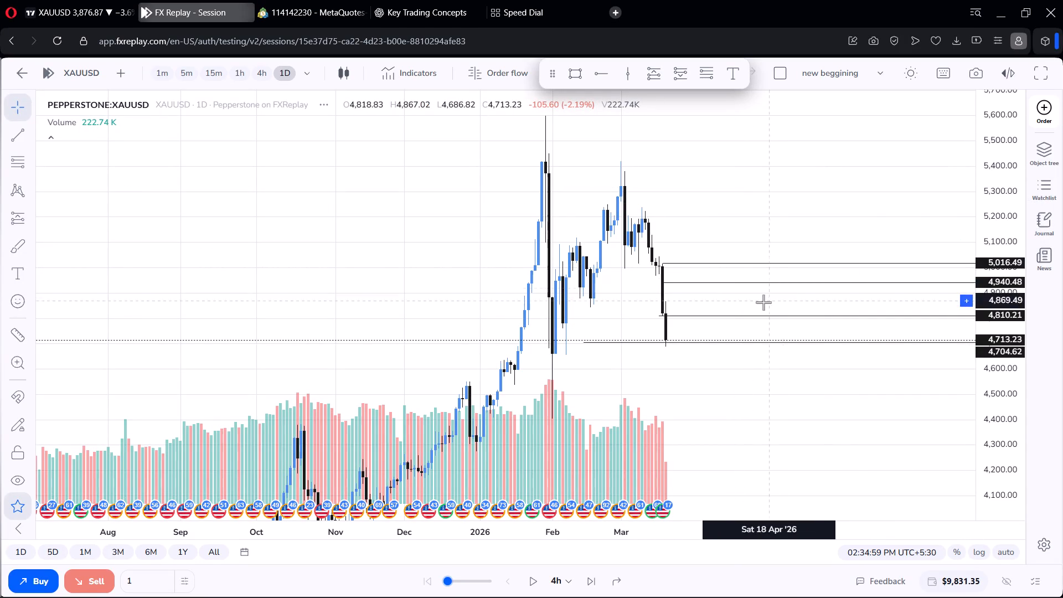
click(764, 260)
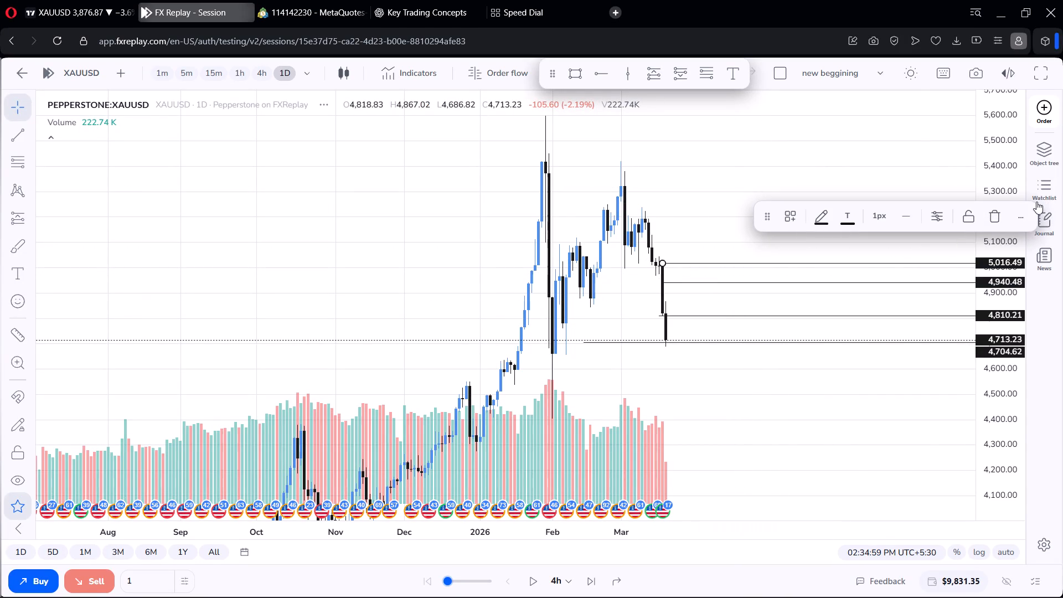
click(1003, 215)
drag(835, 275, 835, 283)
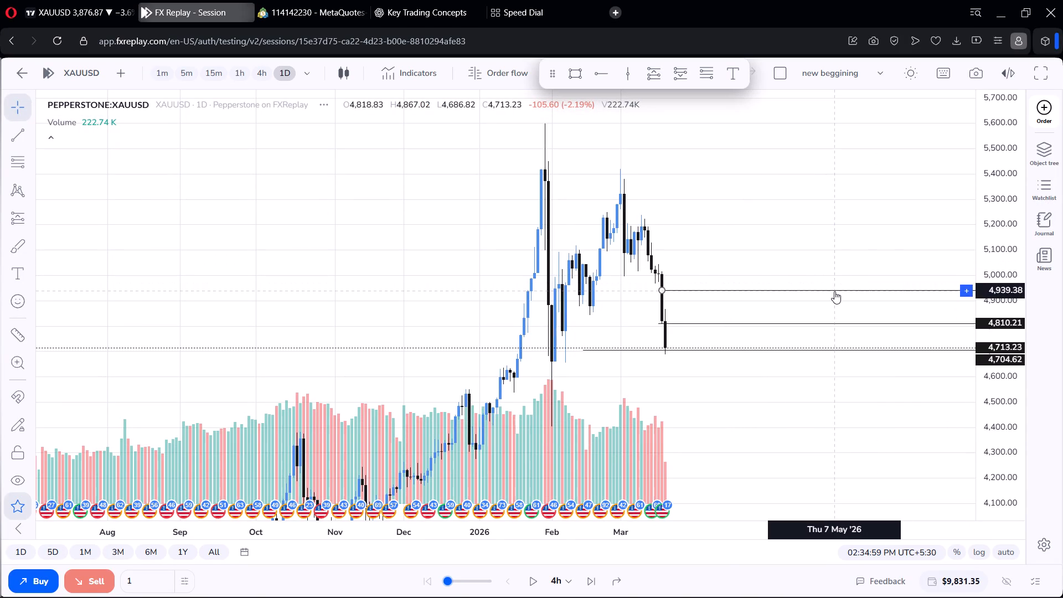
click(834, 291)
click(979, 216)
click(989, 216)
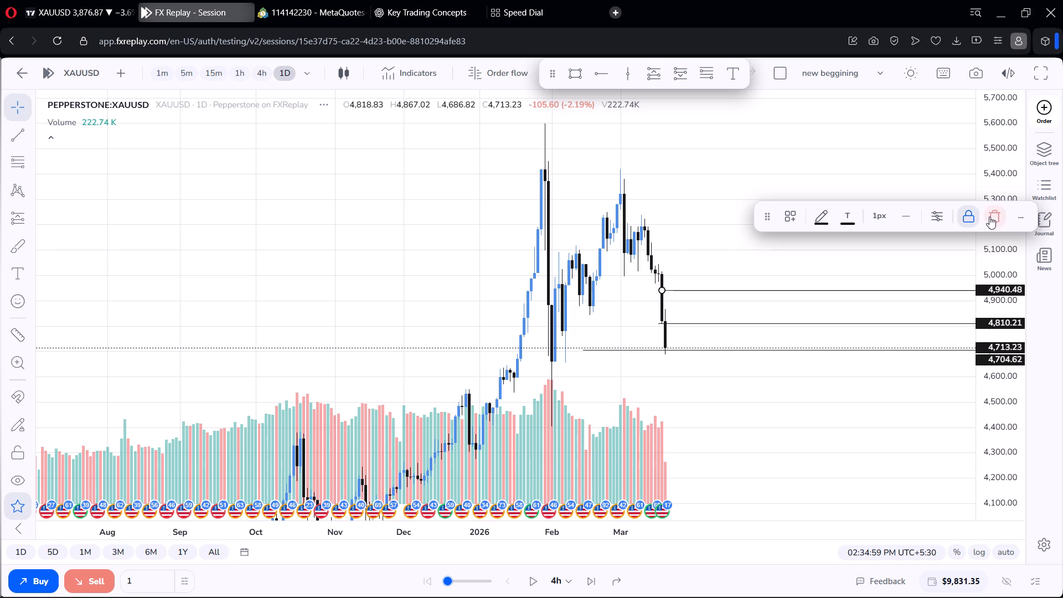
click(832, 321)
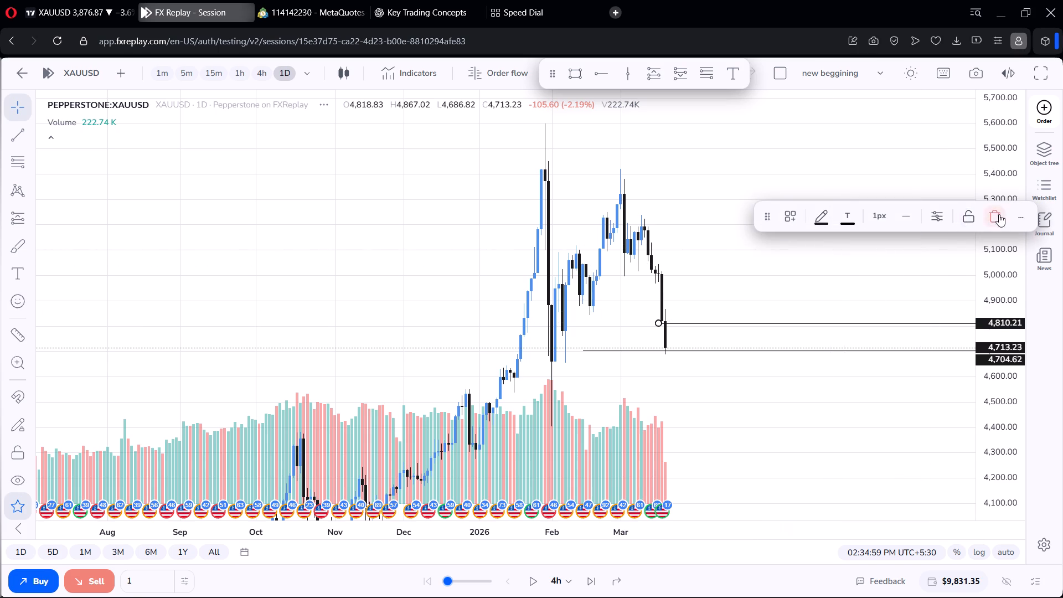
click(999, 214)
click(852, 350)
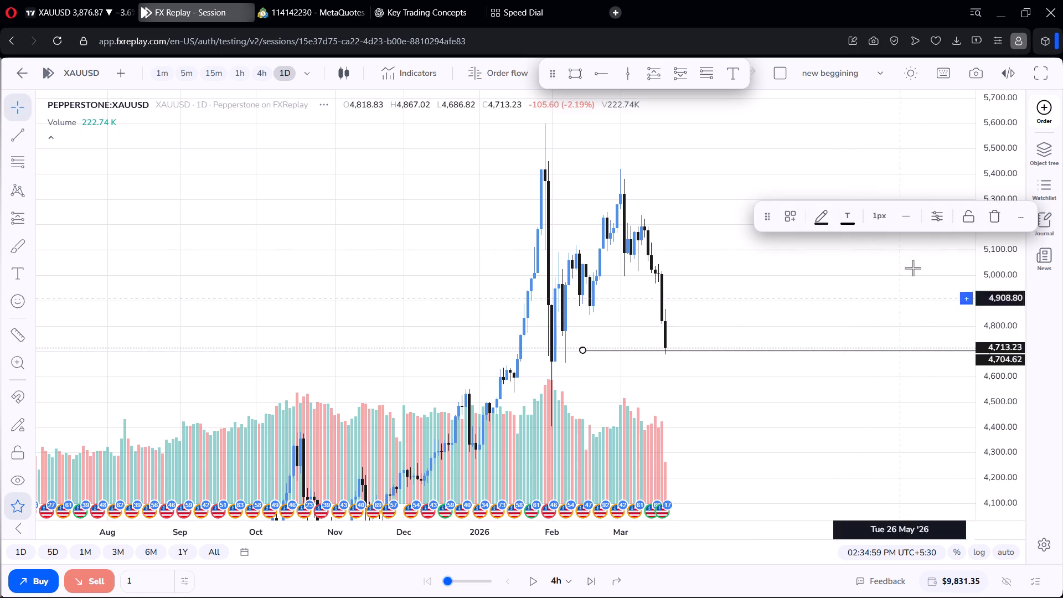
click(998, 215)
Examine the daily candles on the cleared chart, from the October rally through the late-January peak to the latest March drop.
scroll(839, 267, down, 4)
scroll(792, 298, up, 13)
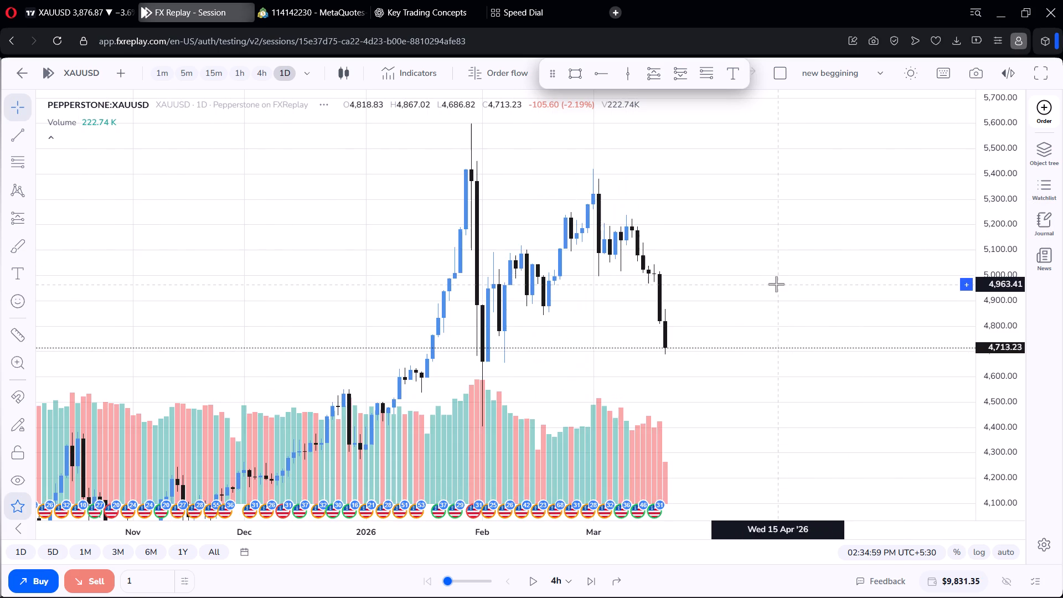
drag(776, 284, 765, 185)
scroll(766, 185, down, 2)
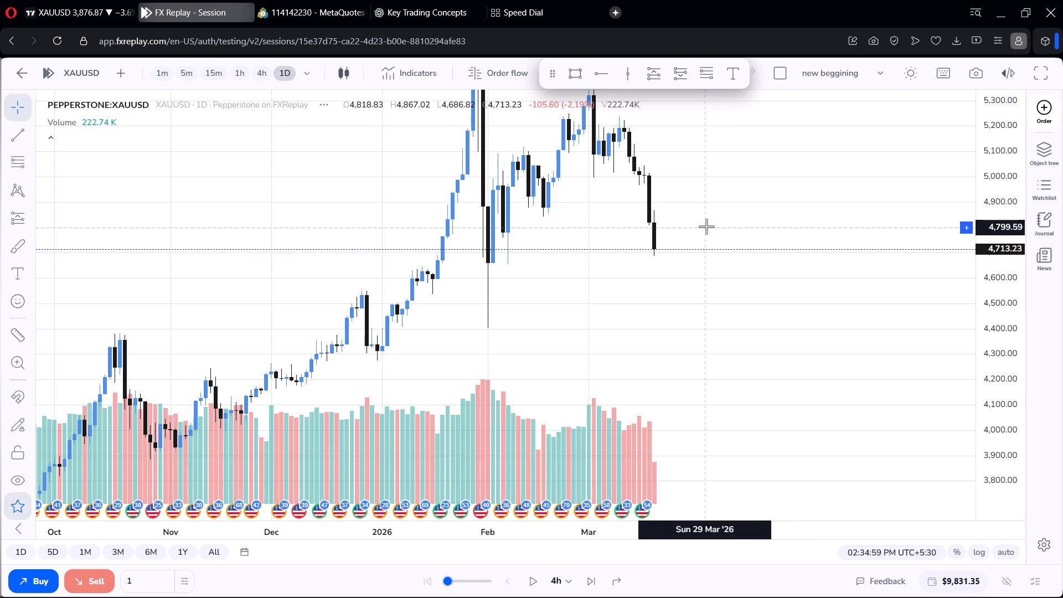
drag(702, 218, 736, 261)
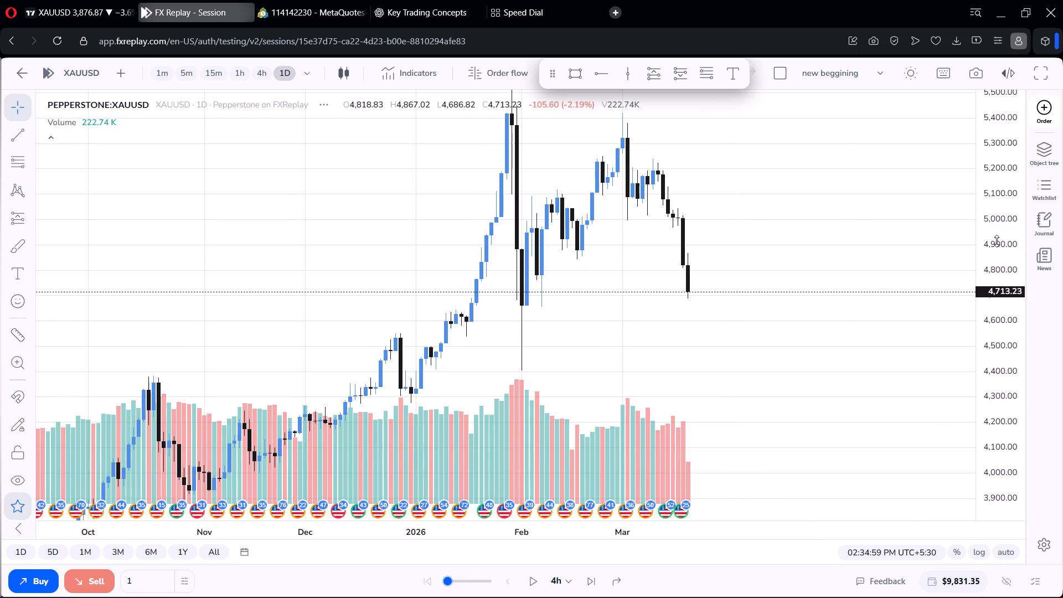
scroll(997, 241, down, 4)
scroll(735, 238, down, 5)
scroll(612, 248, up, 6)
drag(567, 282, 570, 248)
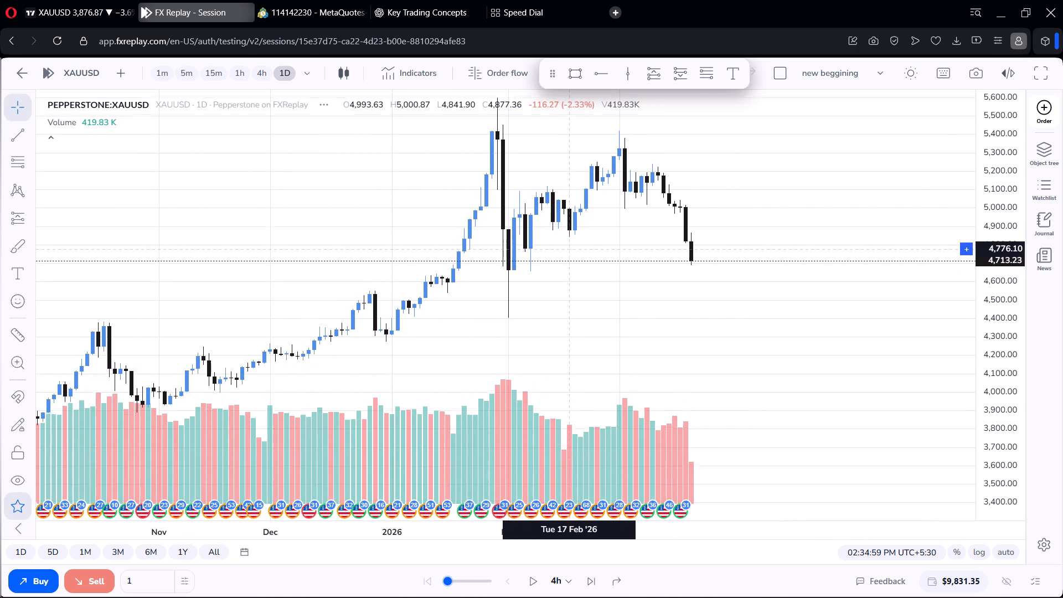
drag(570, 248, 571, 247)
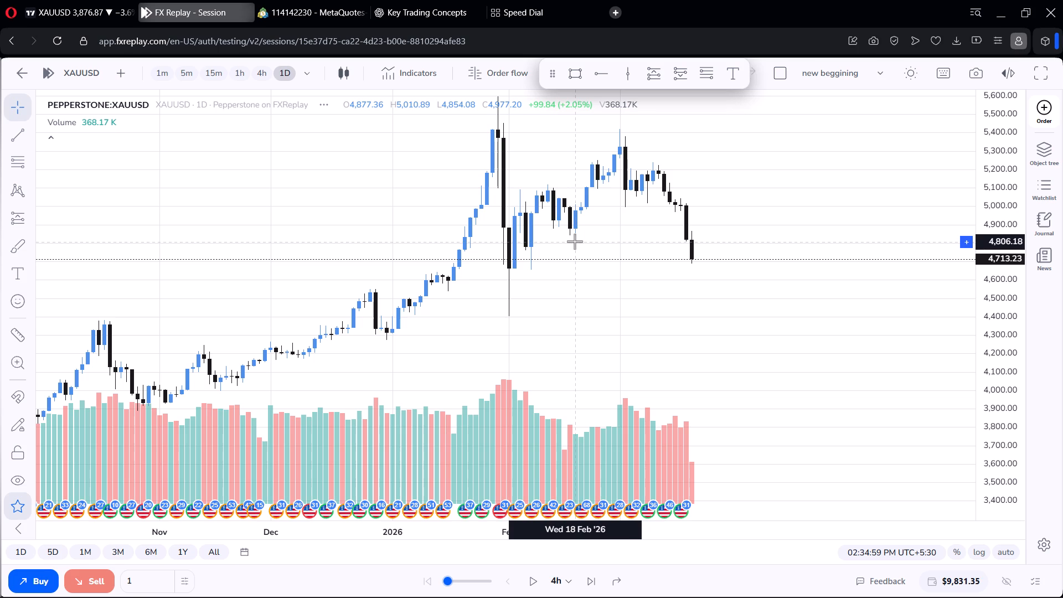
scroll(570, 269, up, 1)
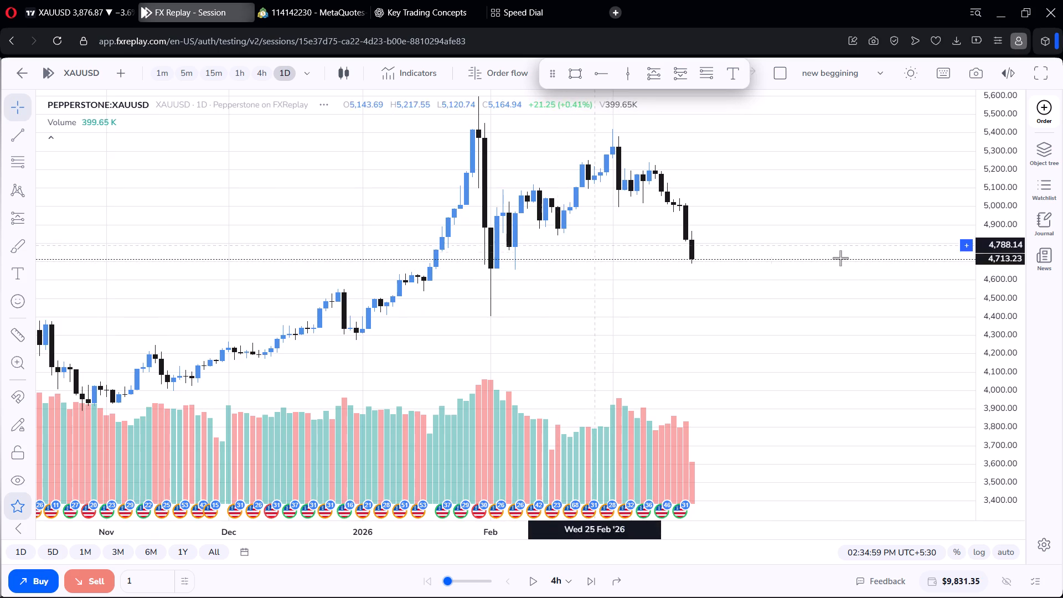
scroll(846, 270, down, 2)
scroll(1010, 282, up, 4)
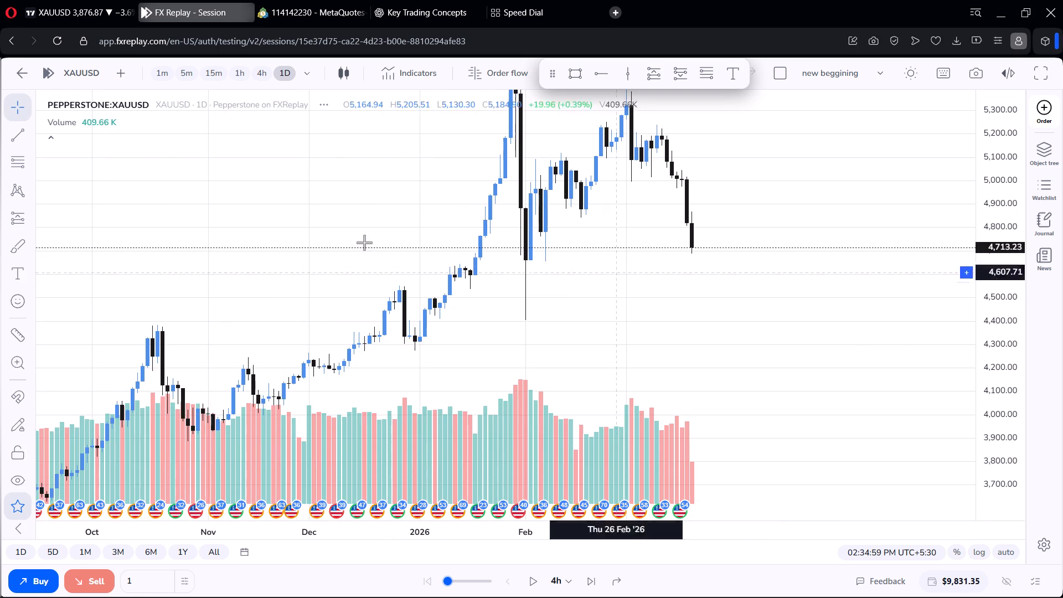
scroll(328, 238, up, 4)
drag(528, 230, 492, 277)
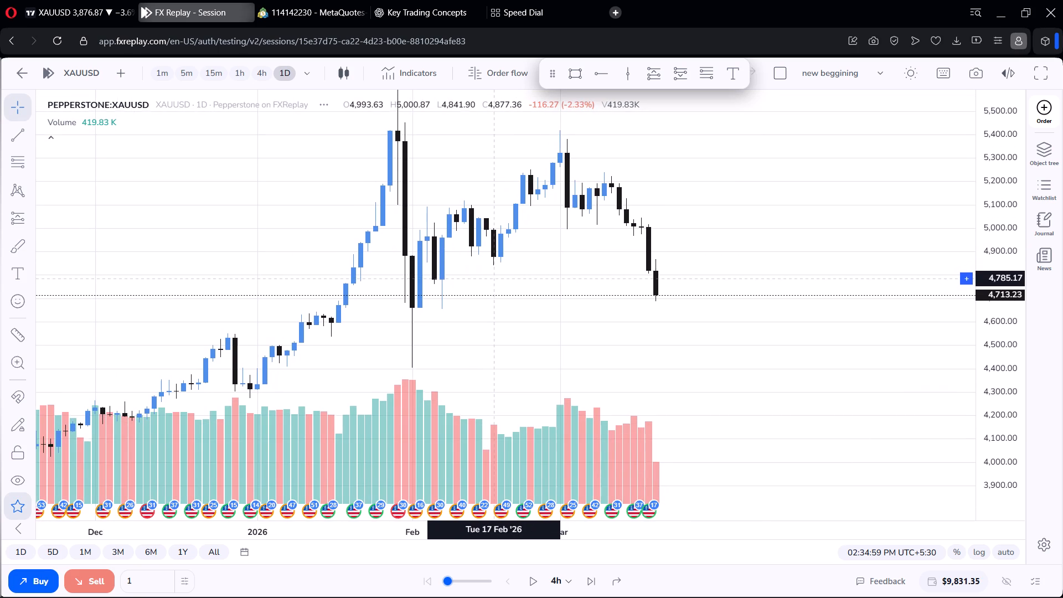
drag(492, 277, 491, 277)
drag(670, 204, 661, 155)
scroll(665, 158, down, 3)
drag(641, 138, 621, 189)
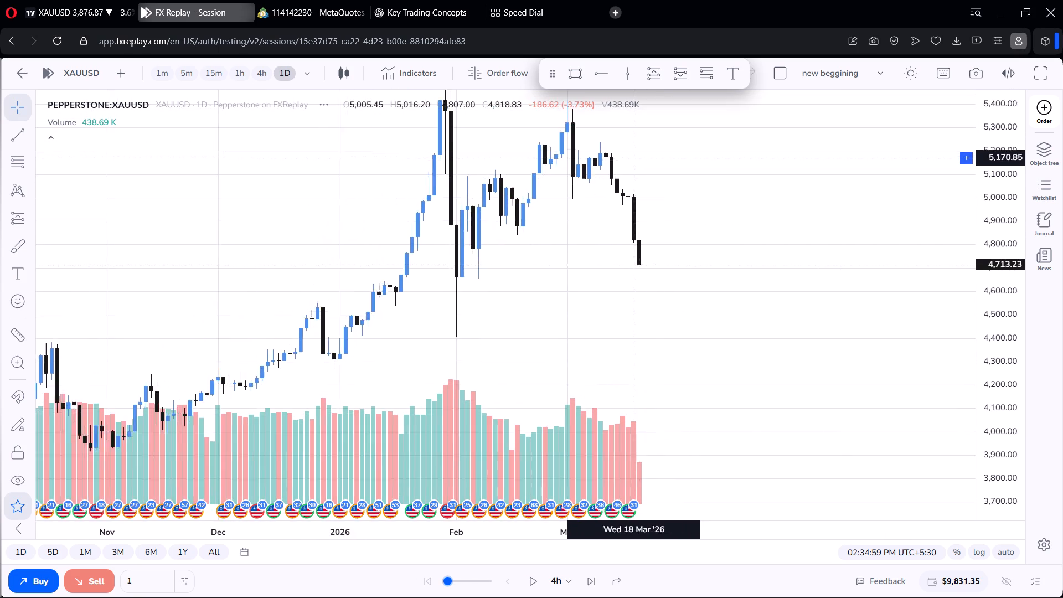
drag(621, 189, 616, 239)
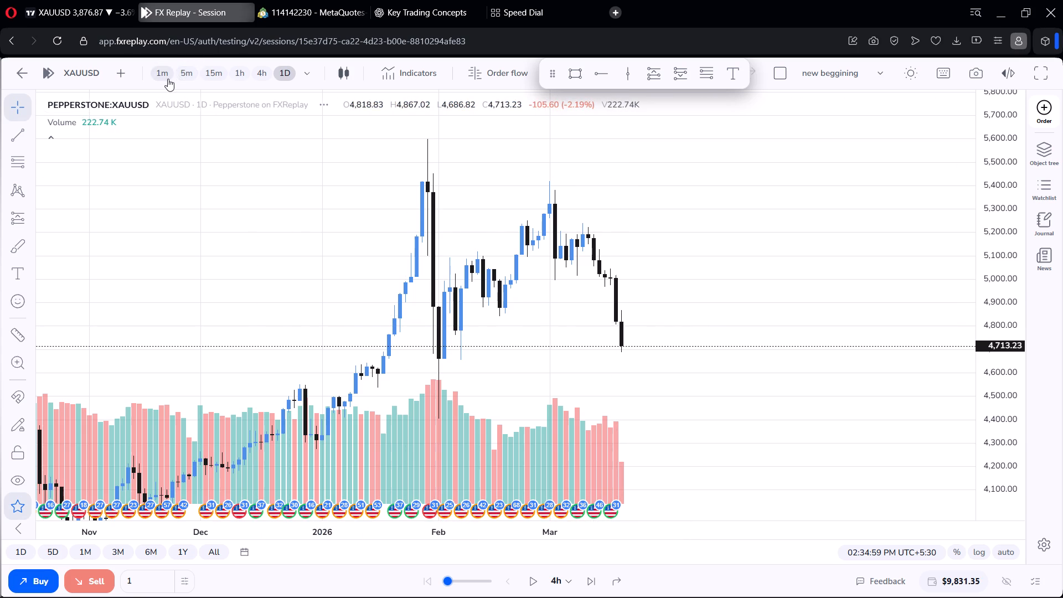
Switch to the 1-hour timeframe and play the replay forward to about 02:30 on Friday 20 March, pausing there.
click(231, 70)
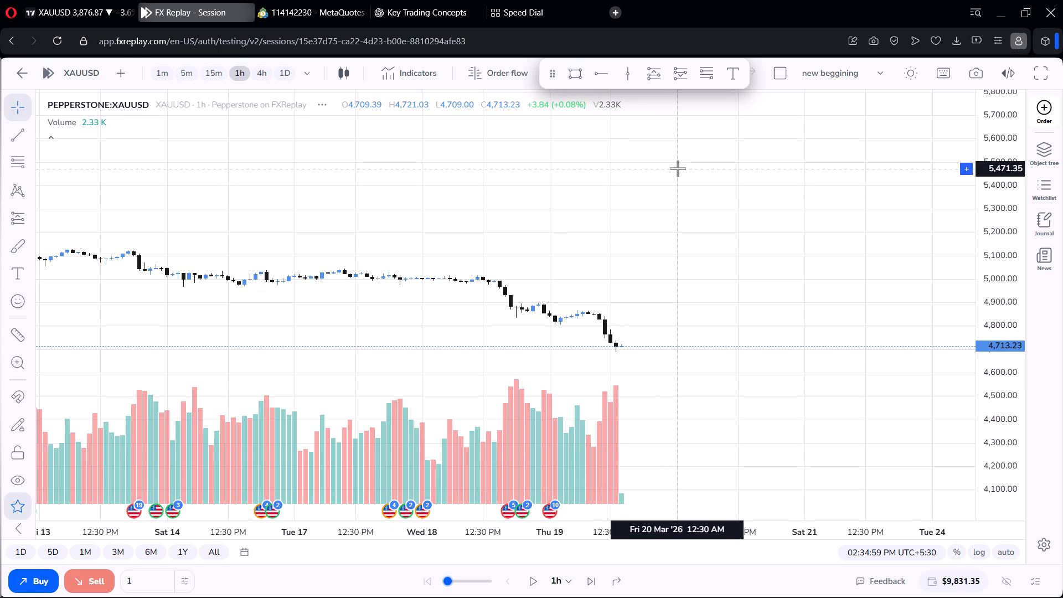
click(529, 585)
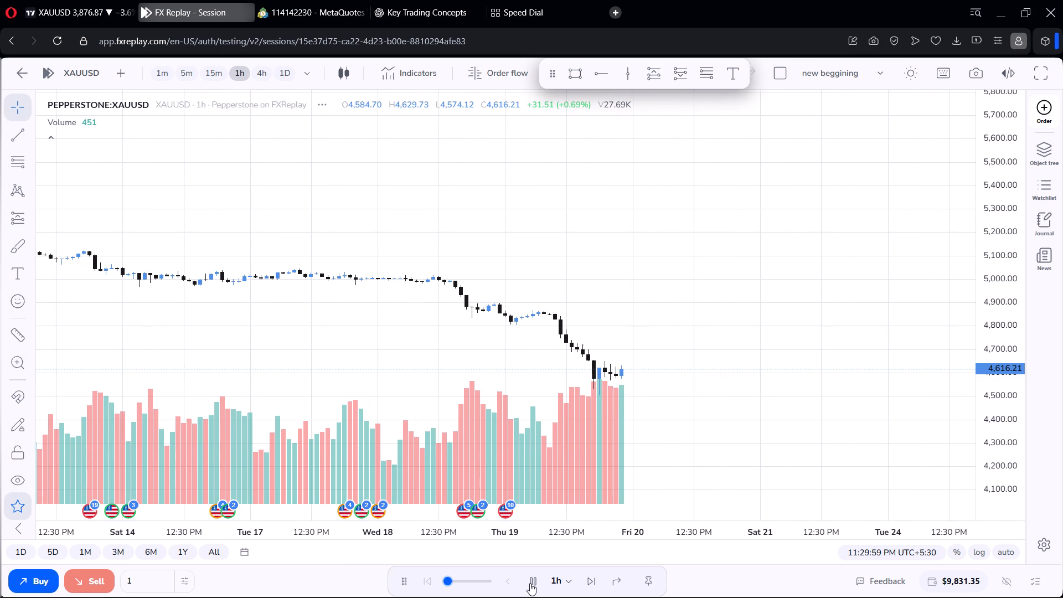
click(530, 583)
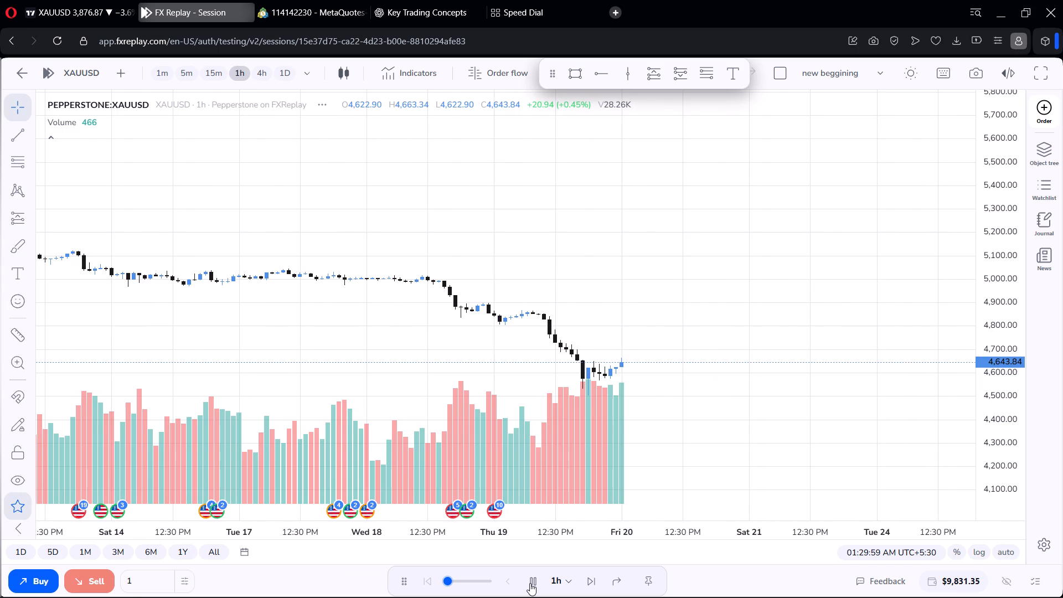
click(530, 583)
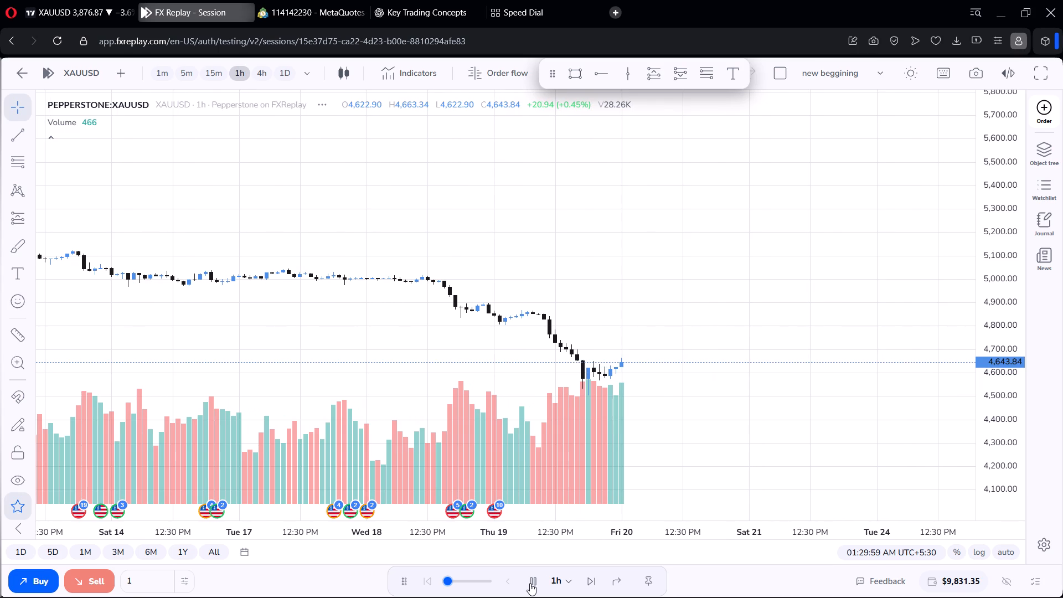
click(530, 583)
Switch to the 4-hour timeframe and examine the swings from February through the mid-March decline.
scroll(570, 323, down, 9)
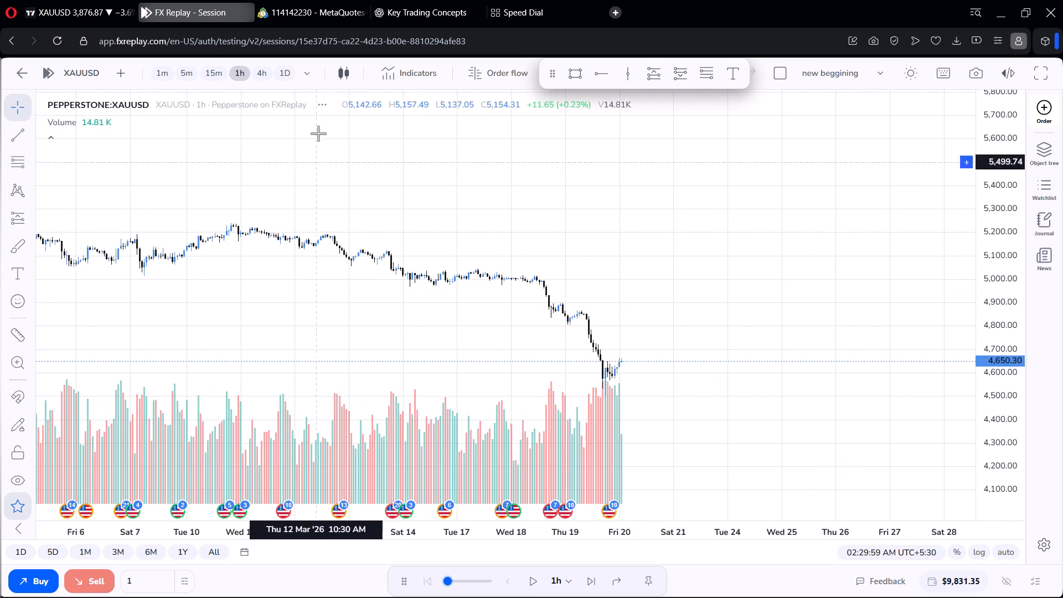
click(267, 71)
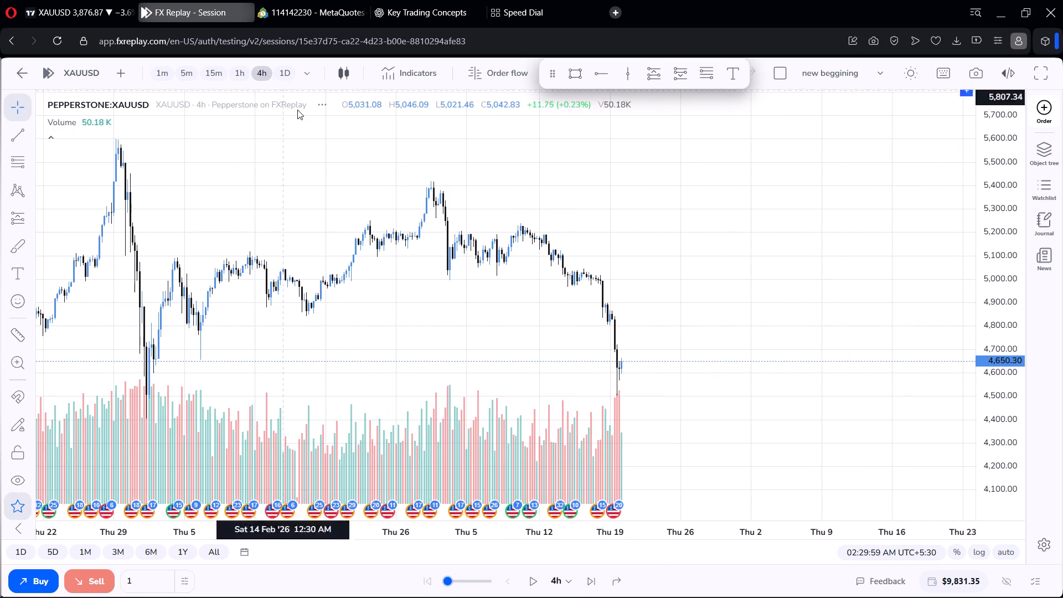
scroll(485, 252, up, 6)
scroll(486, 251, down, 6)
scroll(483, 257, up, 7)
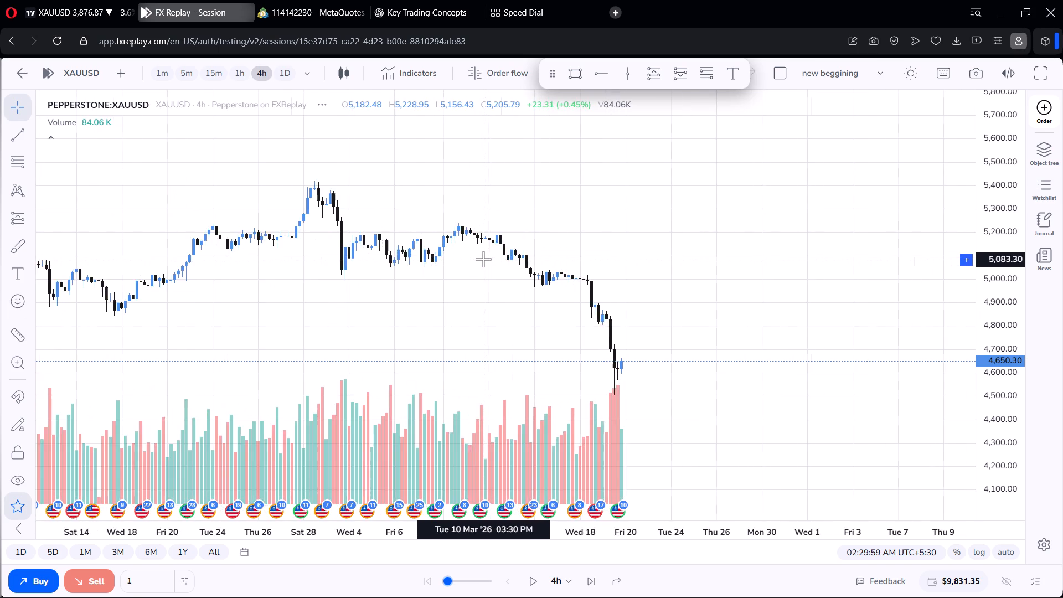
scroll(483, 259, down, 3)
drag(447, 260, 813, 224)
scroll(692, 239, up, 6)
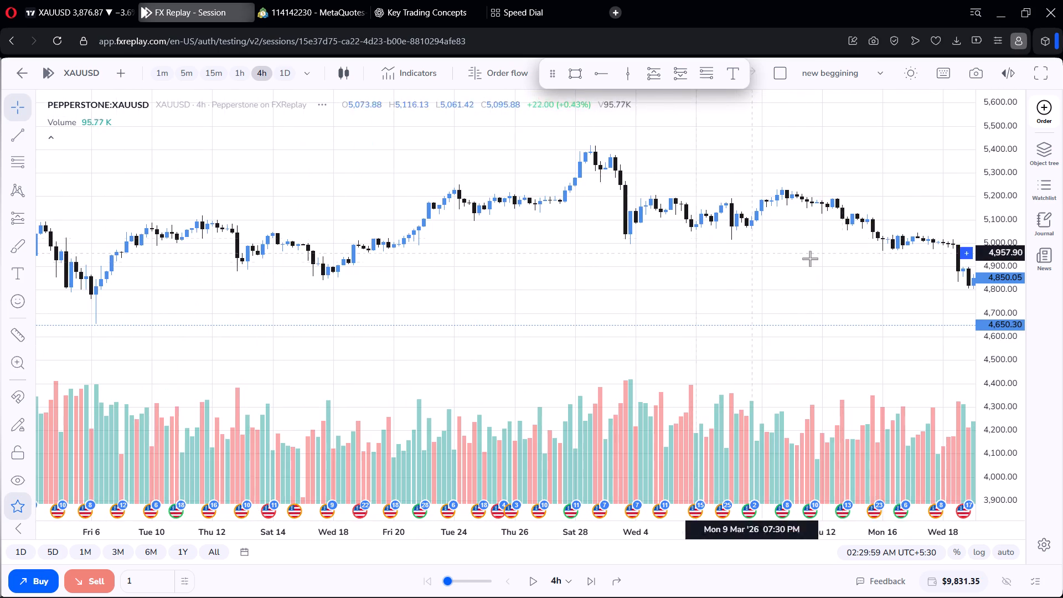
scroll(981, 293, up, 12)
drag(741, 238, 427, 348)
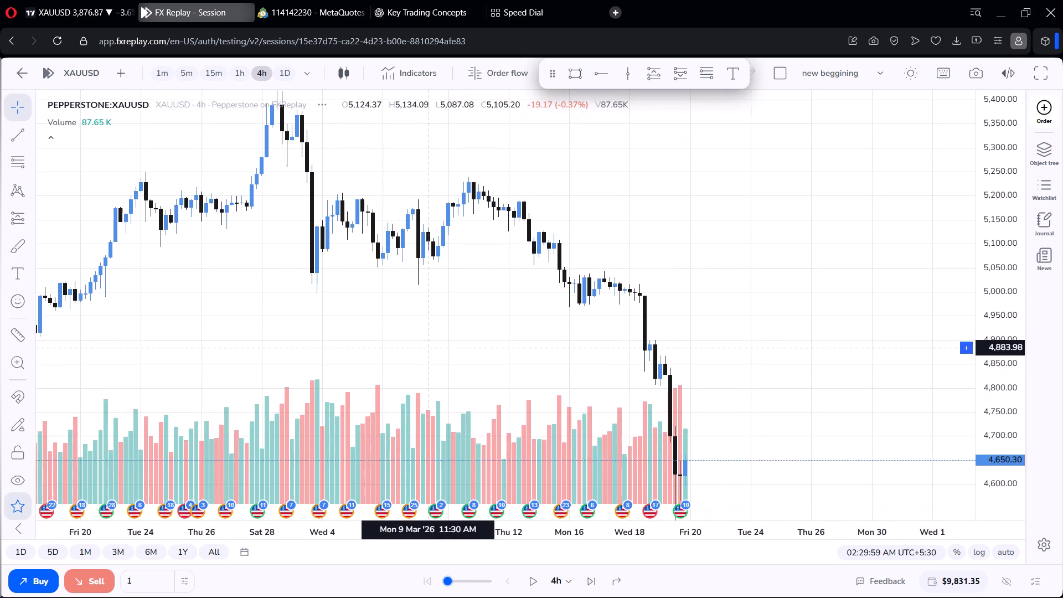
drag(427, 348, 451, 218)
drag(667, 212, 715, 386)
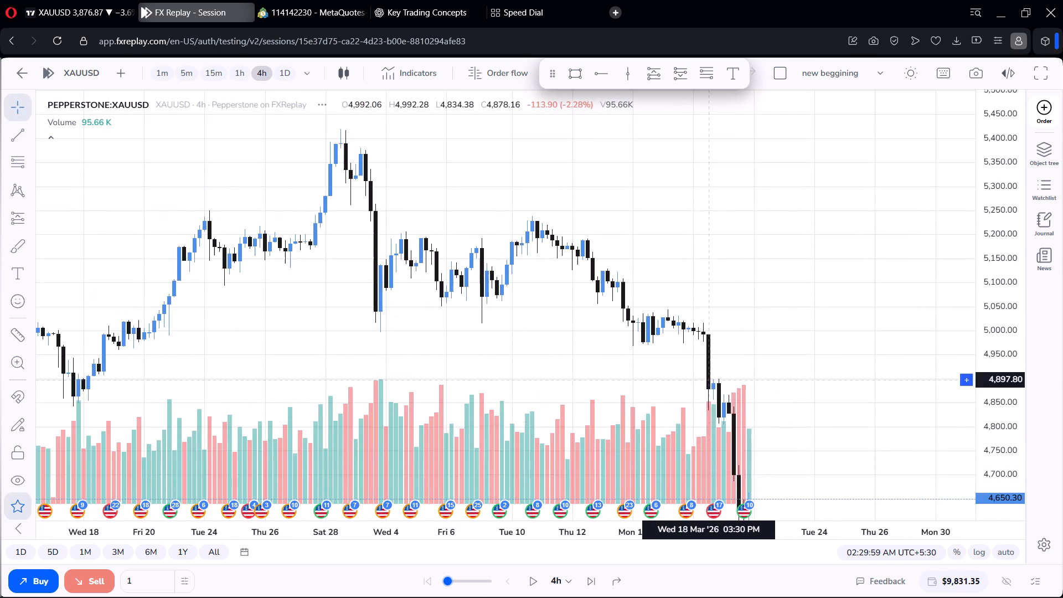
drag(715, 386, 731, 306)
Return to the daily timeframe and examine the latest candle against the February and March swing highs and lows.
click(282, 76)
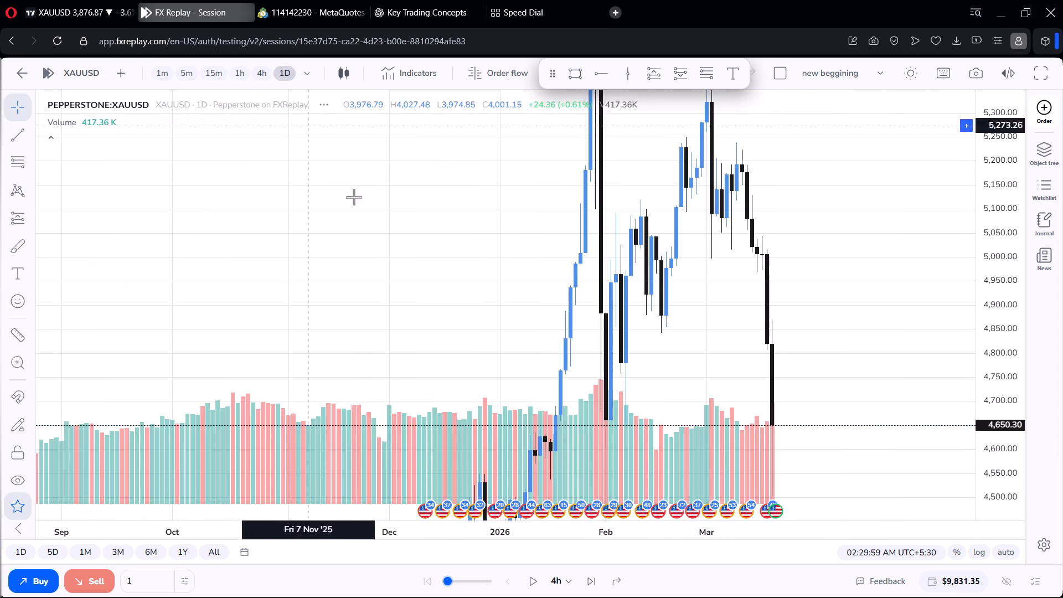
scroll(505, 246, up, 5)
drag(541, 257, 484, 186)
drag(570, 213, 481, 105)
drag(662, 200, 680, 364)
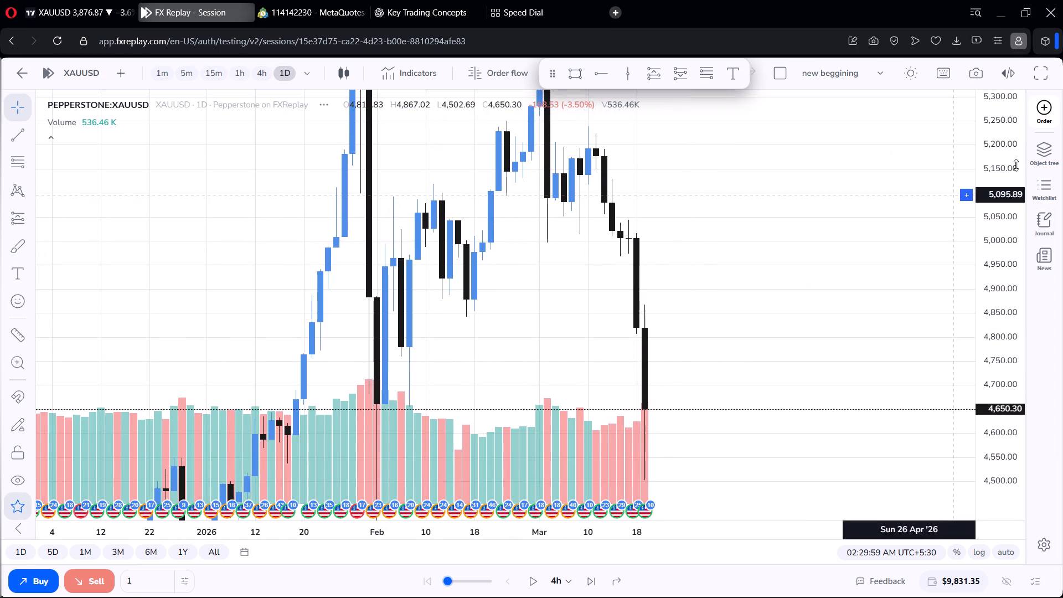
scroll(1016, 165, down, 8)
scroll(573, 240, down, 5)
scroll(582, 252, up, 5)
drag(586, 257, 586, 242)
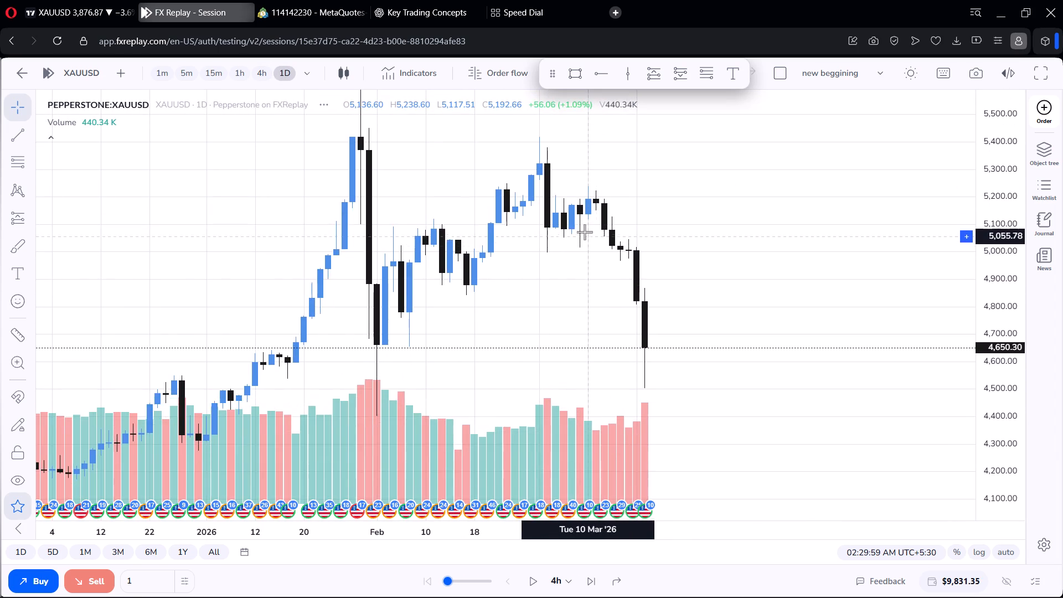
scroll(595, 249, up, 3)
scroll(596, 251, down, 2)
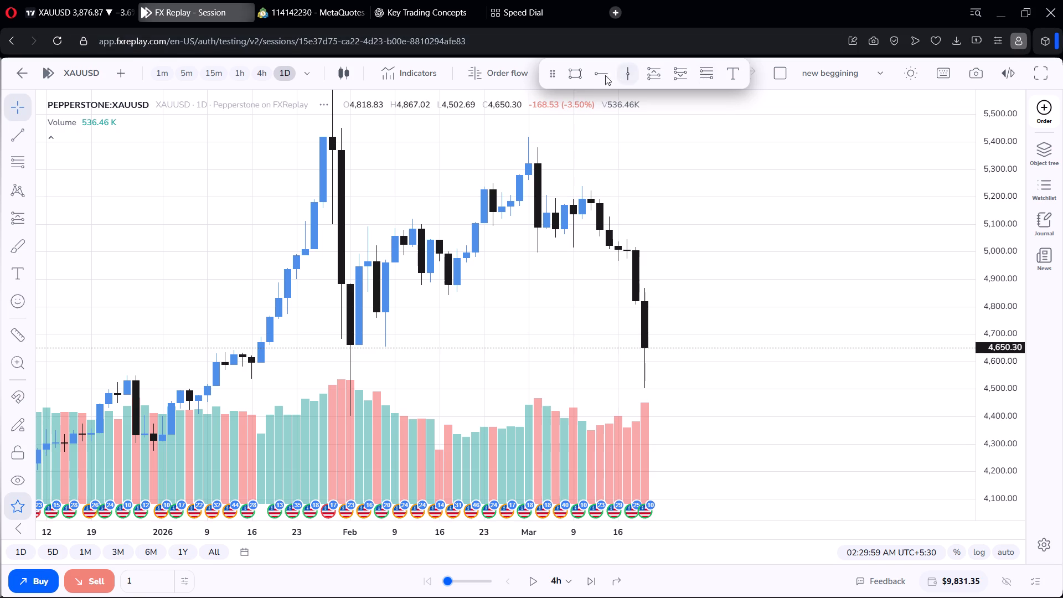
drag(491, 137, 511, 101)
scroll(512, 101, down, 5)
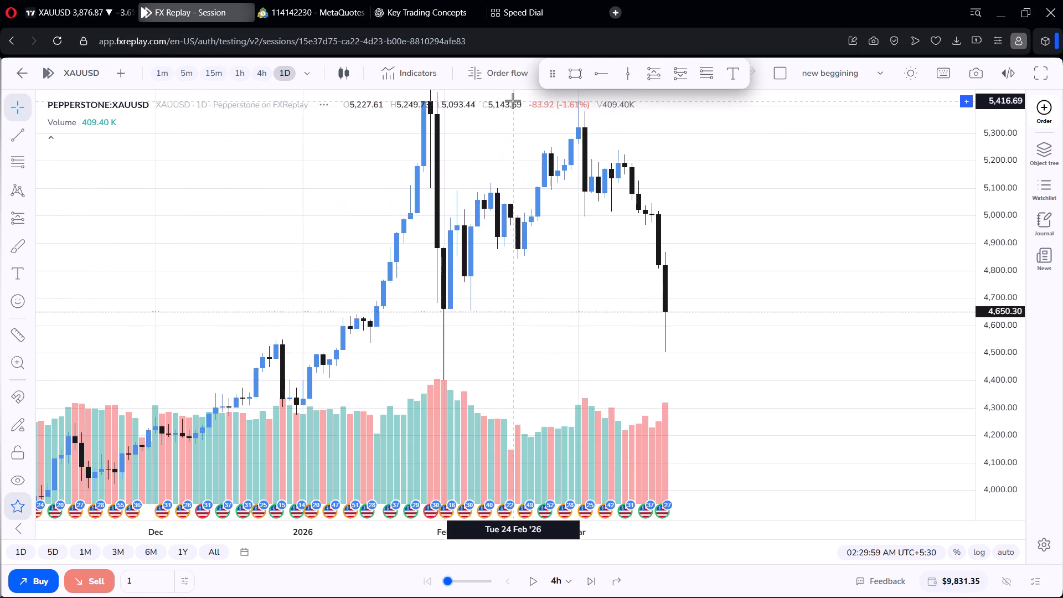
drag(612, 137, 617, 178)
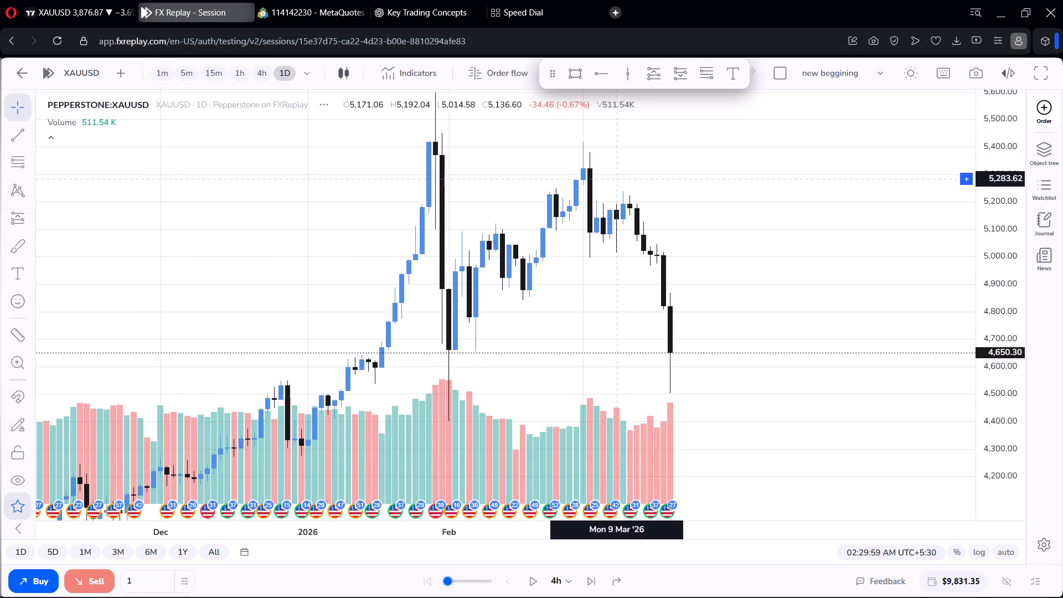
drag(617, 178, 616, 161)
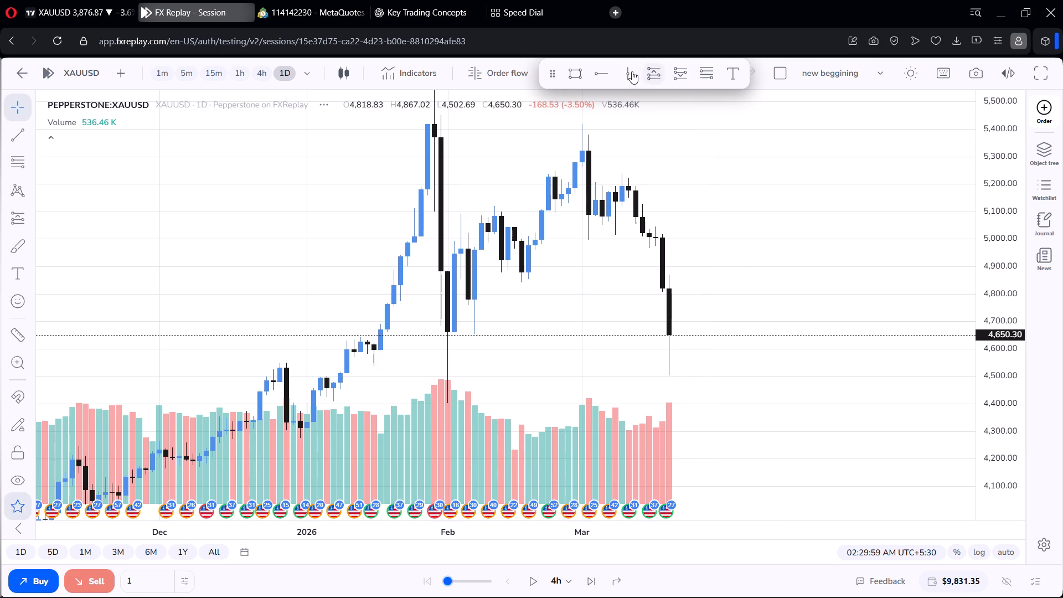
Draw a horizontal ray at about 4,874.31 starting at the high of the latest daily candle, 19 March.
click(607, 73)
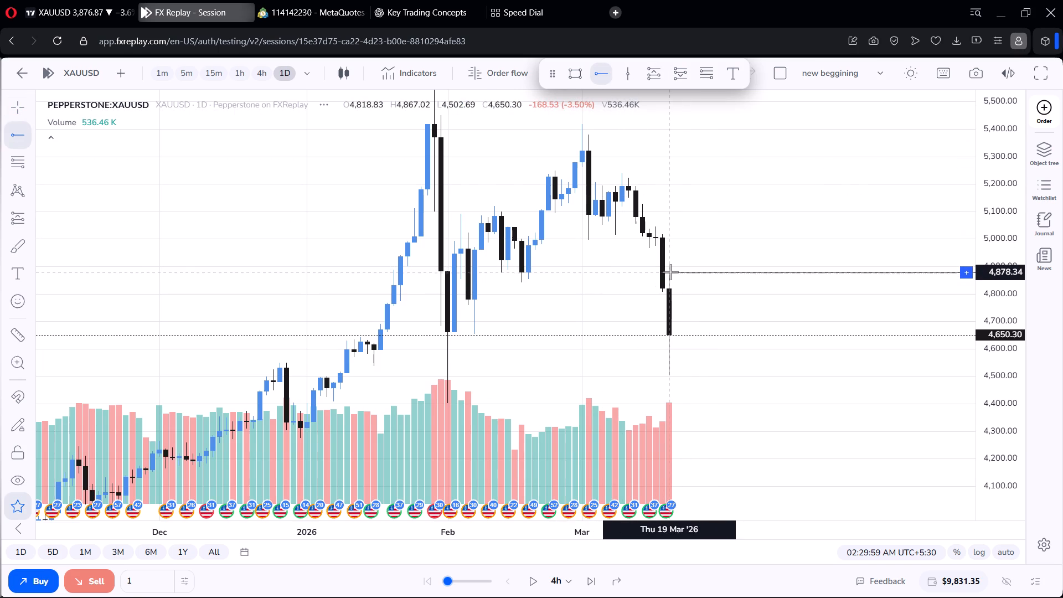
click(668, 273)
click(687, 290)
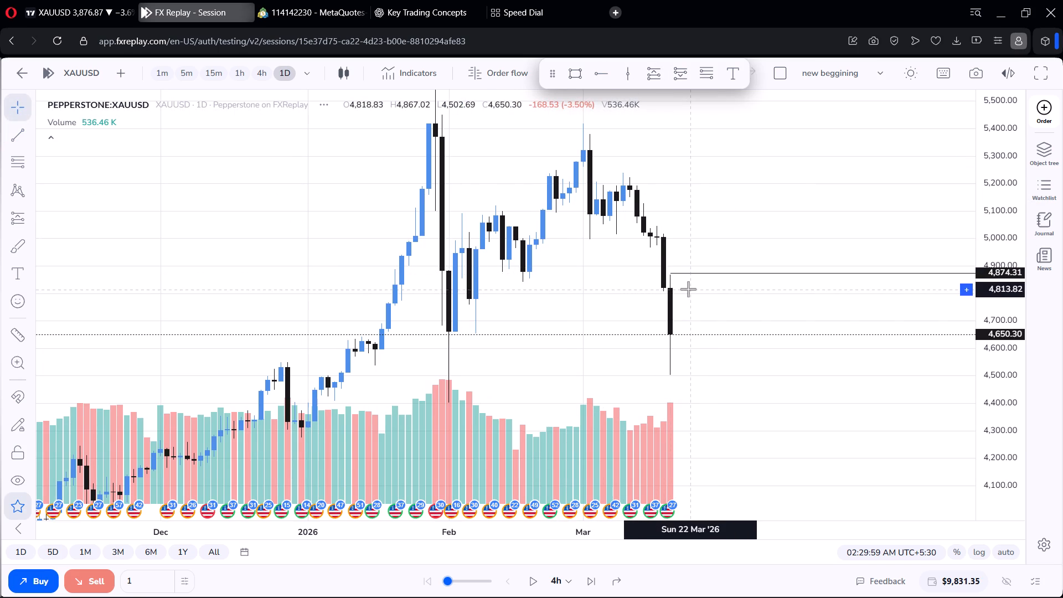
Adjust the horizontal ray at the latest daily candle's high to about 4,870.28.
click(714, 272)
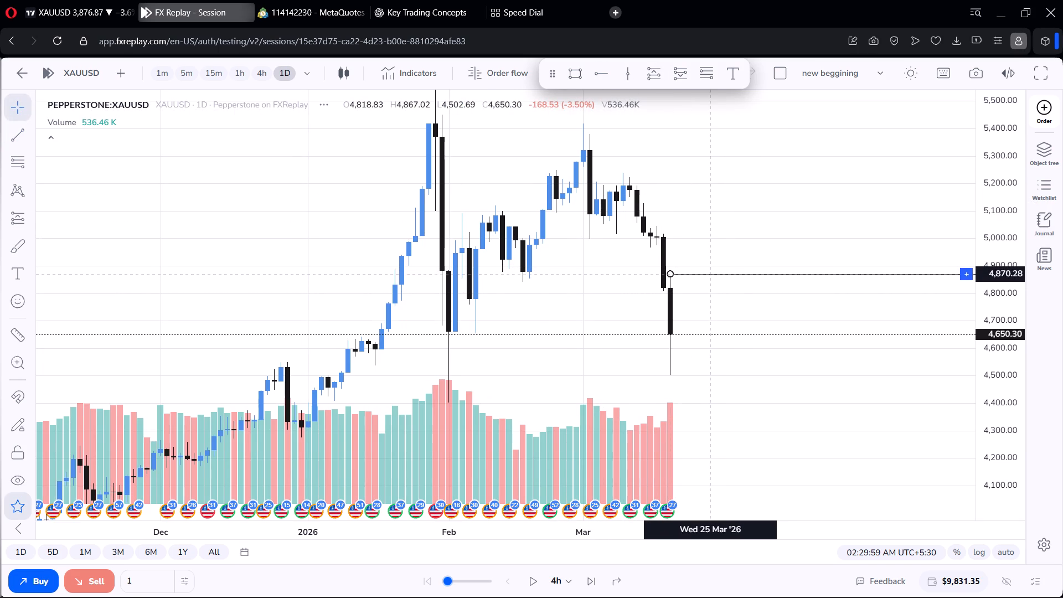
click(706, 287)
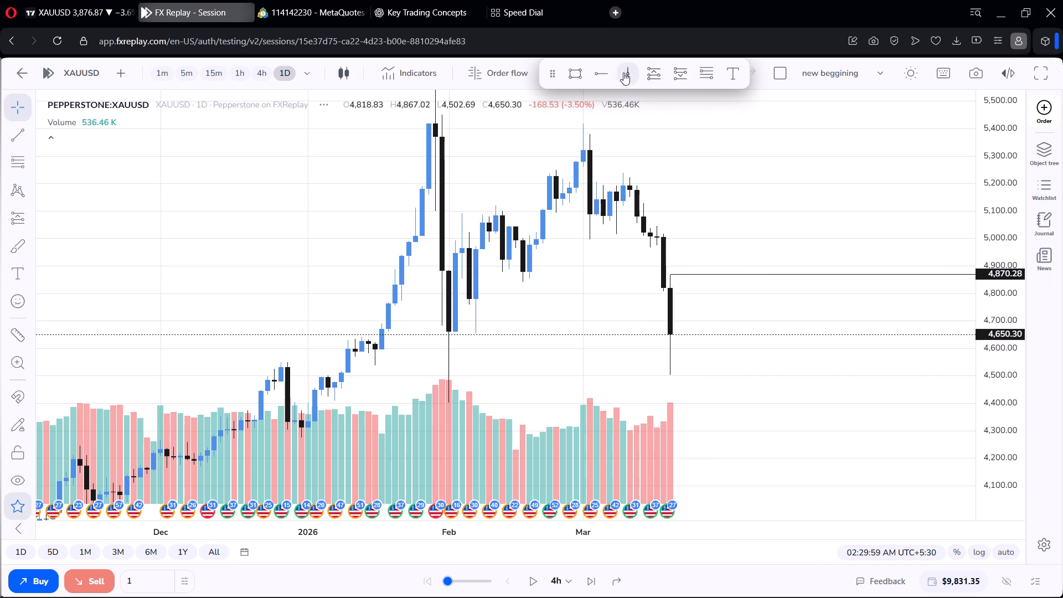
Draw a horizontal ray from the low of the 19 March daily candle and adjust it to about 4,503.31.
click(607, 74)
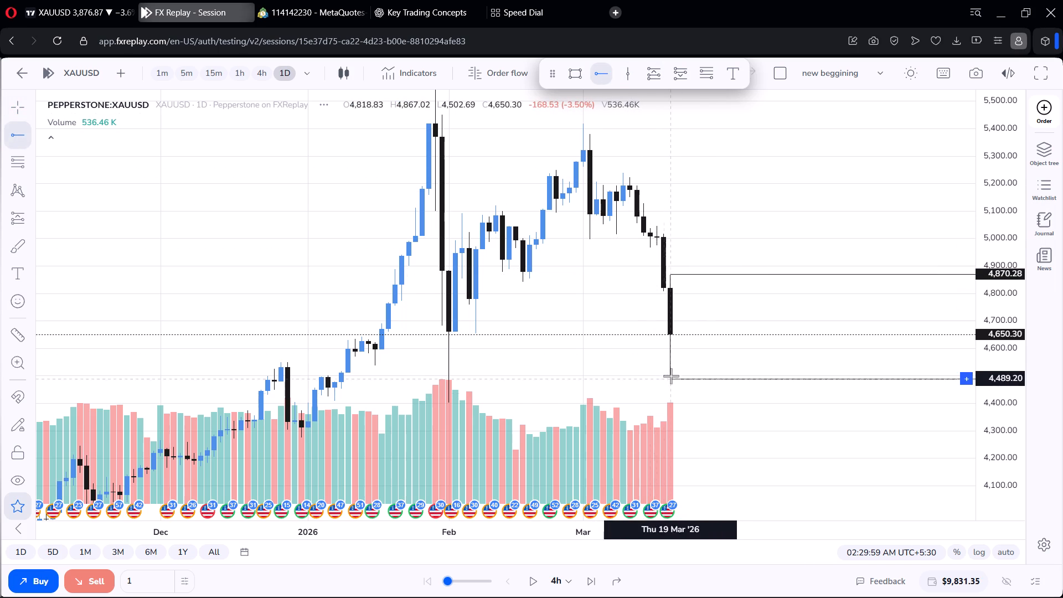
click(668, 371)
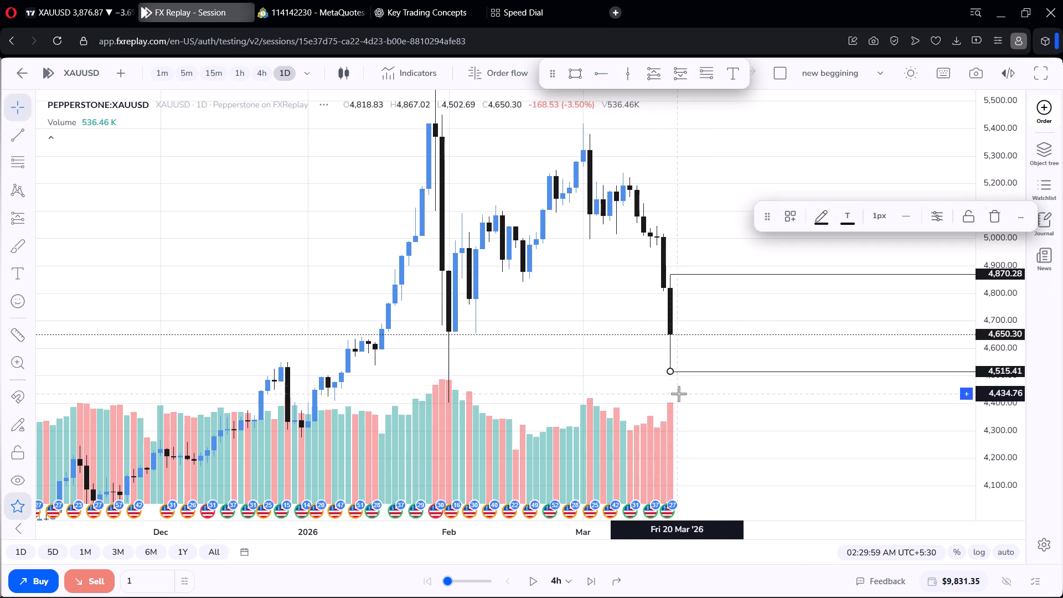
click(679, 394)
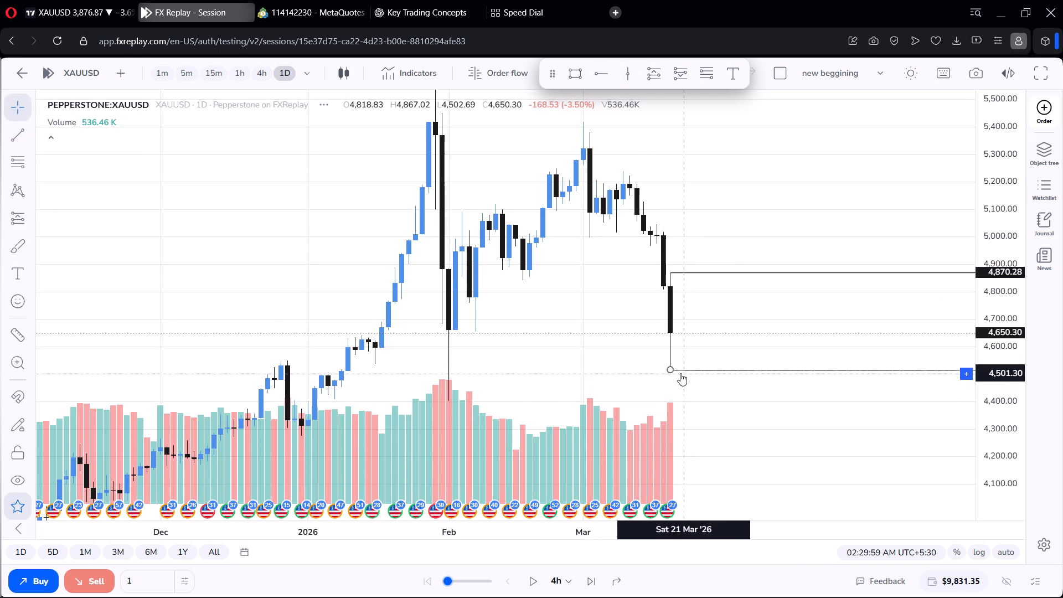
click(695, 370)
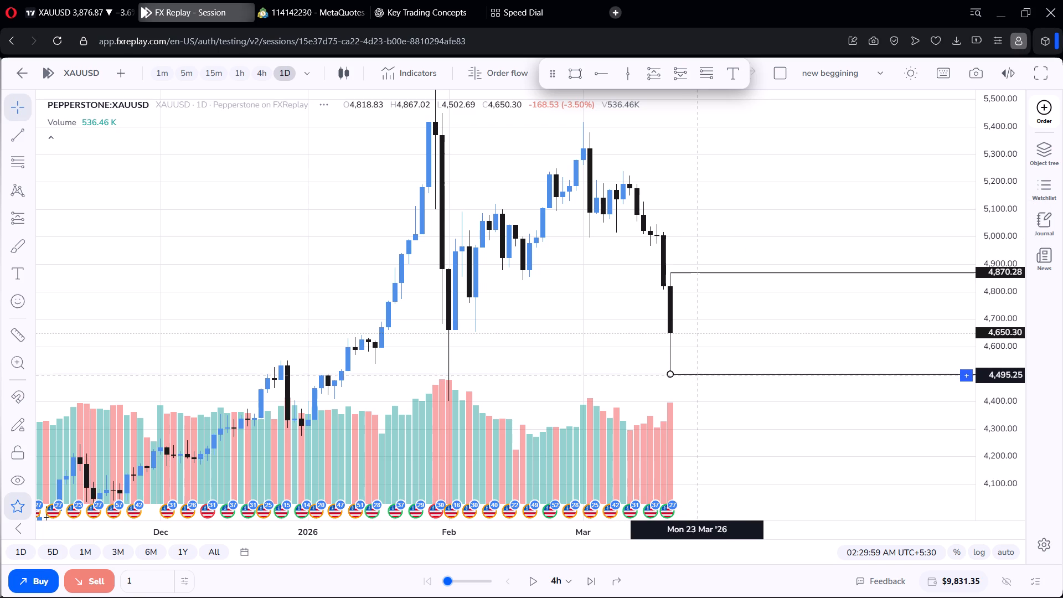
click(703, 394)
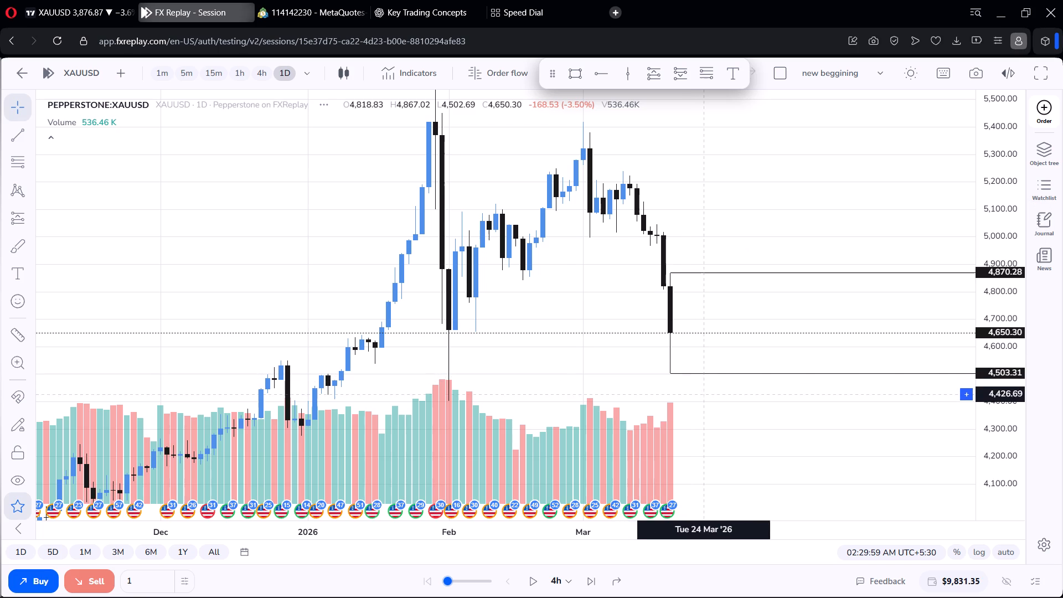
Draw a horizontal ray at about 4,402.50 starting at the low of the 2 February daily candle.
scroll(685, 327, down, 3)
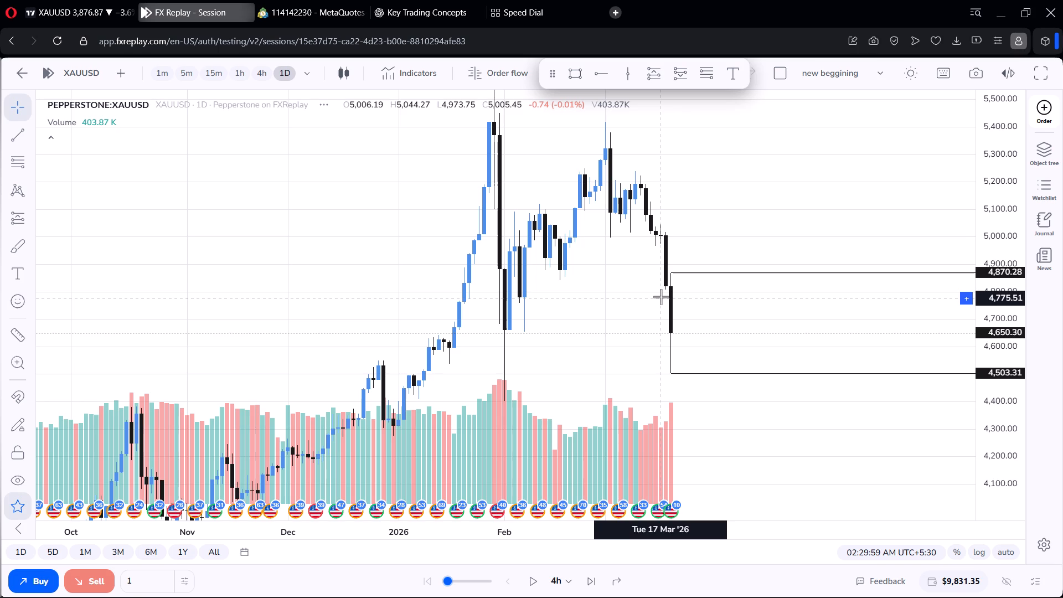
drag(578, 294, 590, 189)
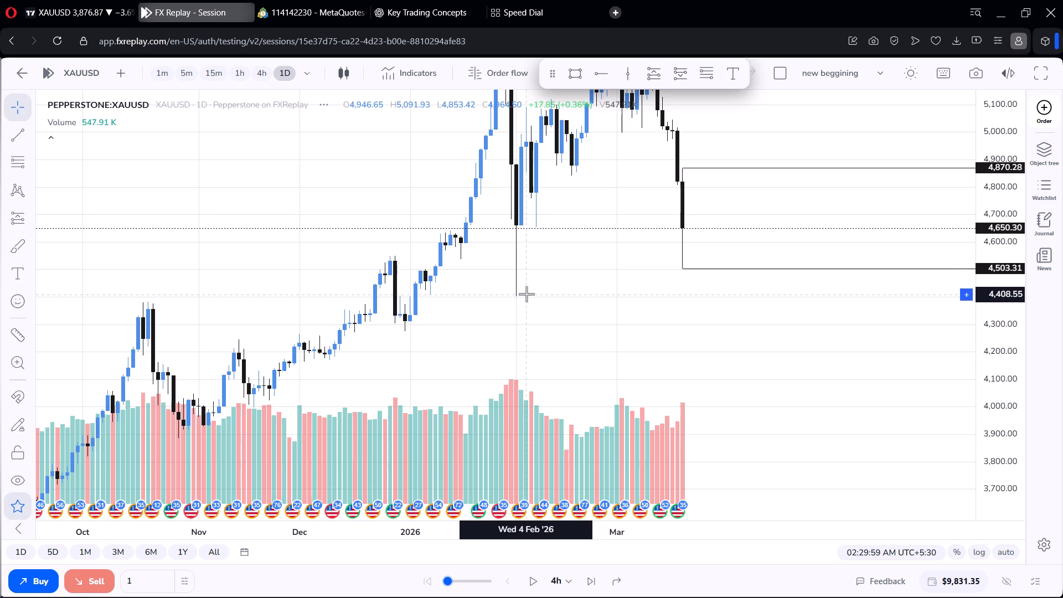
click(608, 69)
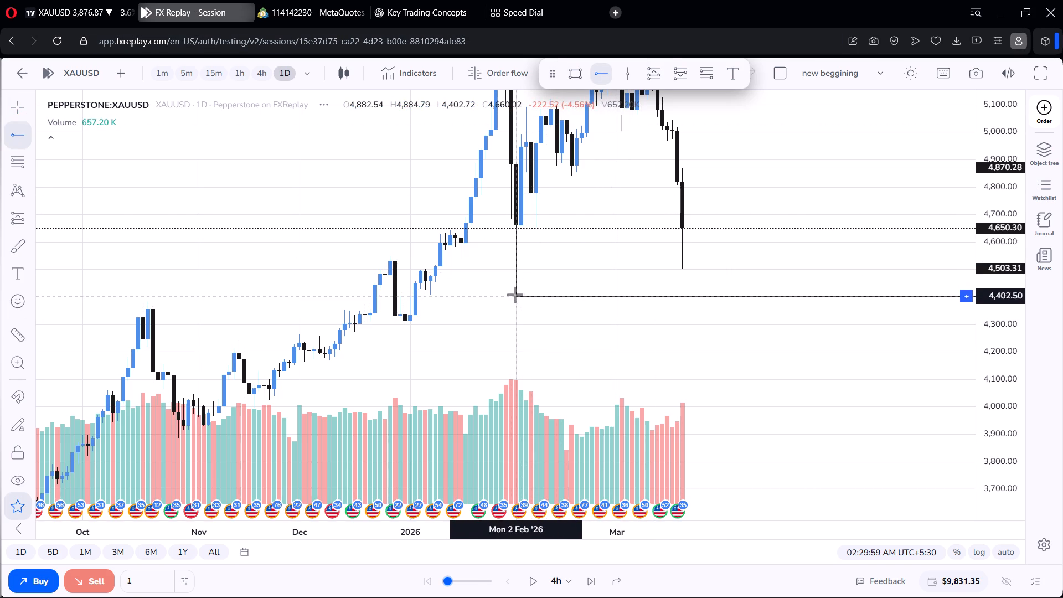
click(515, 296)
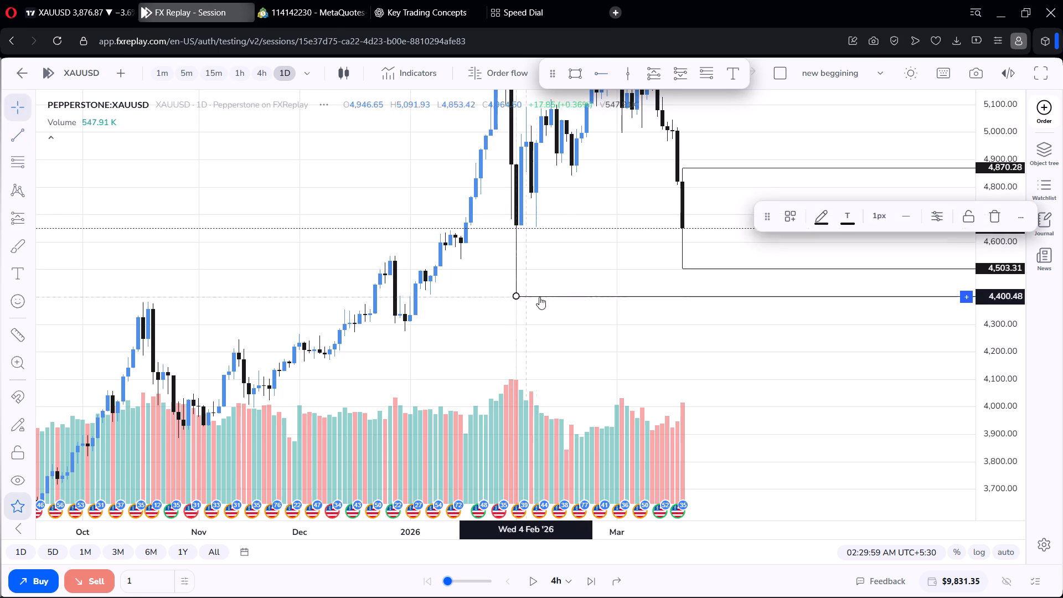
click(570, 267)
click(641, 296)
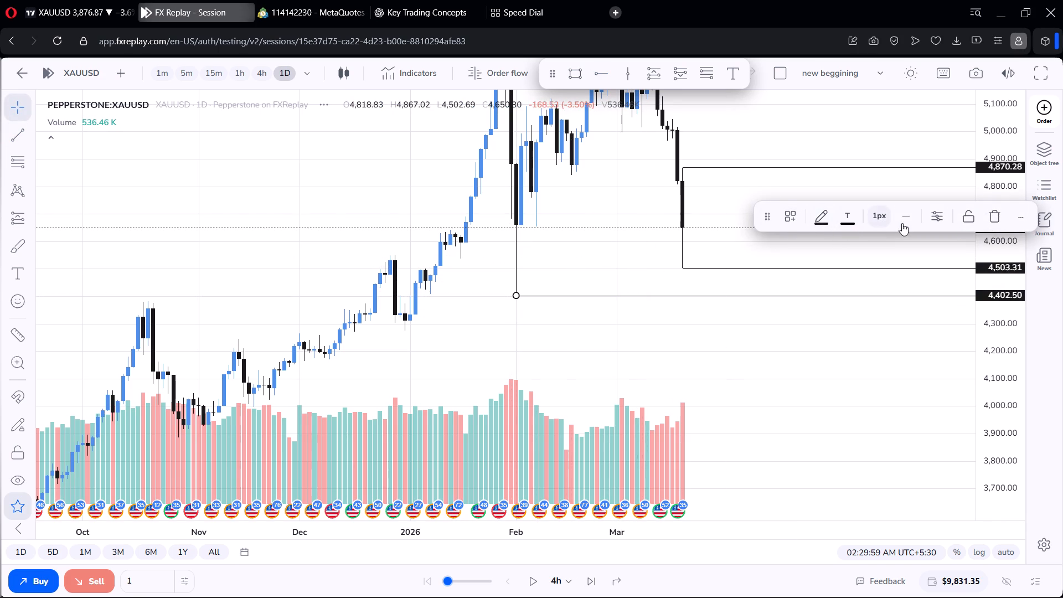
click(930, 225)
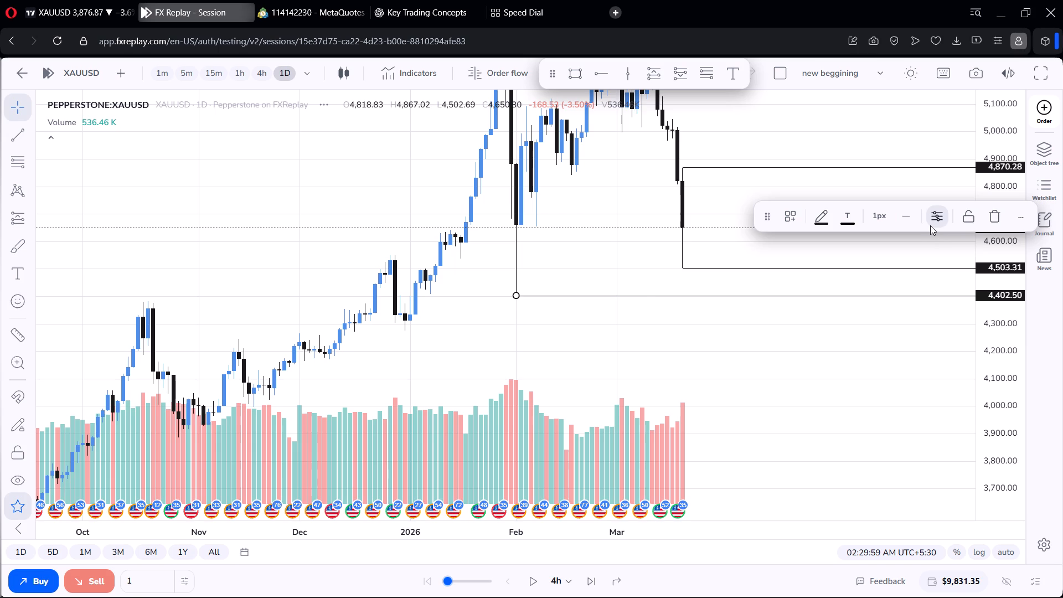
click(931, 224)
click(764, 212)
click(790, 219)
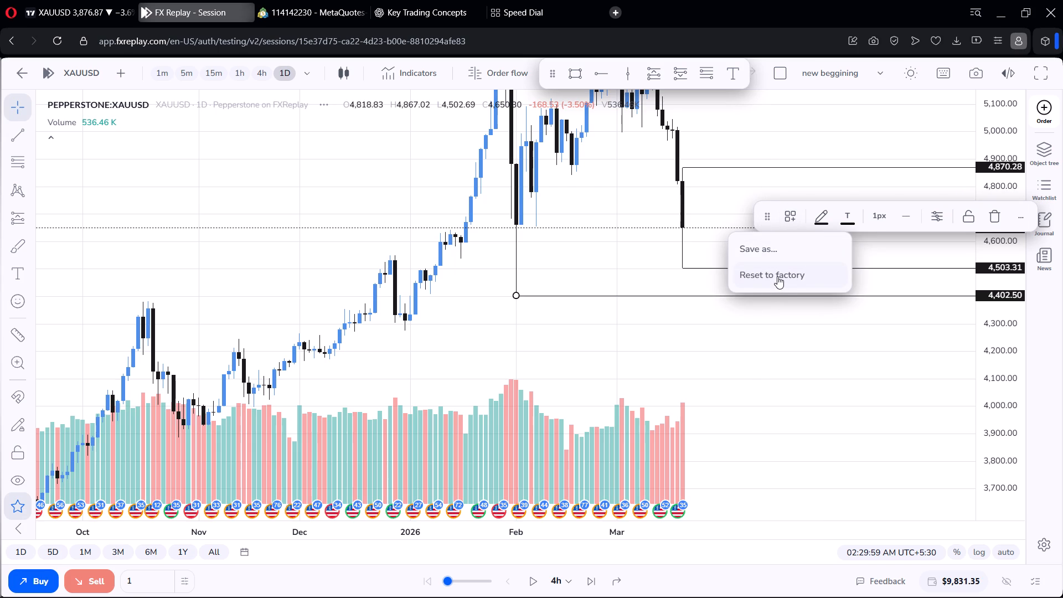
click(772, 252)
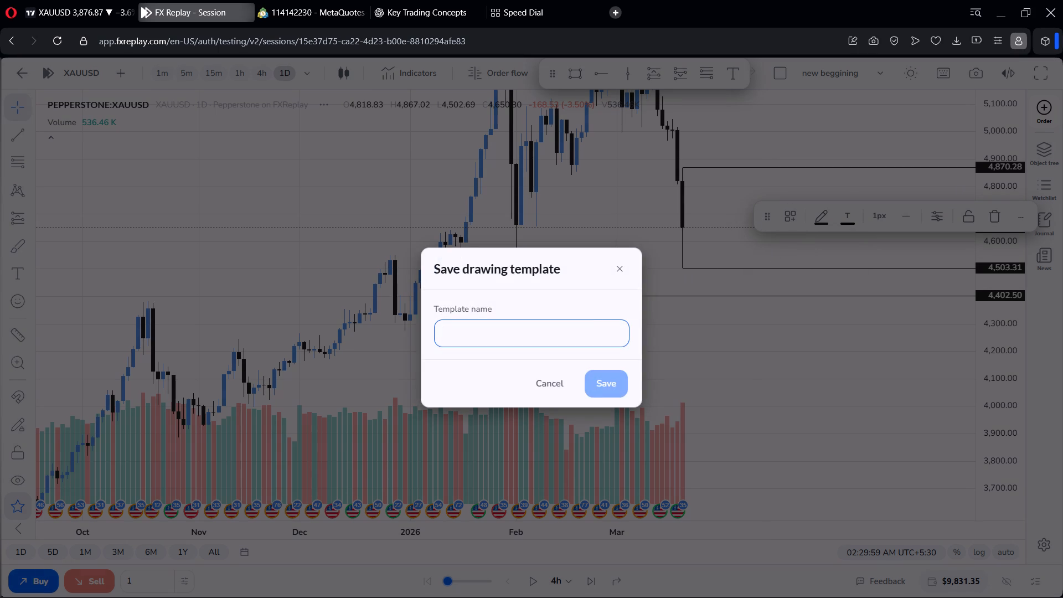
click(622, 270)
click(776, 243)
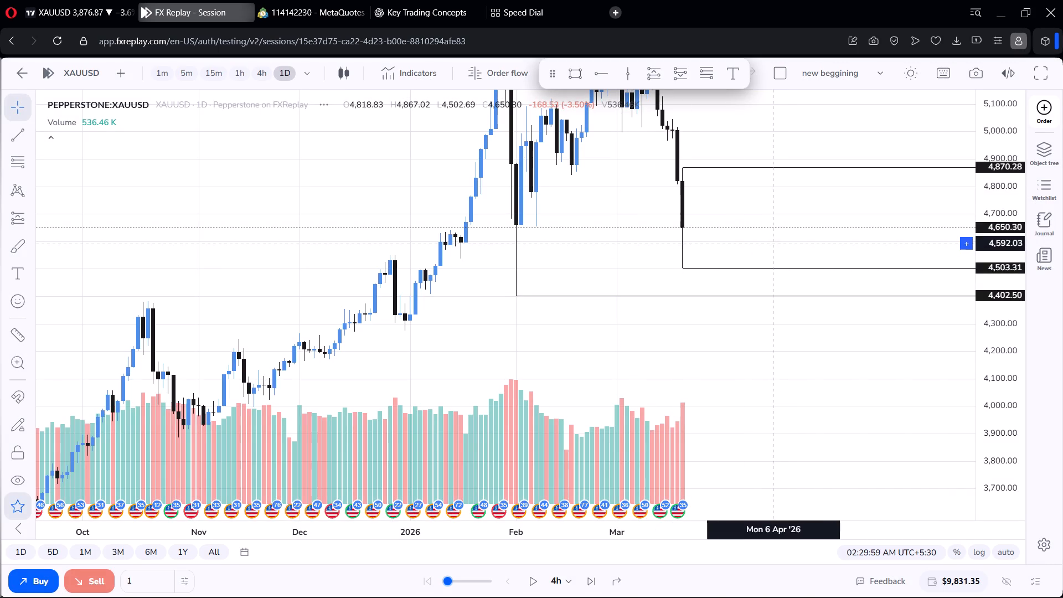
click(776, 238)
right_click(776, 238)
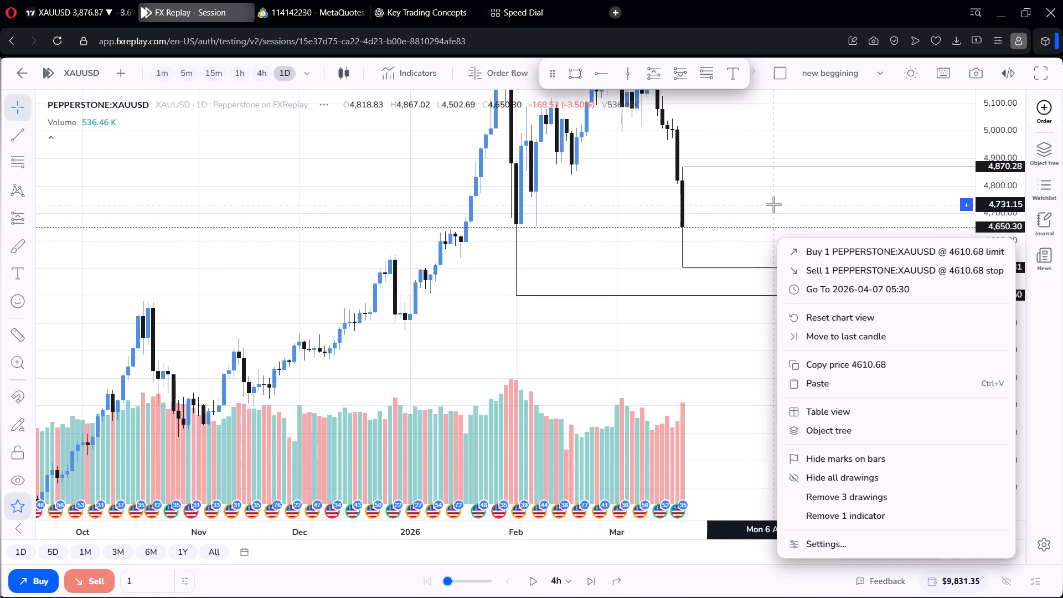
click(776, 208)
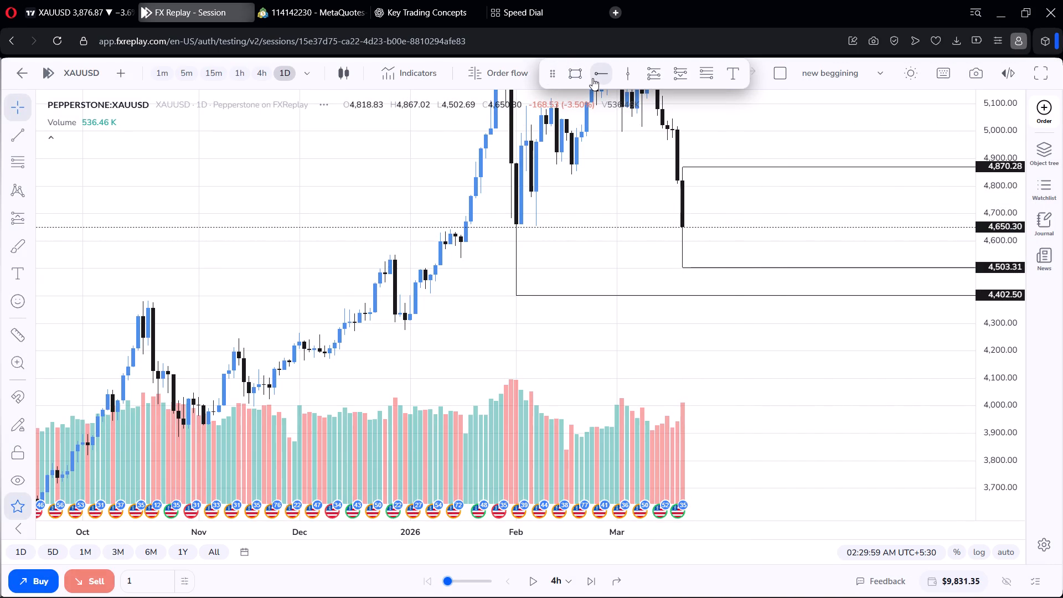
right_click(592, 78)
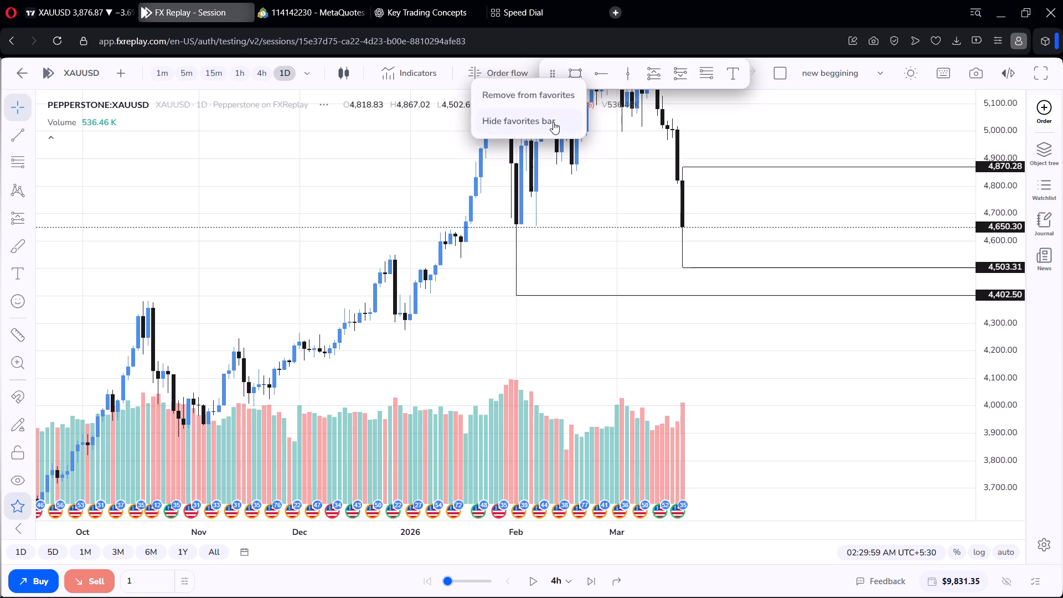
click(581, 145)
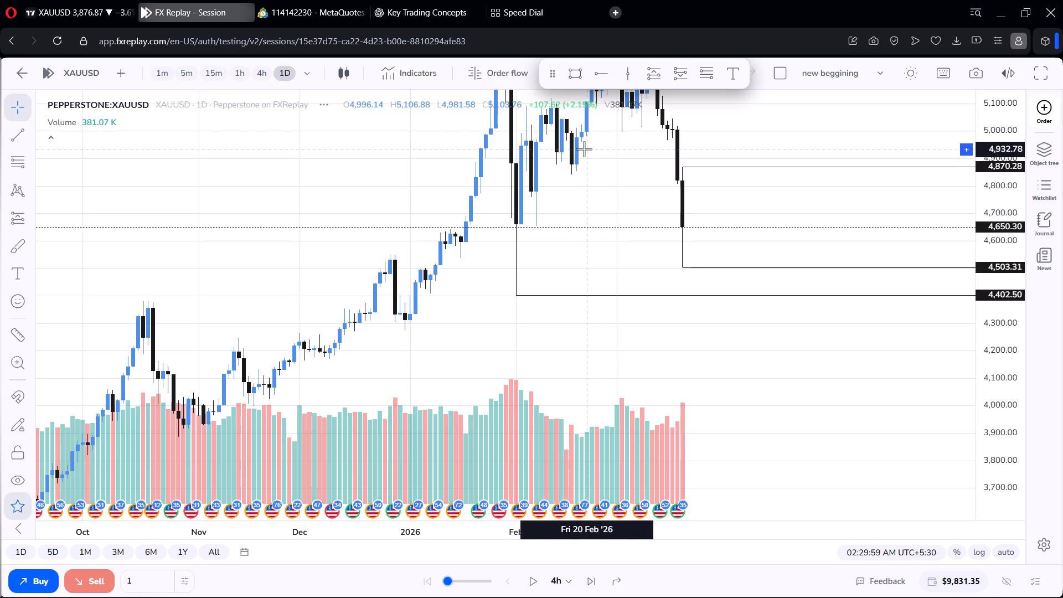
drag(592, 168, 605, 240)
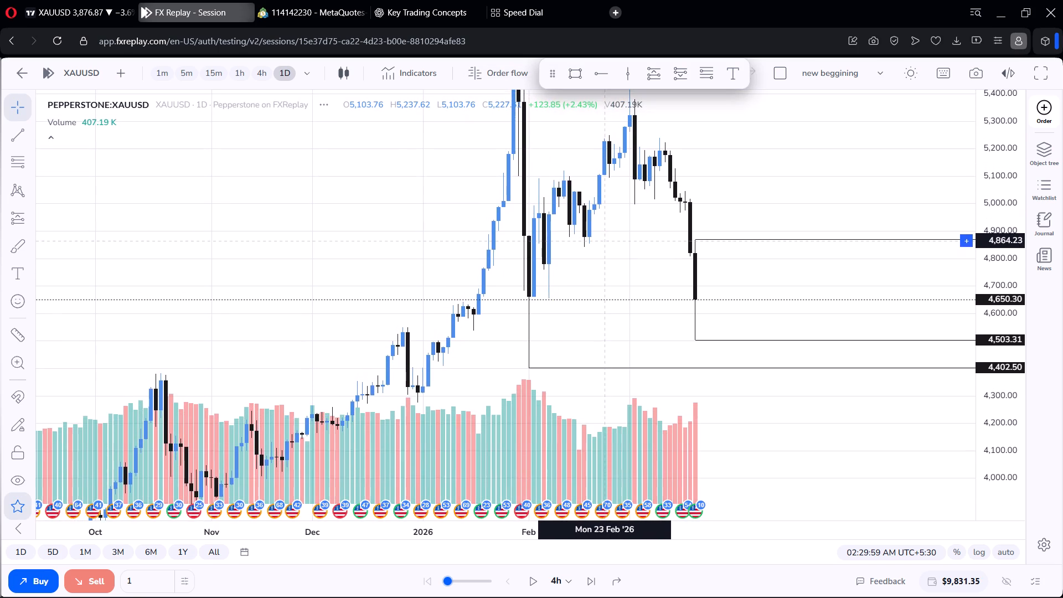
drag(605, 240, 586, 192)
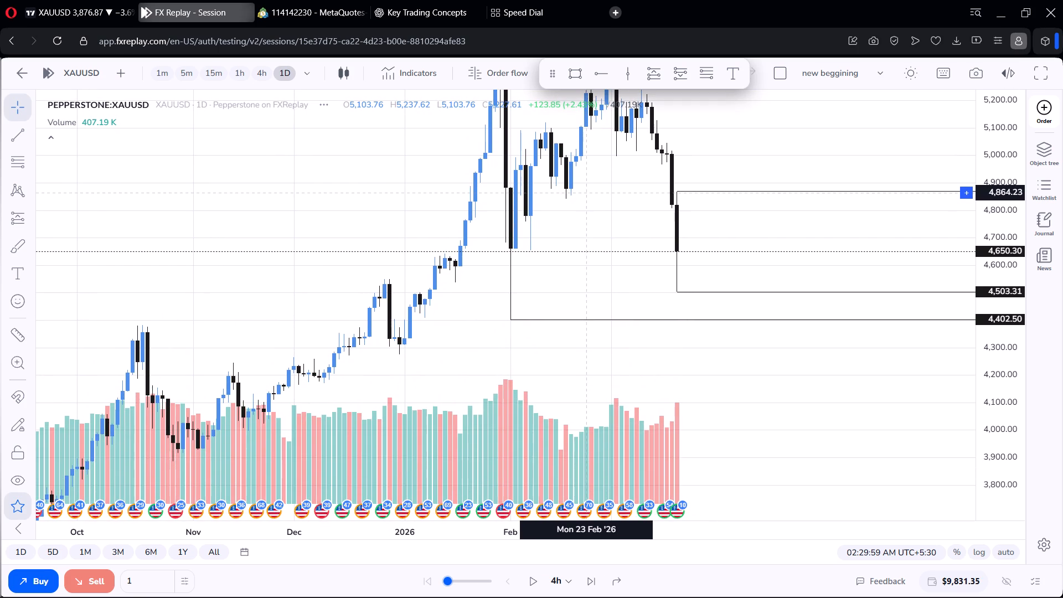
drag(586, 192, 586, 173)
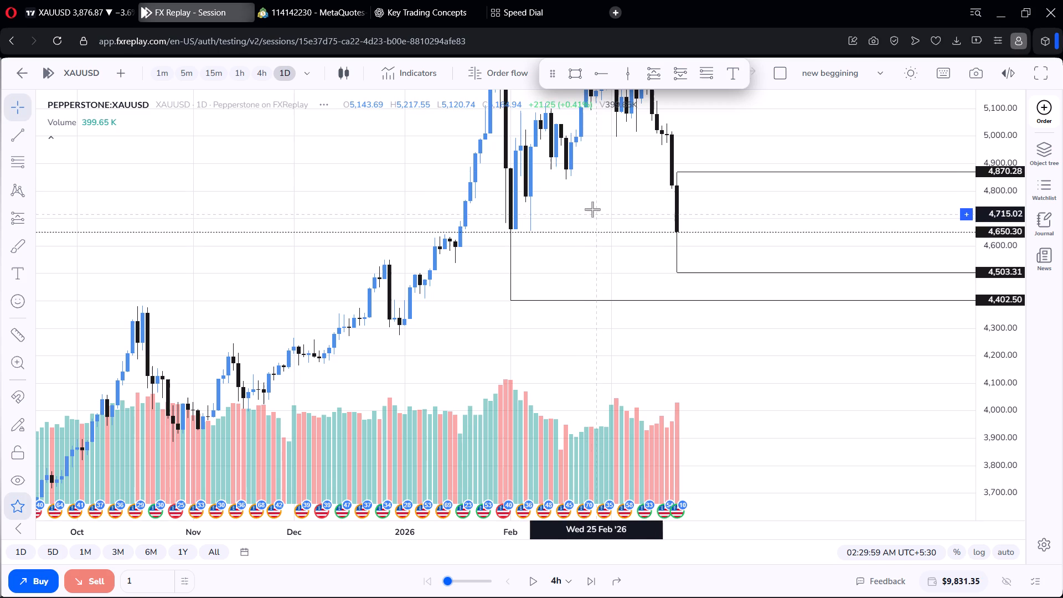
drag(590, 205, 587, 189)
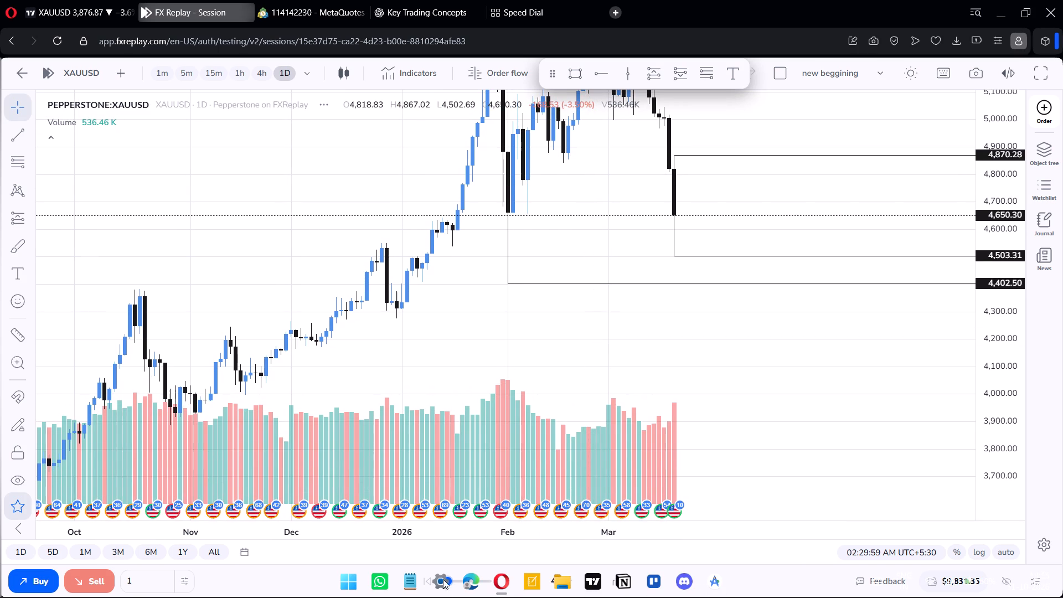
Launch the recently added Kuro app.
click(343, 585)
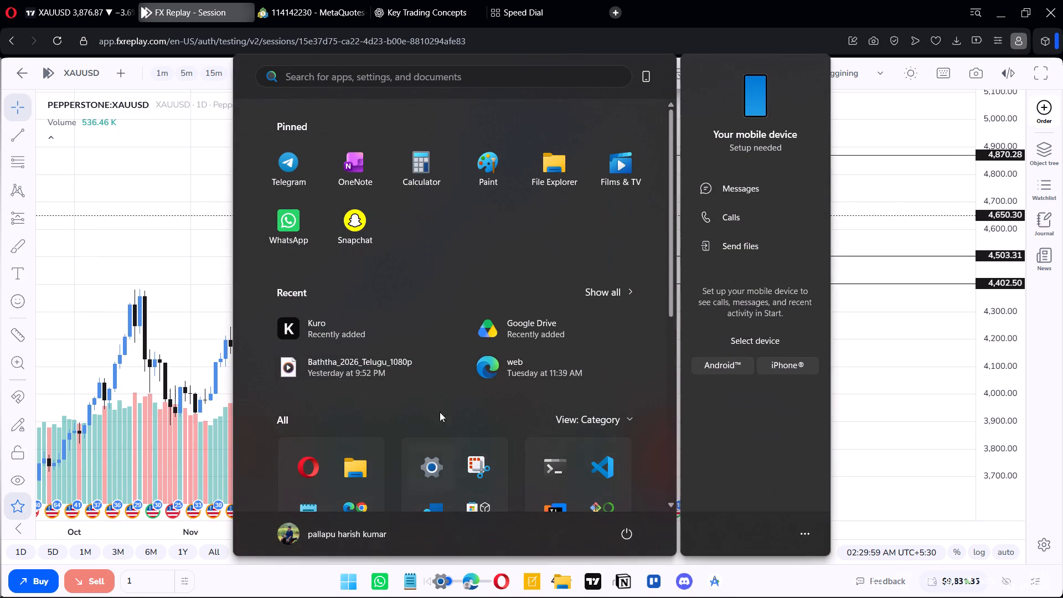
double_click(338, 322)
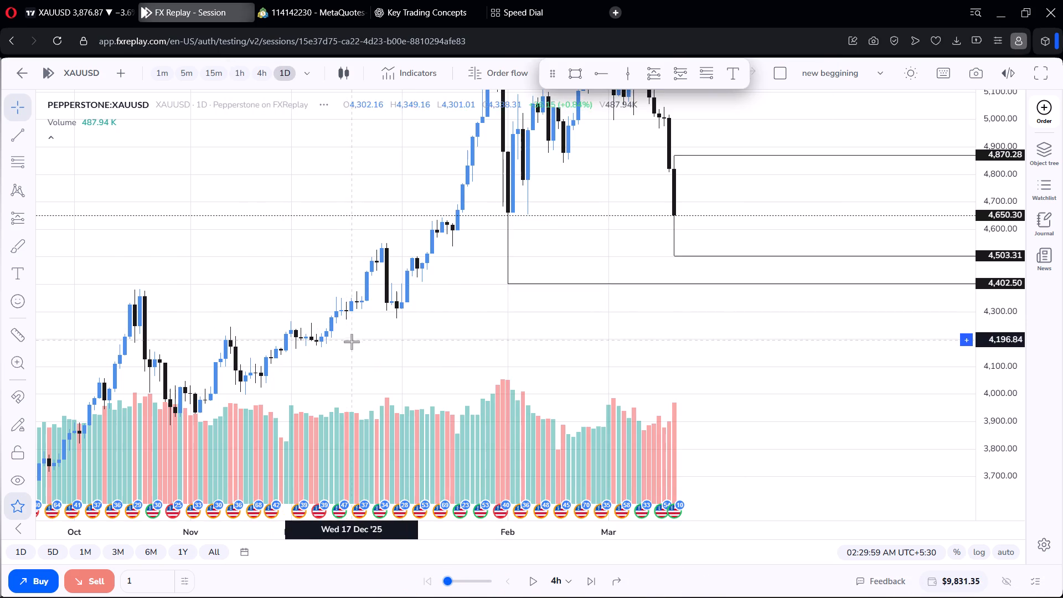
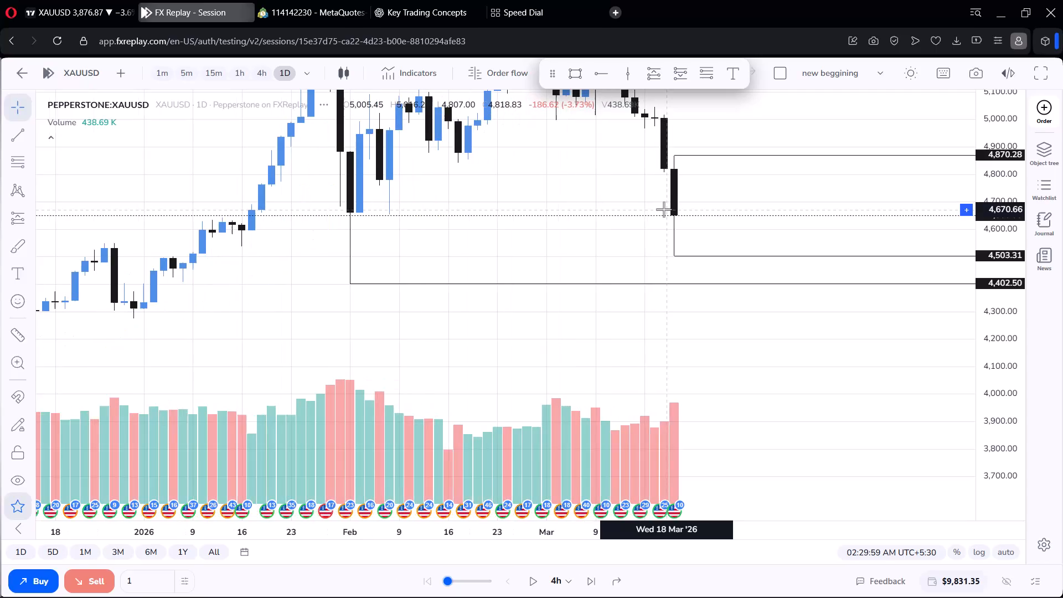
Review XAUUSD price action around the marked levels on the daily chart and on the 4-hour chart.
click(605, 208)
drag(605, 208, 615, 251)
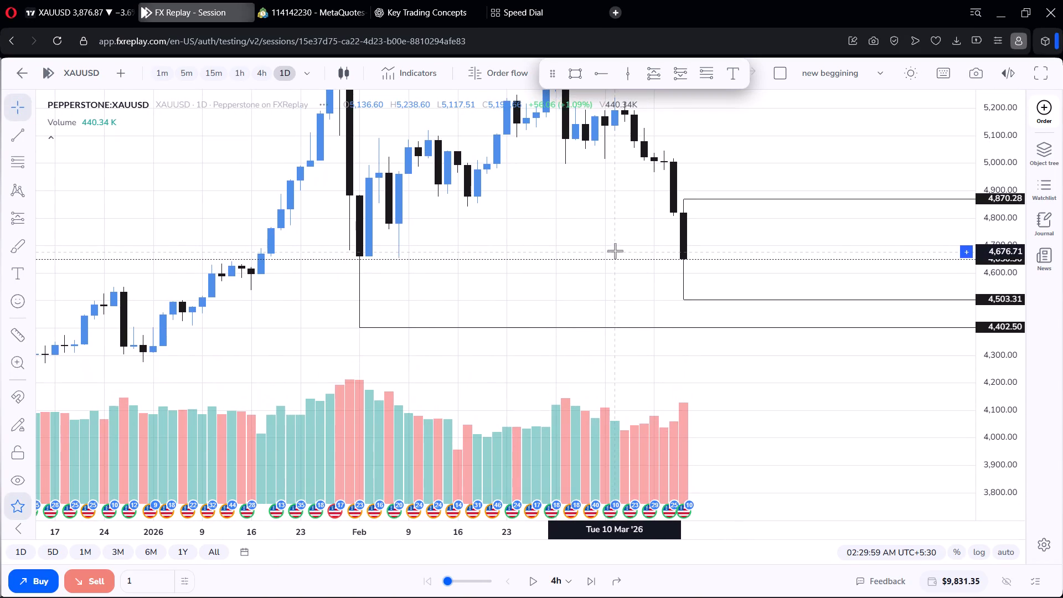
scroll(617, 249, down, 3)
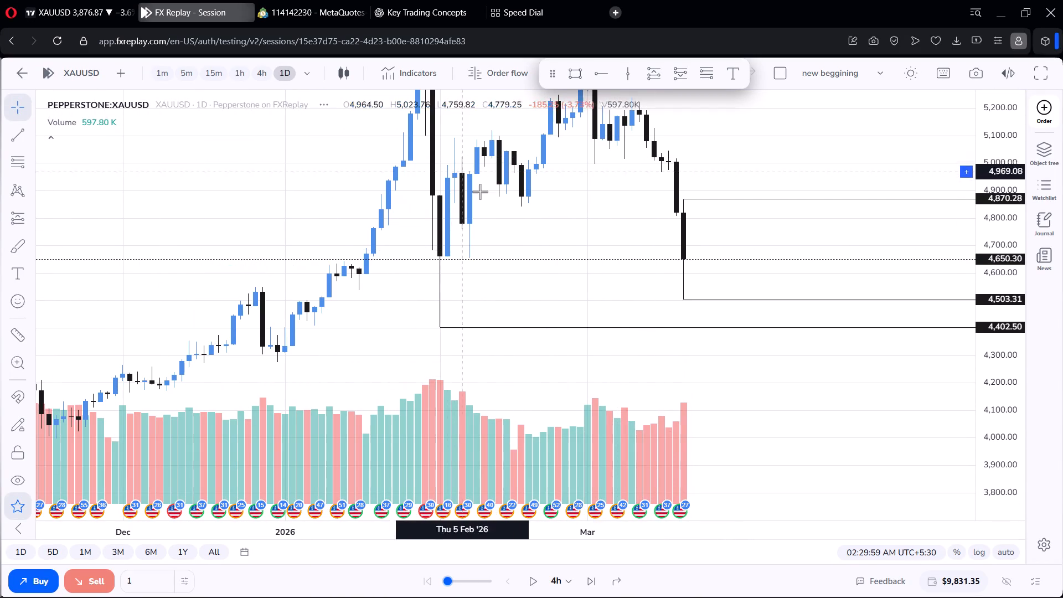
drag(481, 190, 431, 224)
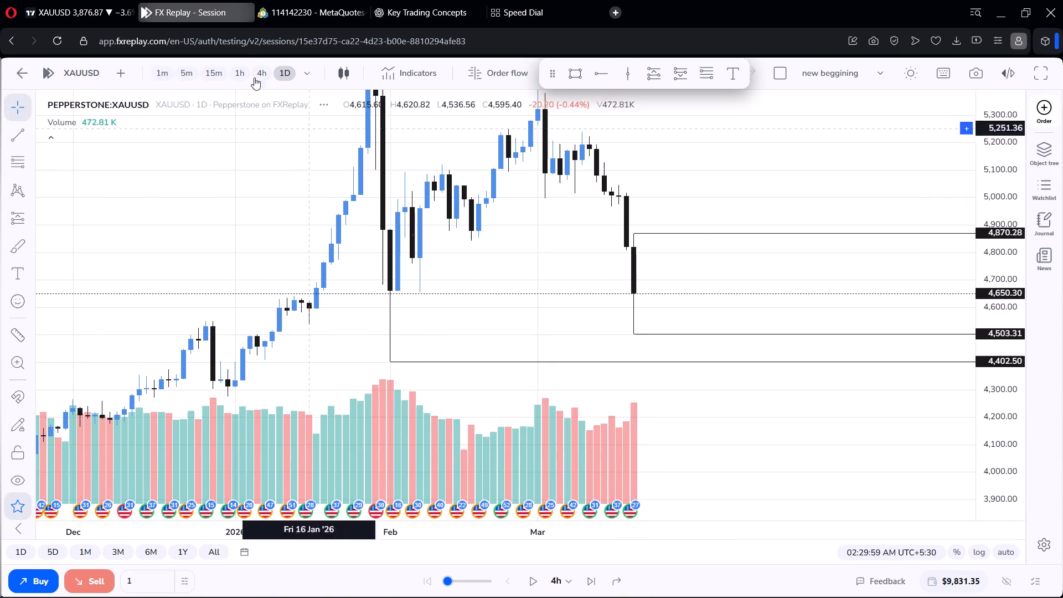
click(260, 75)
scroll(513, 284, down, 9)
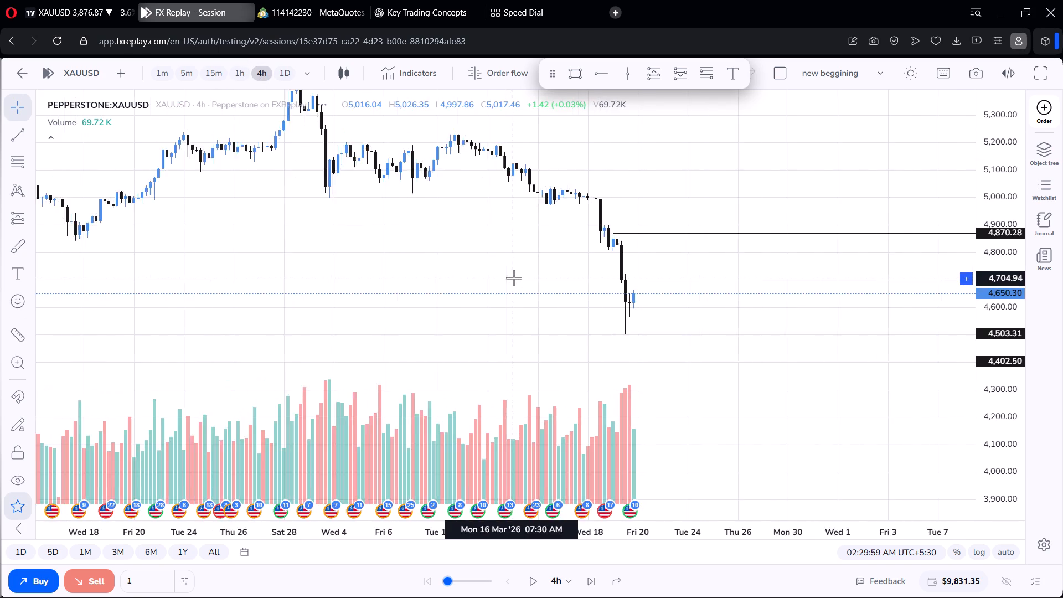
drag(491, 235, 519, 312)
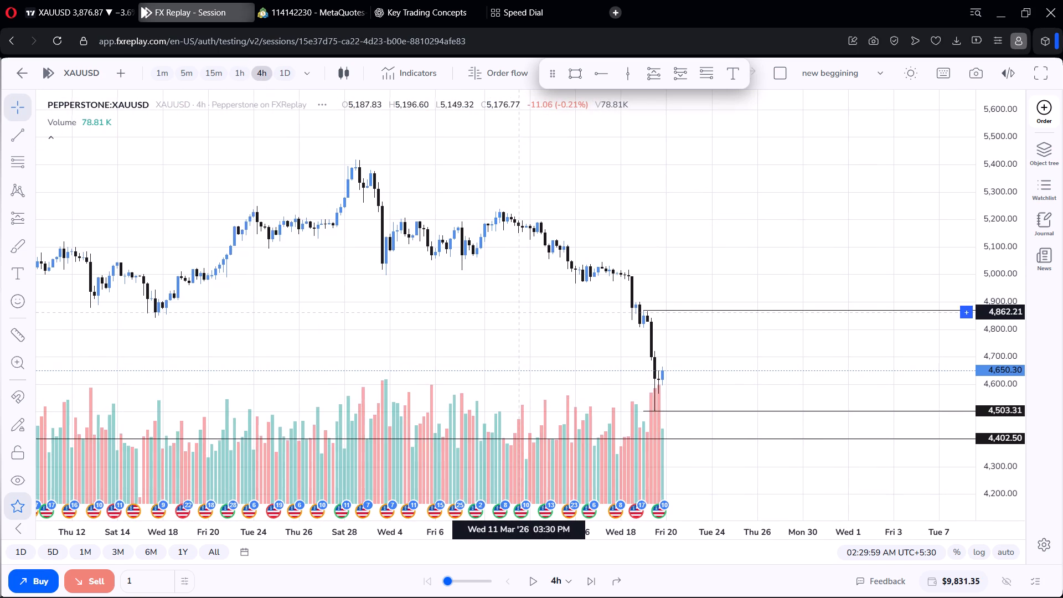
drag(519, 312, 657, 281)
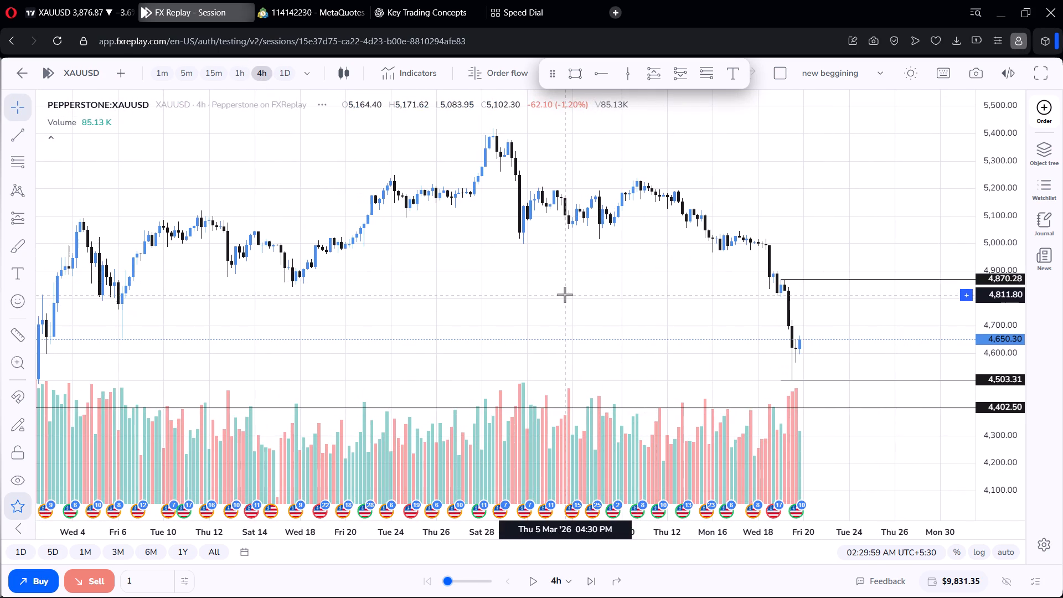
drag(548, 292, 584, 286)
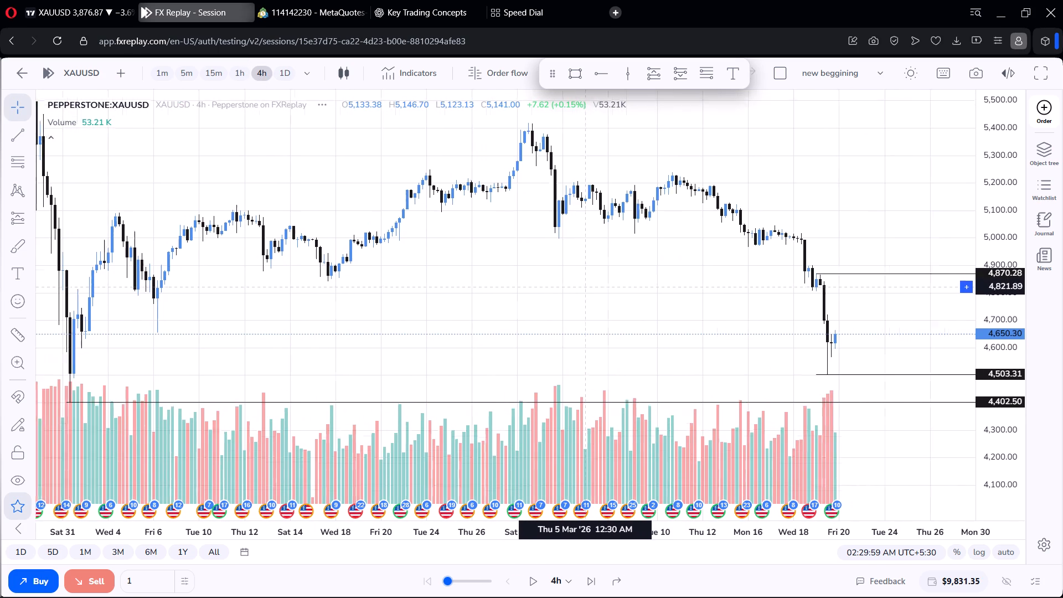
drag(584, 286, 604, 277)
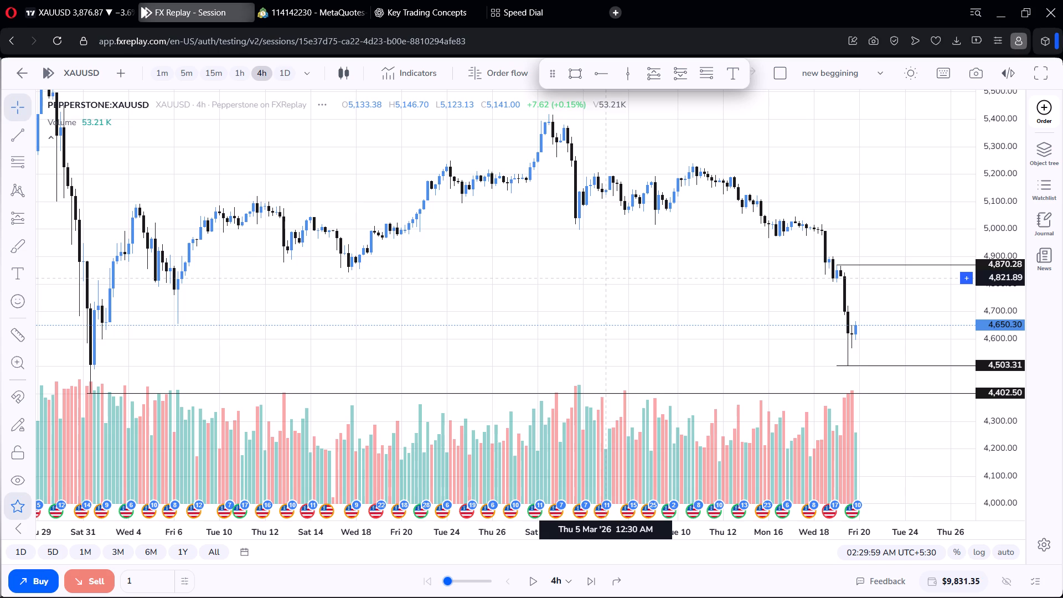
drag(604, 277, 616, 246)
scroll(645, 277, up, 4)
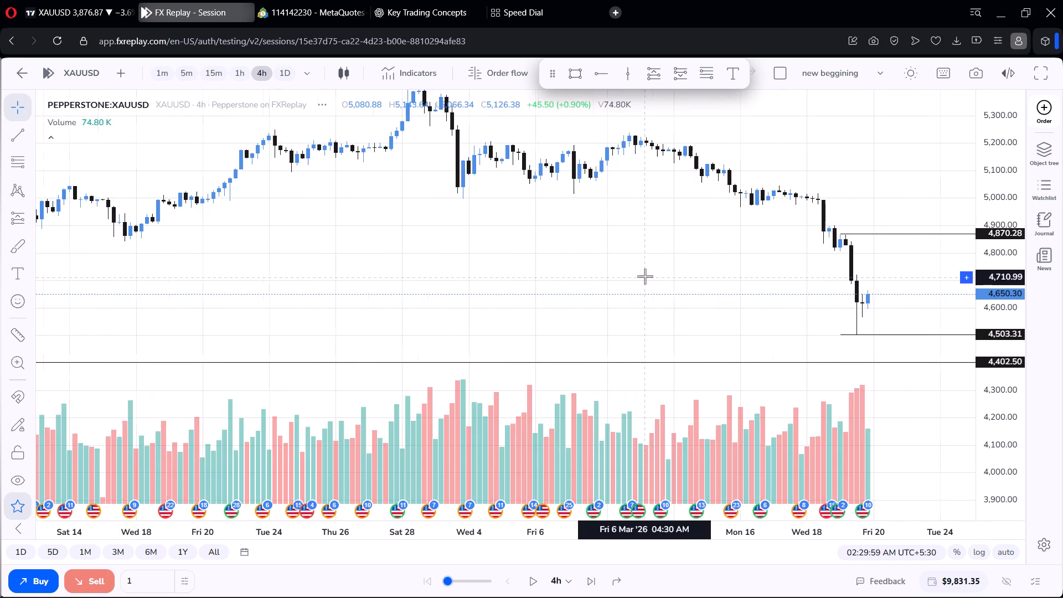
drag(645, 276, 540, 235)
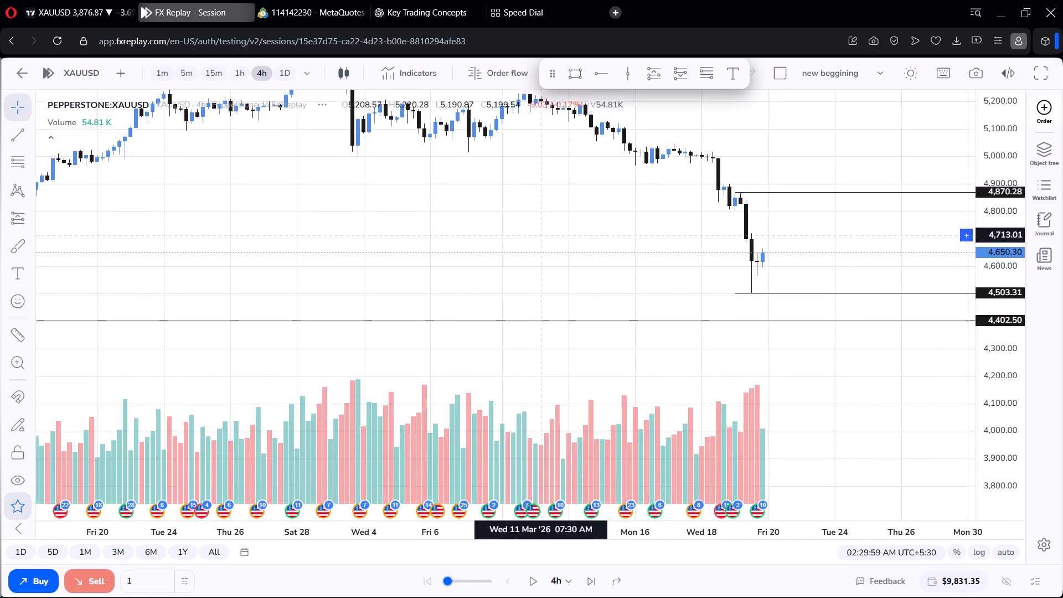
drag(540, 235, 528, 243)
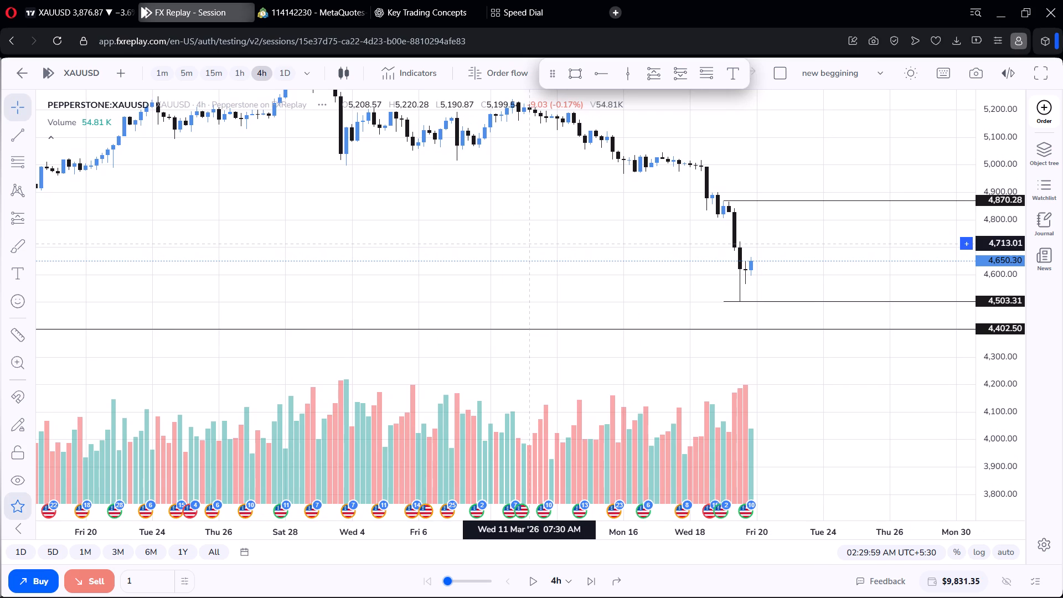
drag(528, 243, 526, 243)
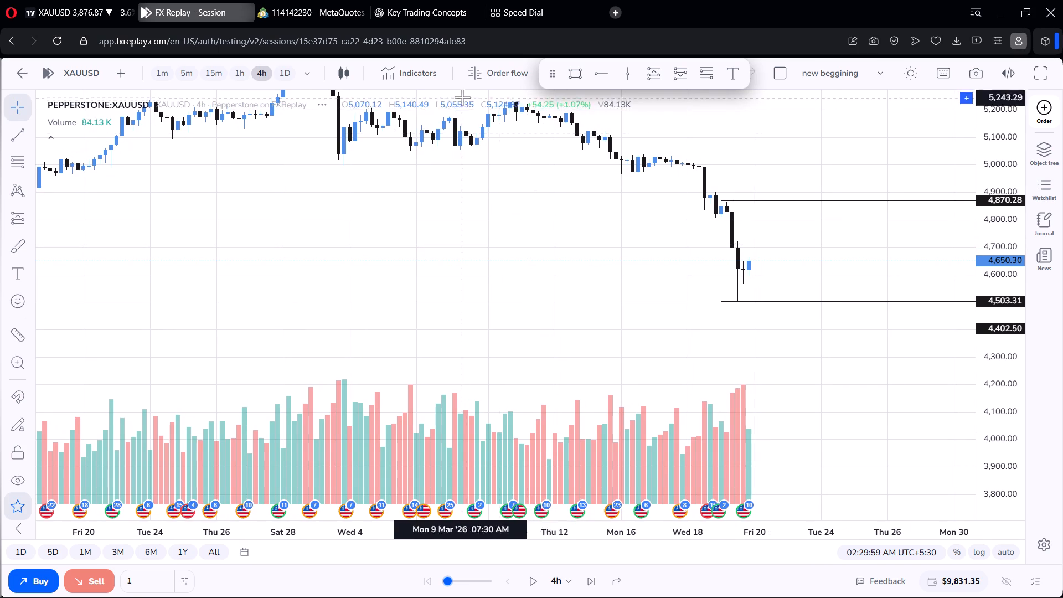
Draw a Fibonacci retracement on the 4-hour chart from about 4,825.92 at the 19 March 07:30 candle down to about 4,723.09.
click(704, 79)
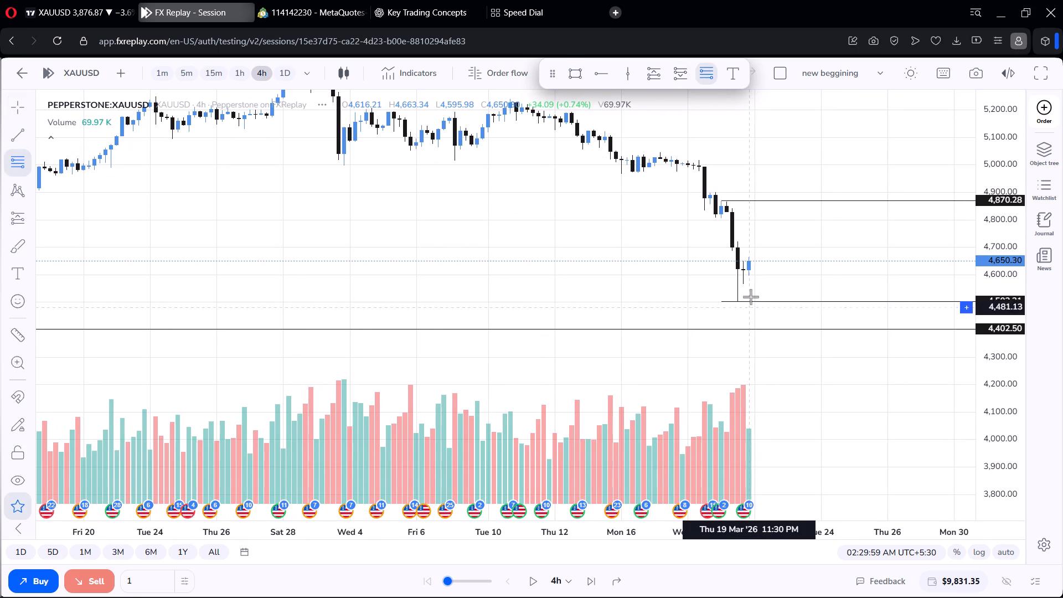
drag(726, 212, 734, 231)
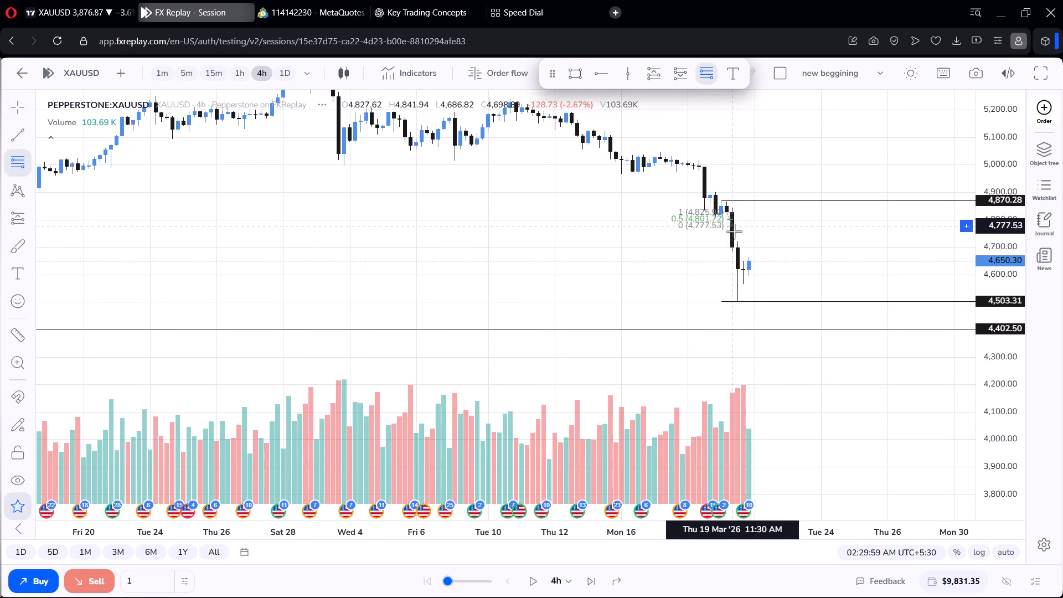
drag(734, 231, 926, 239)
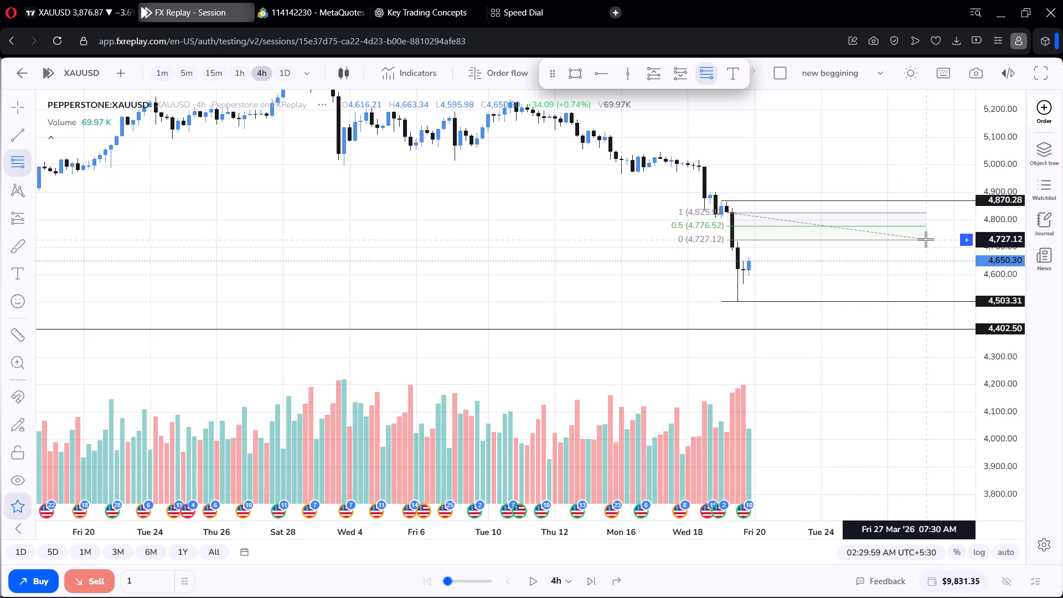
drag(926, 239, 931, 241)
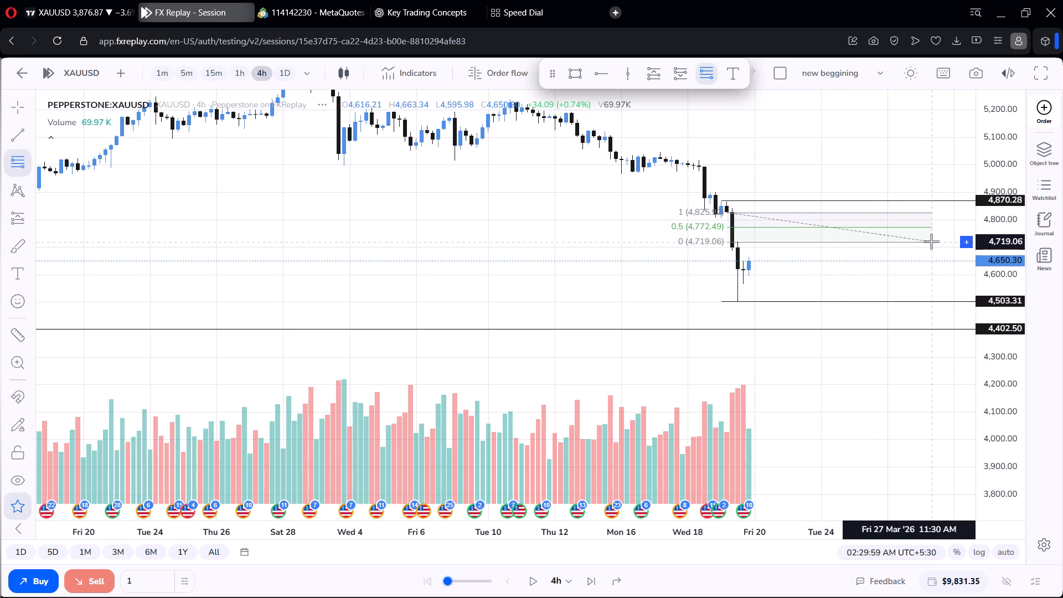
drag(931, 241, 933, 240)
click(933, 240)
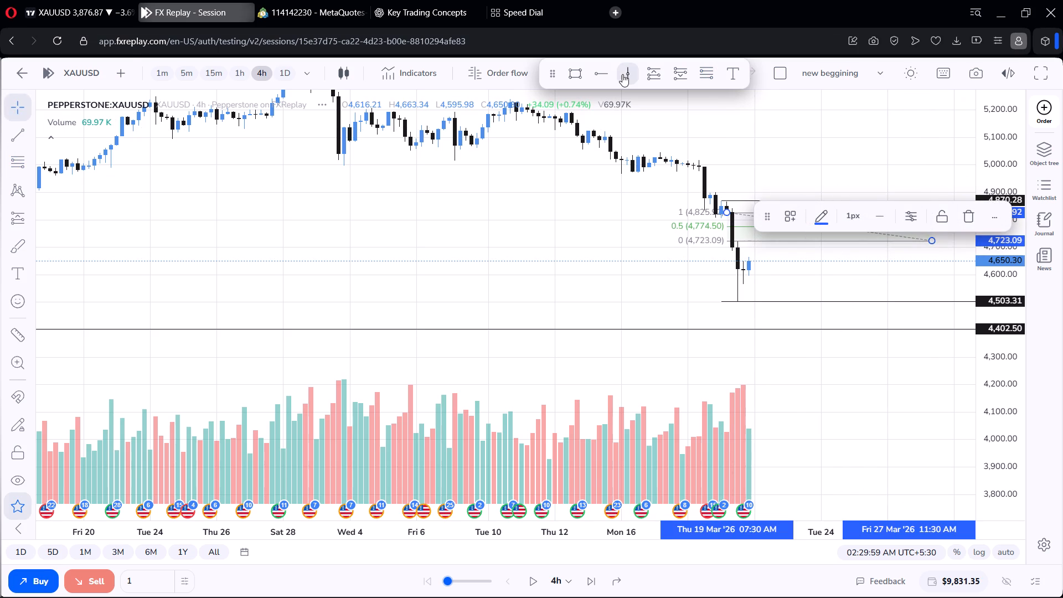
Draw a horizontal ray along the retracement's 0.5 level at about 4,775.51, starting at the 19 March 07:30 candle.
click(601, 74)
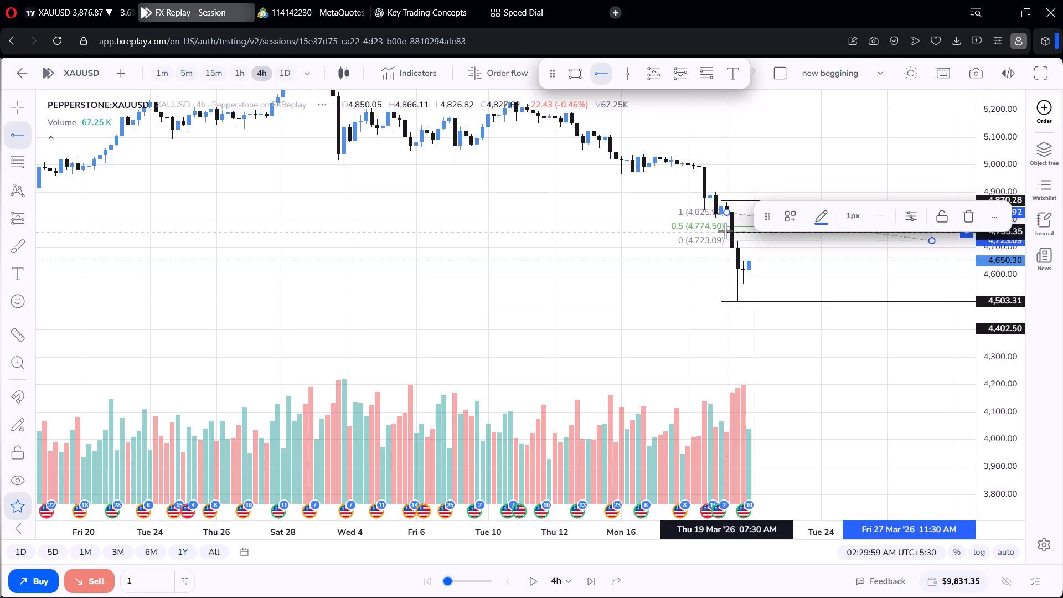
click(724, 226)
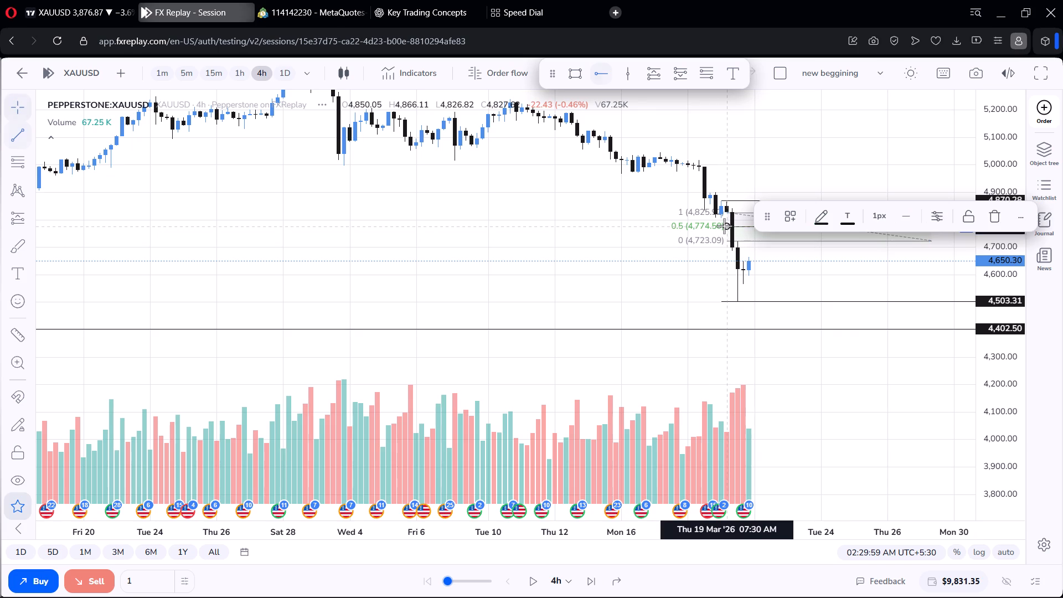
click(780, 154)
Delete the Fibonacci retracement around the 4,775.51 ray.
click(753, 239)
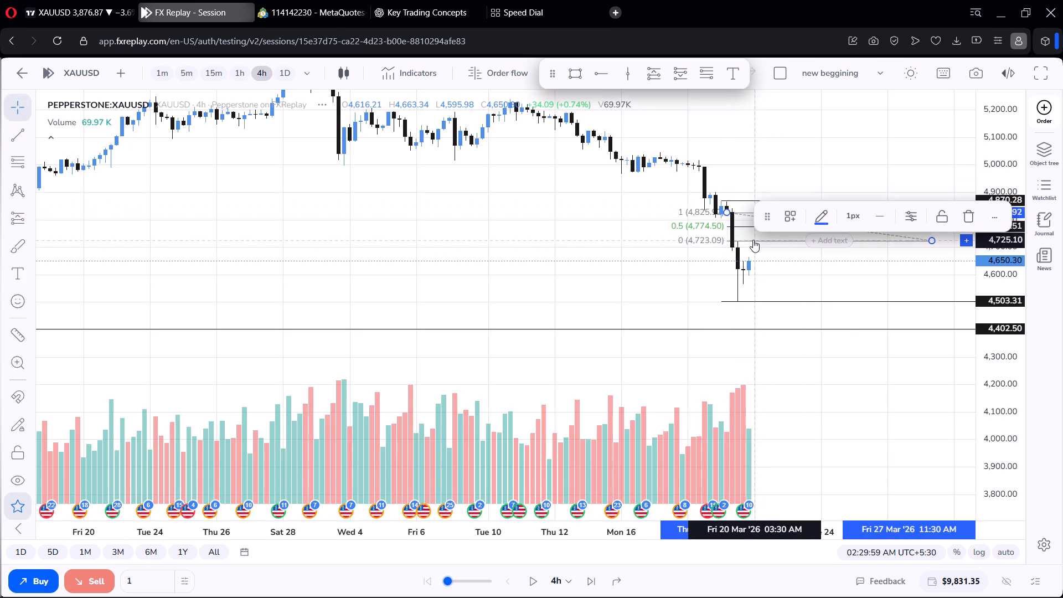
click(973, 216)
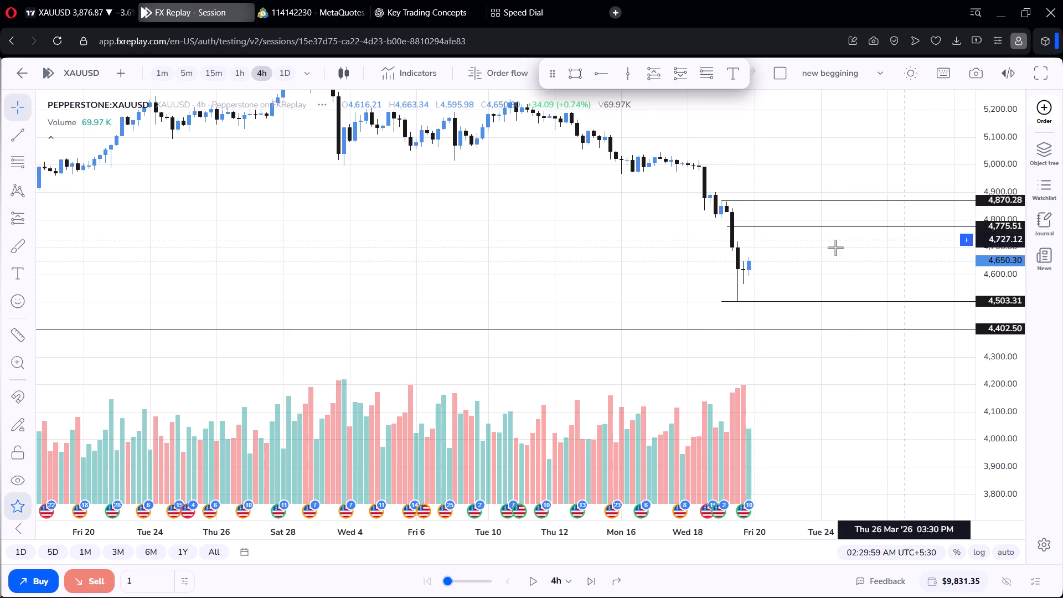
Examine the recent drop and the marked levels on the 4-hour and 1-hour charts, ending on the 4-hour timeframe.
scroll(796, 267, down, 3)
scroll(626, 286, down, 4)
drag(629, 285, 570, 229)
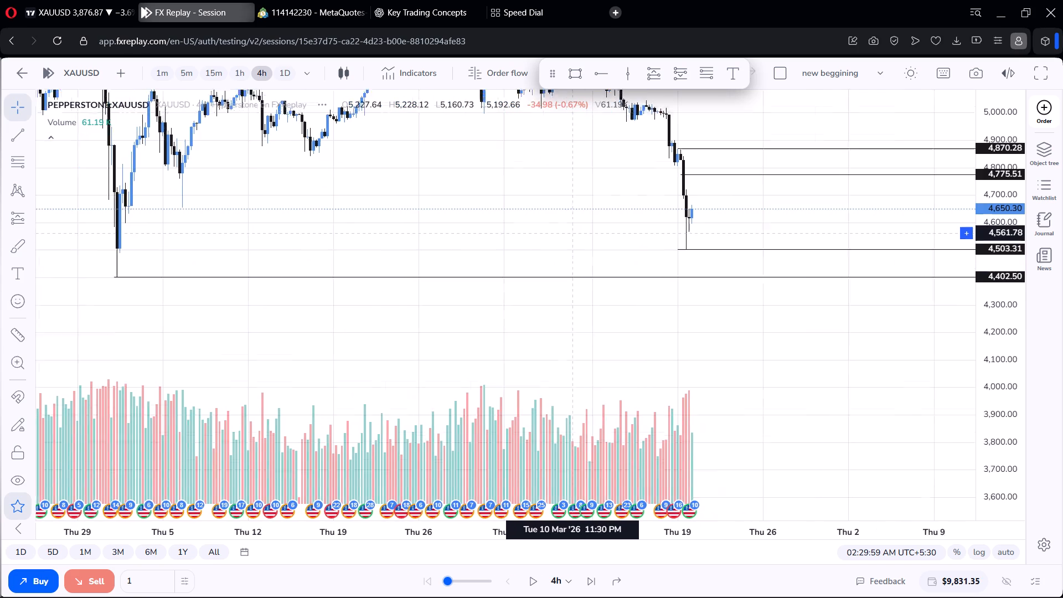
drag(570, 229, 558, 213)
drag(558, 213, 569, 226)
scroll(580, 231, up, 3)
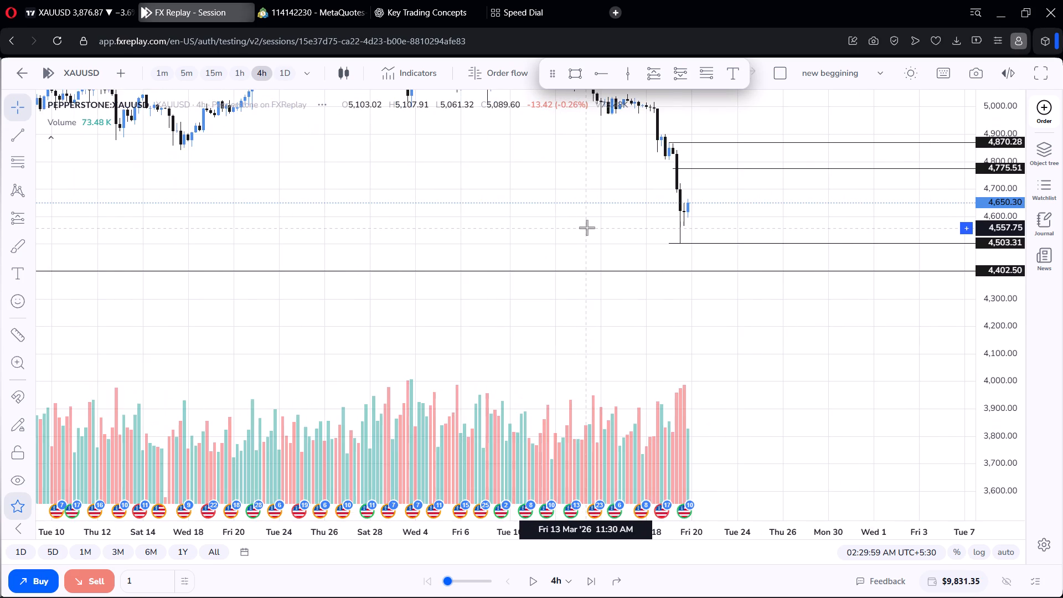
scroll(587, 228, up, 1)
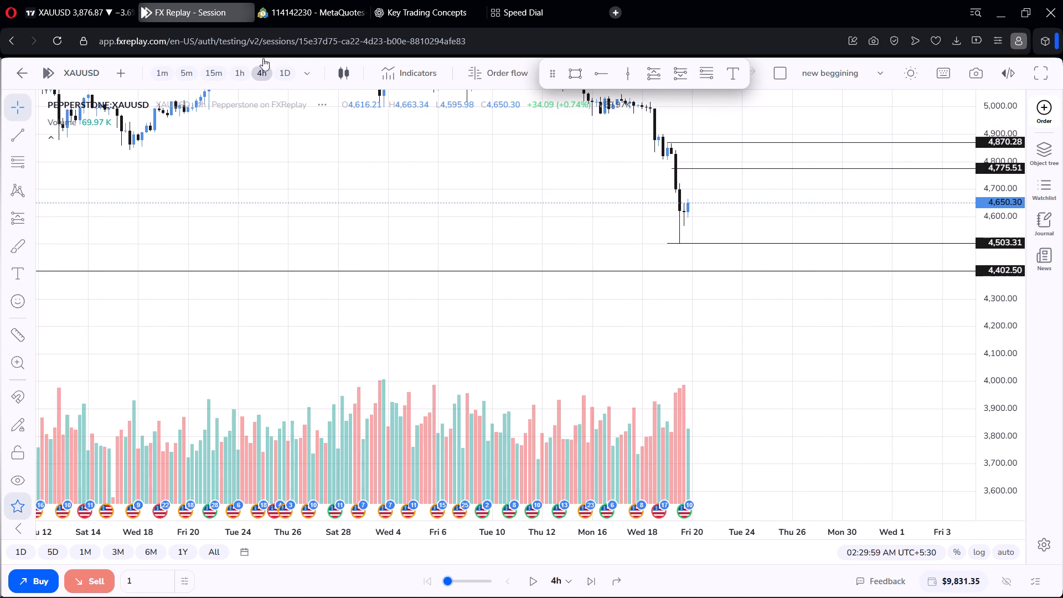
click(240, 70)
scroll(514, 208, down, 1)
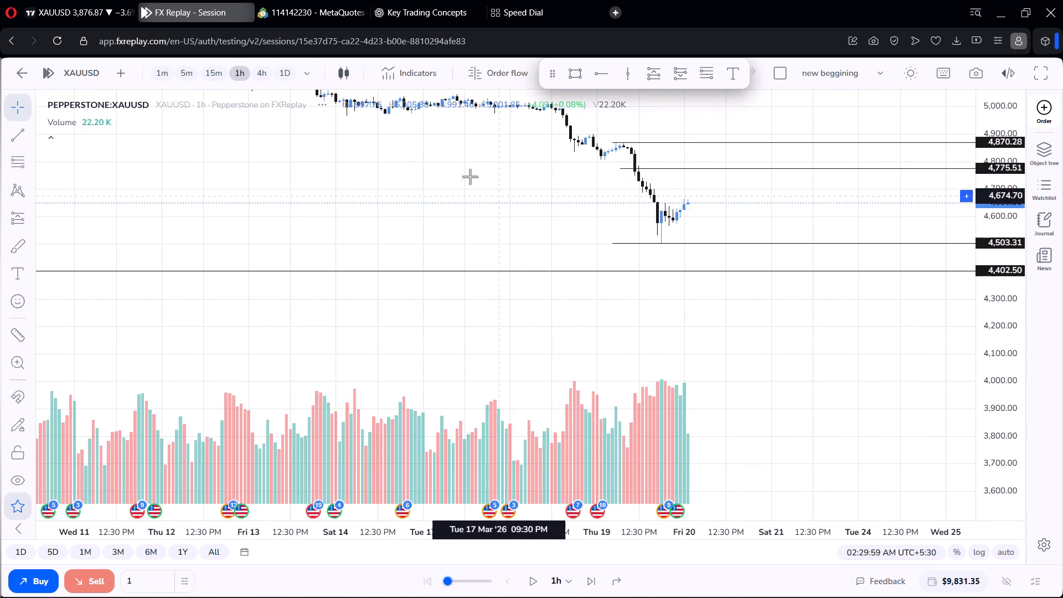
click(269, 76)
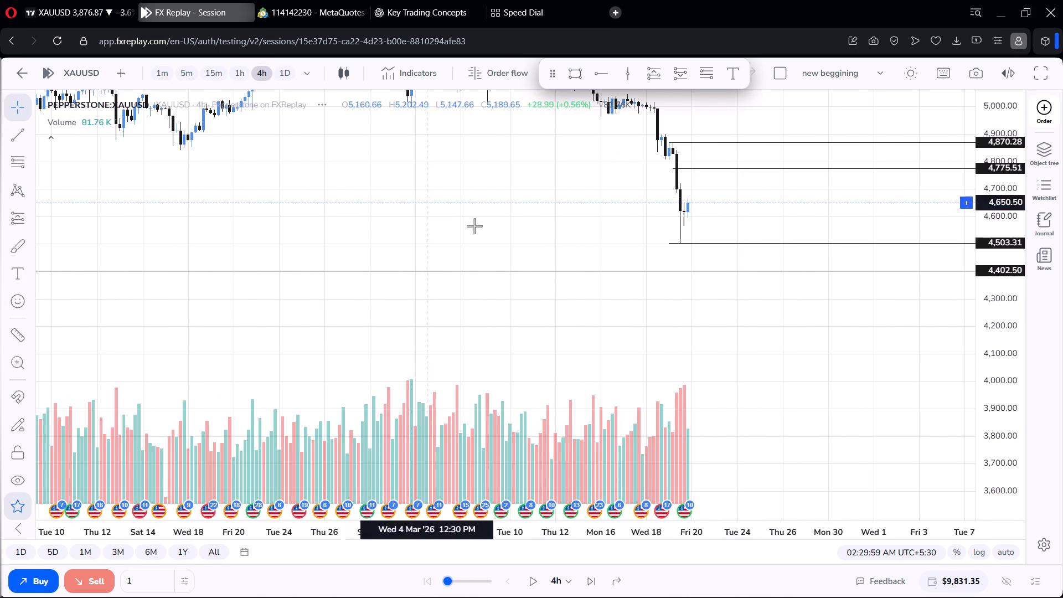
Draw a Fibonacci retracement from about 4,688.64 at the 19 March 11:30 candle's low down to about 4,649.33.
scroll(509, 217, up, 8)
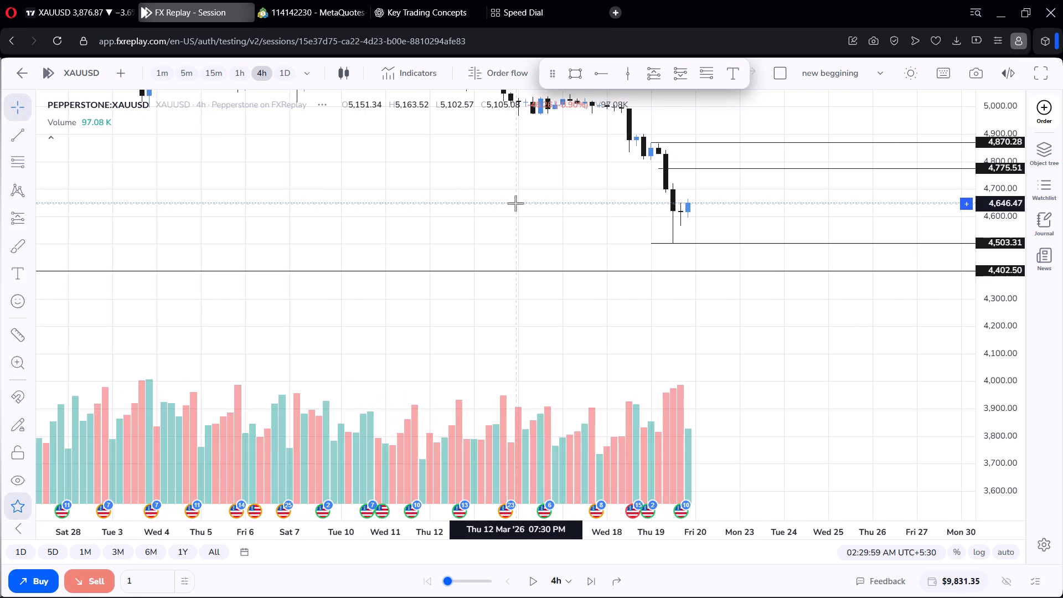
scroll(514, 204, down, 3)
scroll(1002, 234, up, 9)
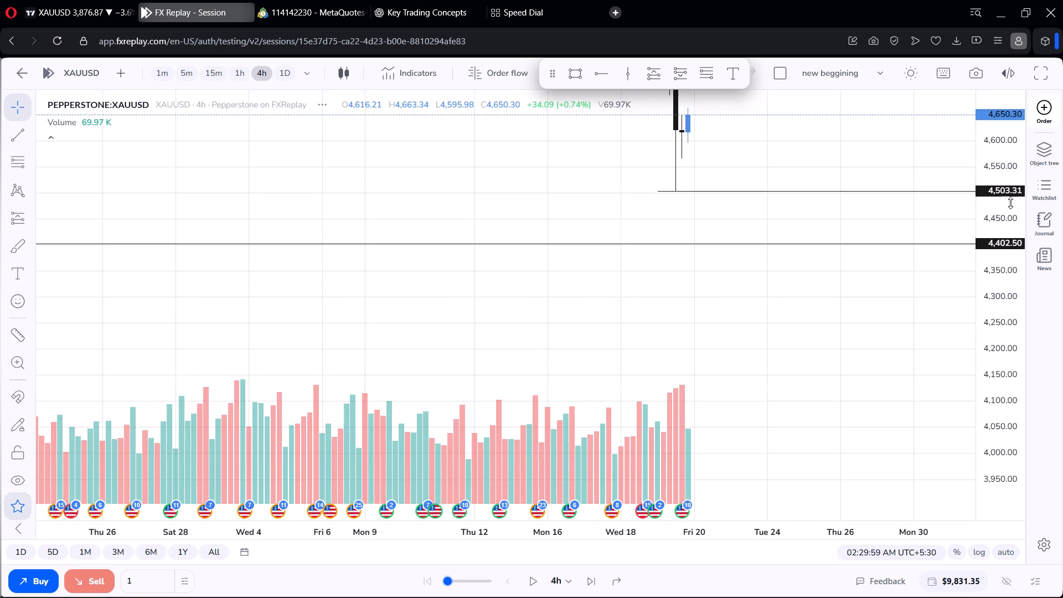
scroll(1005, 209, up, 4)
drag(895, 134, 855, 374)
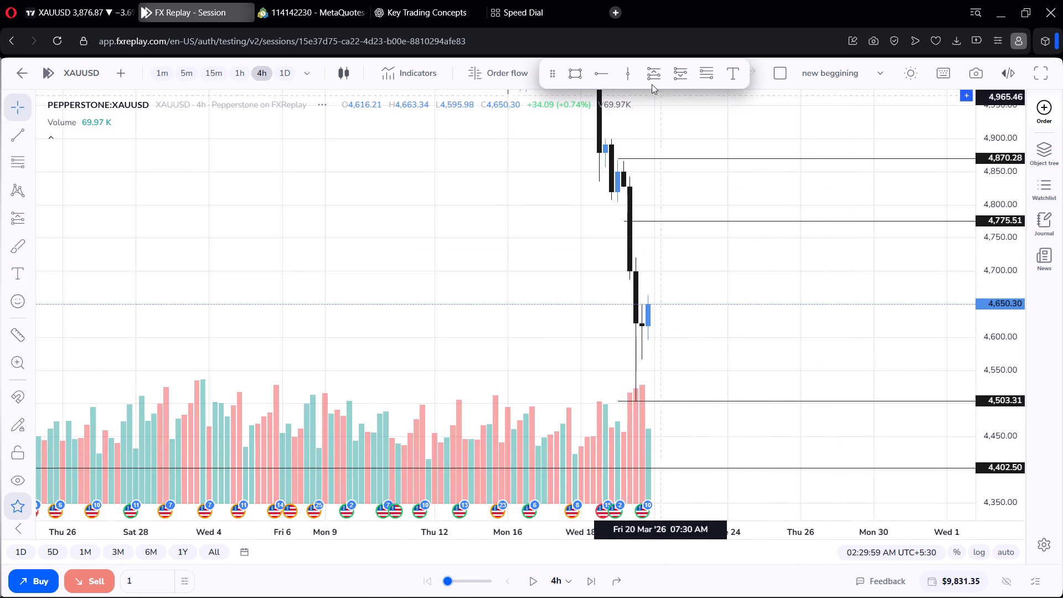
click(707, 76)
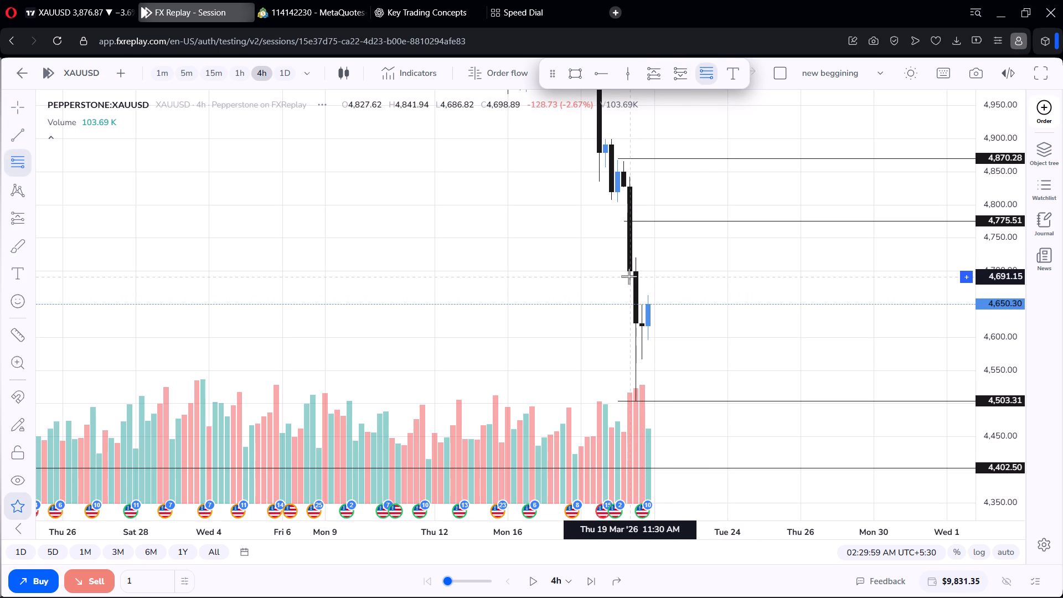
drag(629, 278, 668, 301)
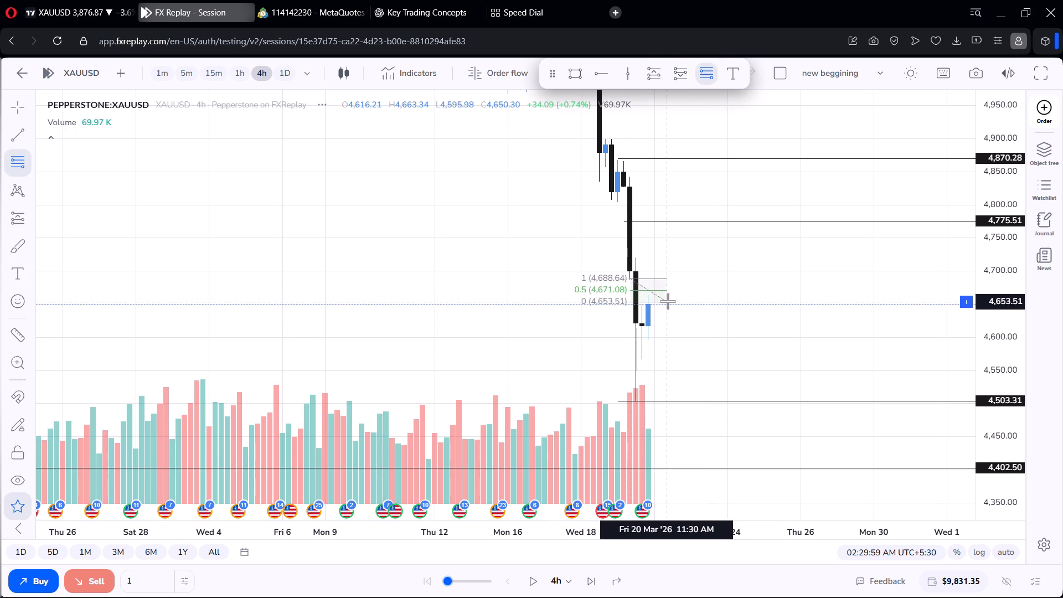
drag(668, 301, 781, 307)
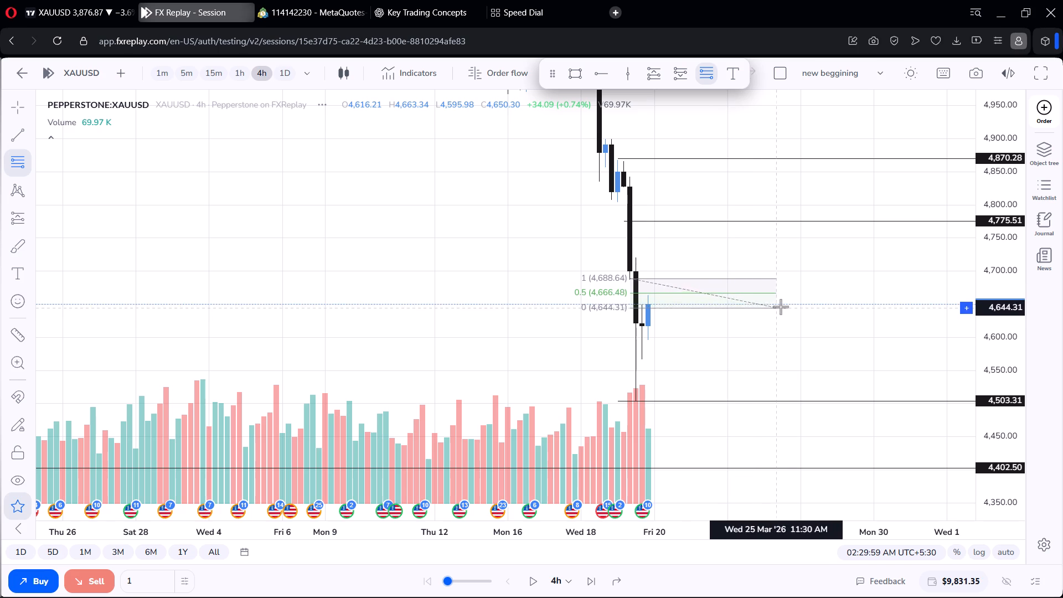
drag(781, 307, 810, 304)
click(810, 304)
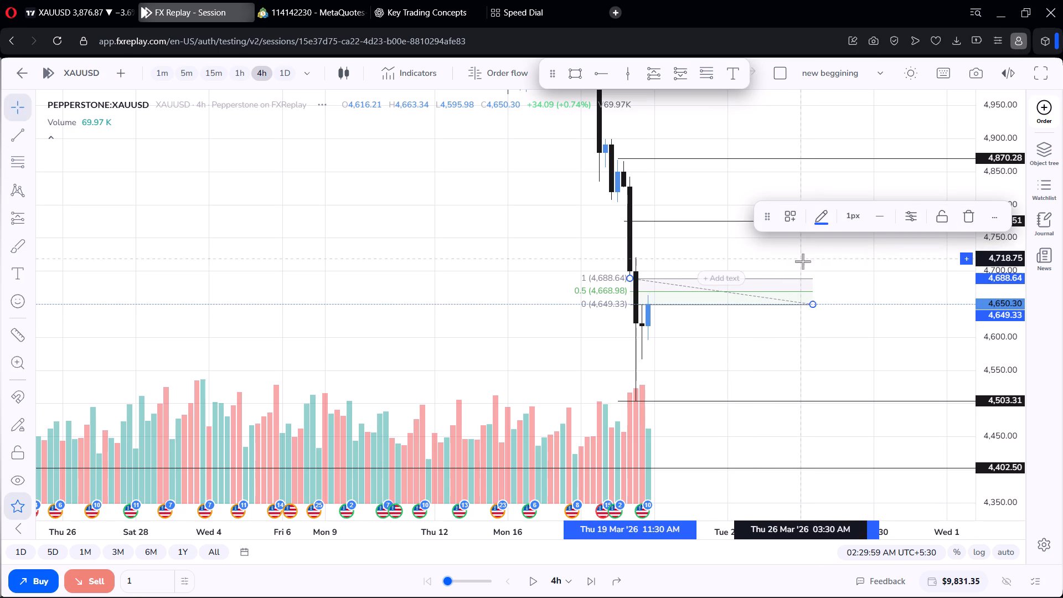
Draw a horizontal ray along the retracement's 0.5 level at about 4,670.24, starting at the 19 March 11:30 candle.
click(601, 75)
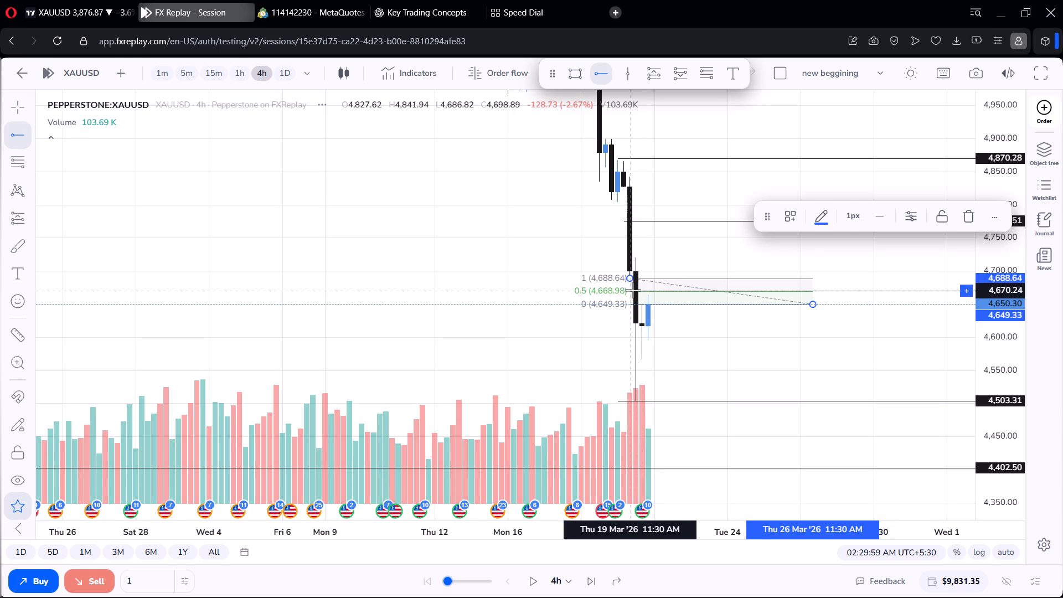
click(633, 290)
Delete the Fibonacci retracement around the 4,670.24 ray.
click(786, 279)
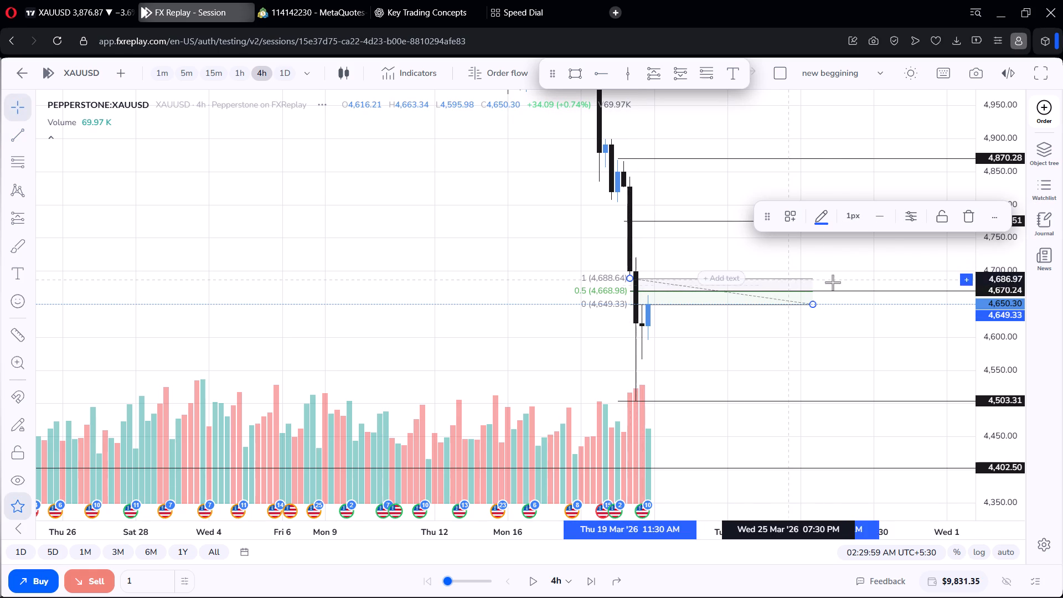
click(966, 219)
Examine the drop, the rebound and the marked levels on the 4-hour, 1-hour, 15-minute and 5-minute charts, ending on the 5-minute timeframe.
scroll(812, 290, down, 4)
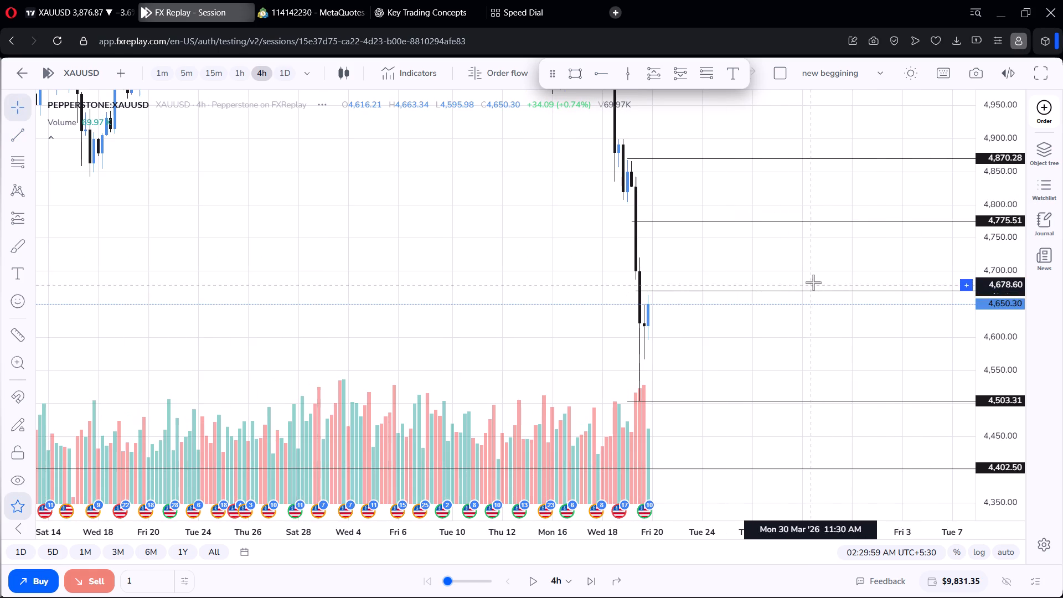
scroll(1002, 312, up, 10)
scroll(693, 283, up, 5)
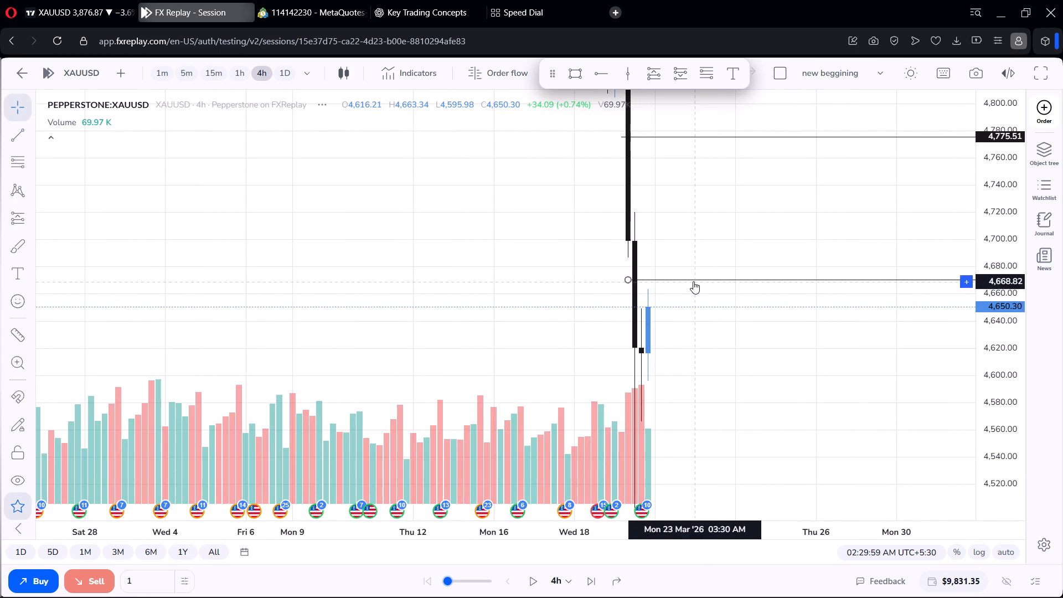
click(235, 69)
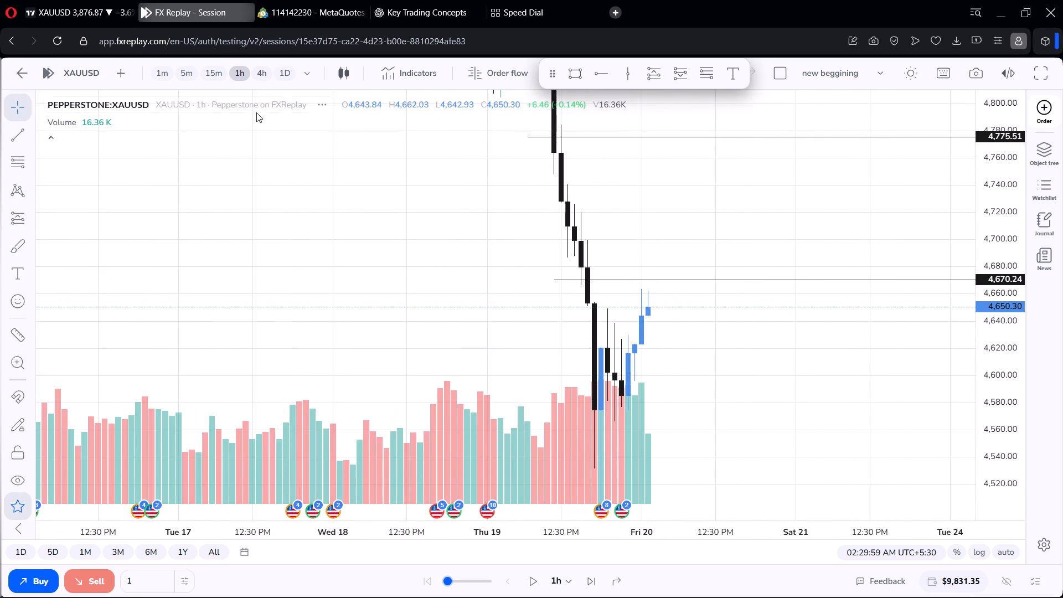
click(221, 77)
scroll(341, 155, down, 4)
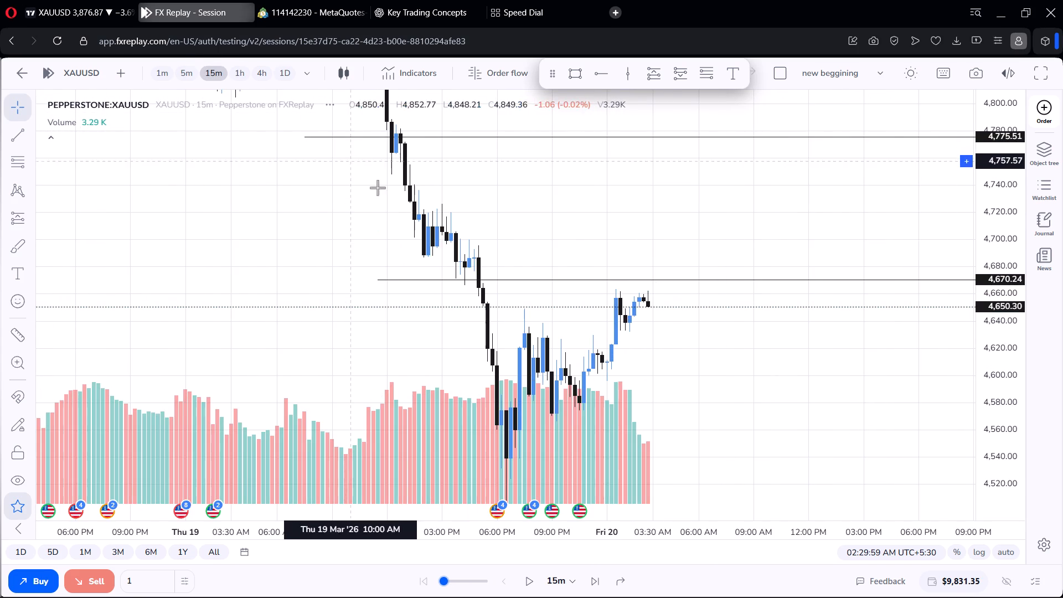
scroll(394, 203, down, 2)
click(189, 82)
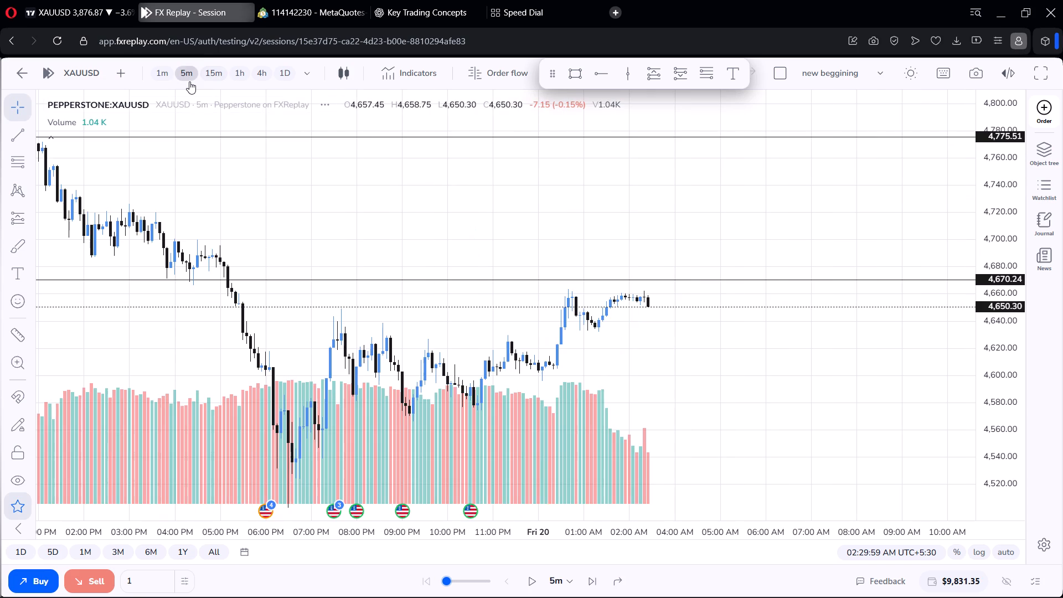
scroll(189, 81, down, 3)
click(223, 74)
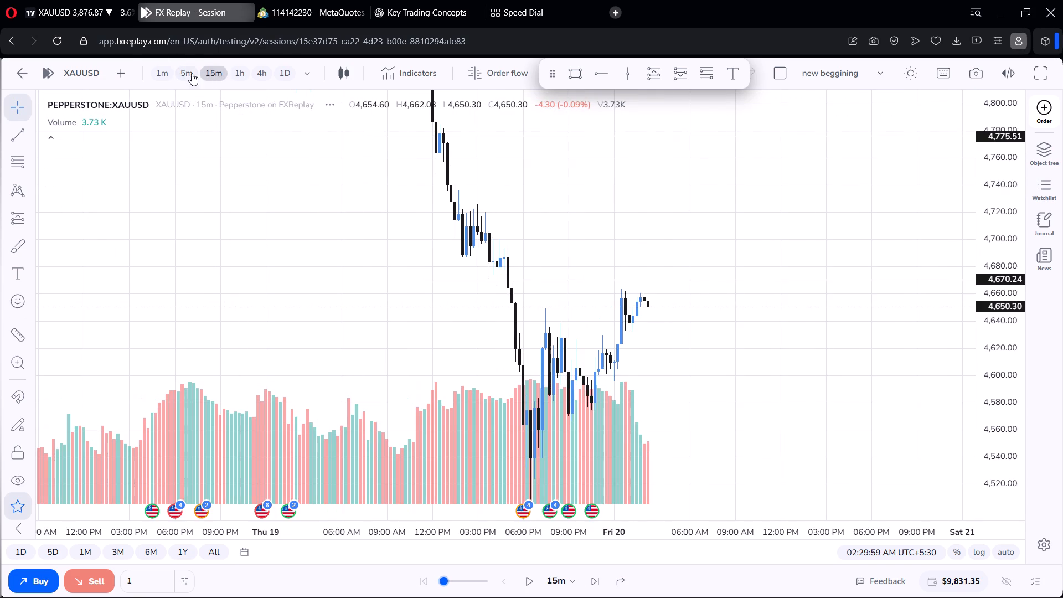
click(184, 73)
scroll(379, 186, down, 5)
drag(478, 218, 448, 109)
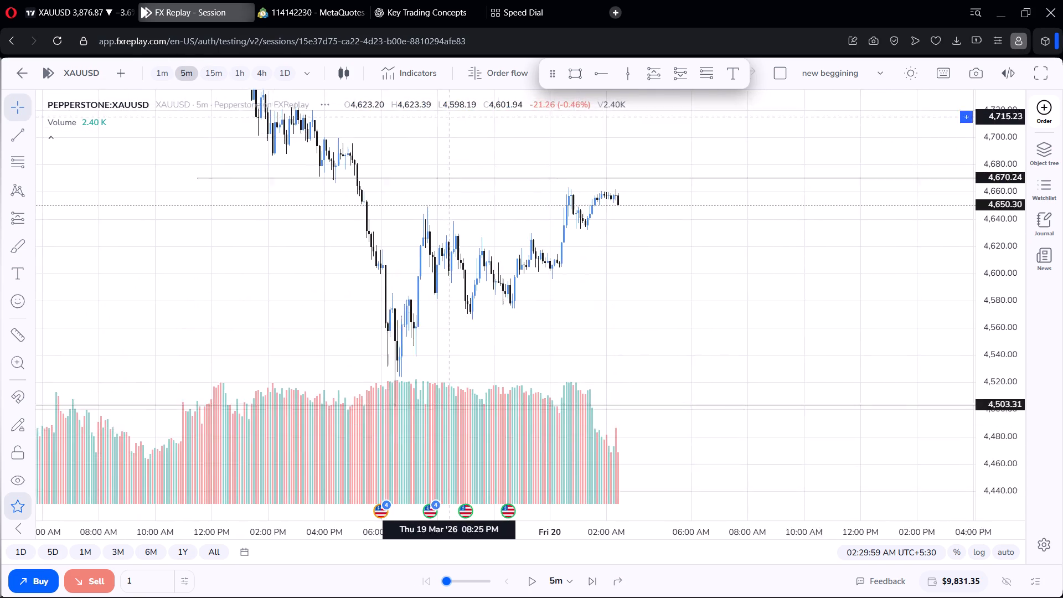
drag(448, 109, 448, 107)
scroll(525, 192, up, 5)
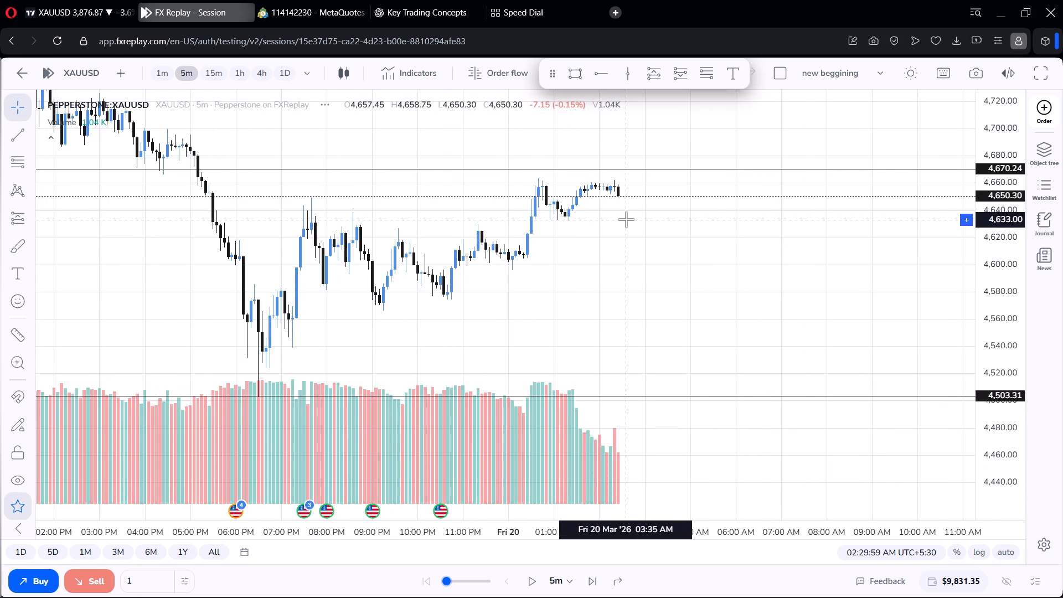
scroll(659, 222, down, 4)
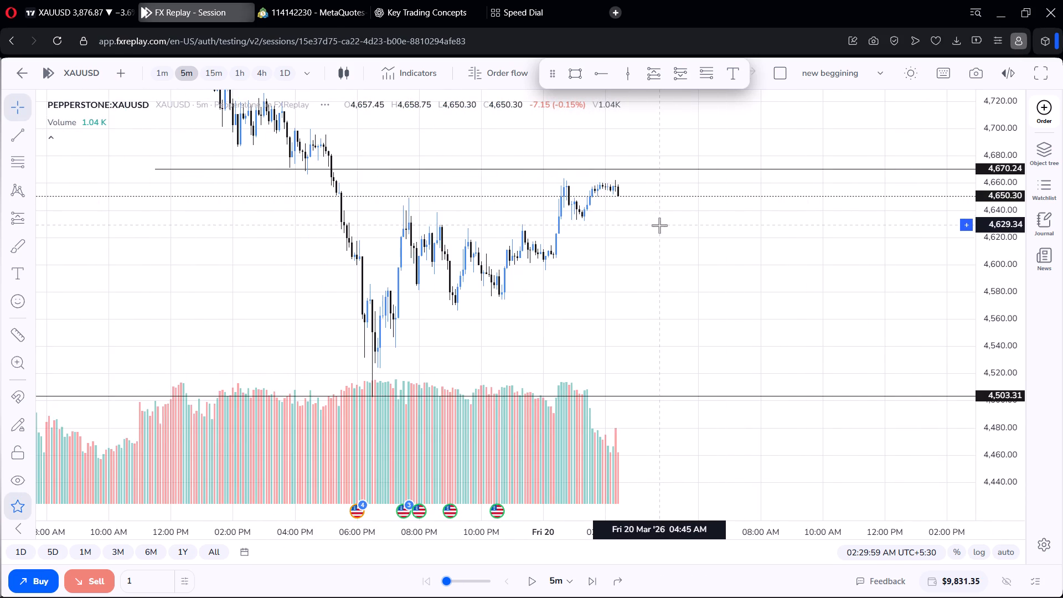
drag(659, 225, 659, 257)
scroll(658, 257, up, 3)
scroll(1018, 292, up, 8)
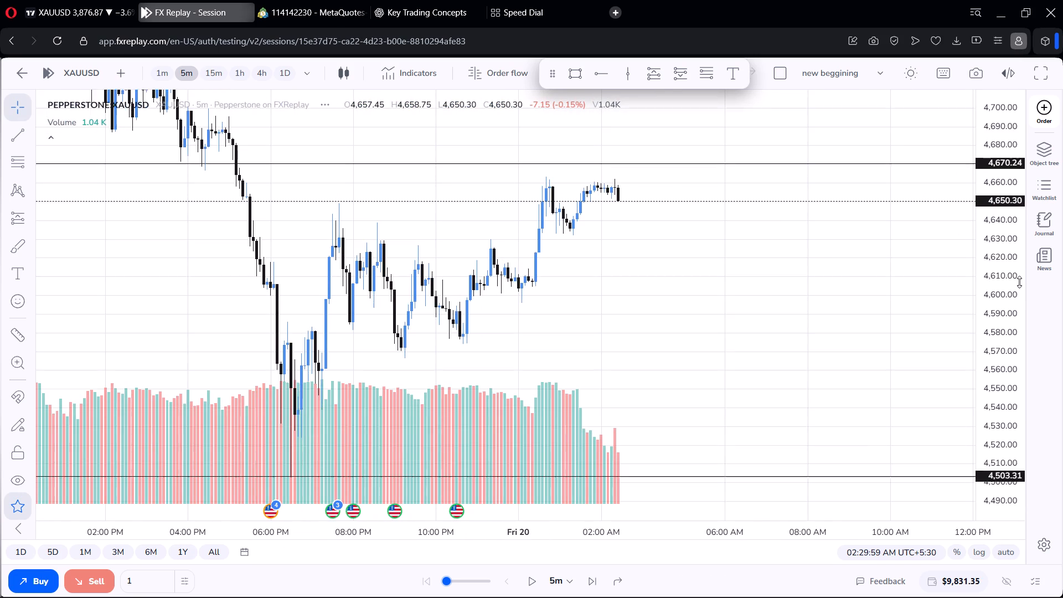
scroll(1019, 282, up, 1)
scroll(716, 266, up, 5)
drag(693, 276, 687, 249)
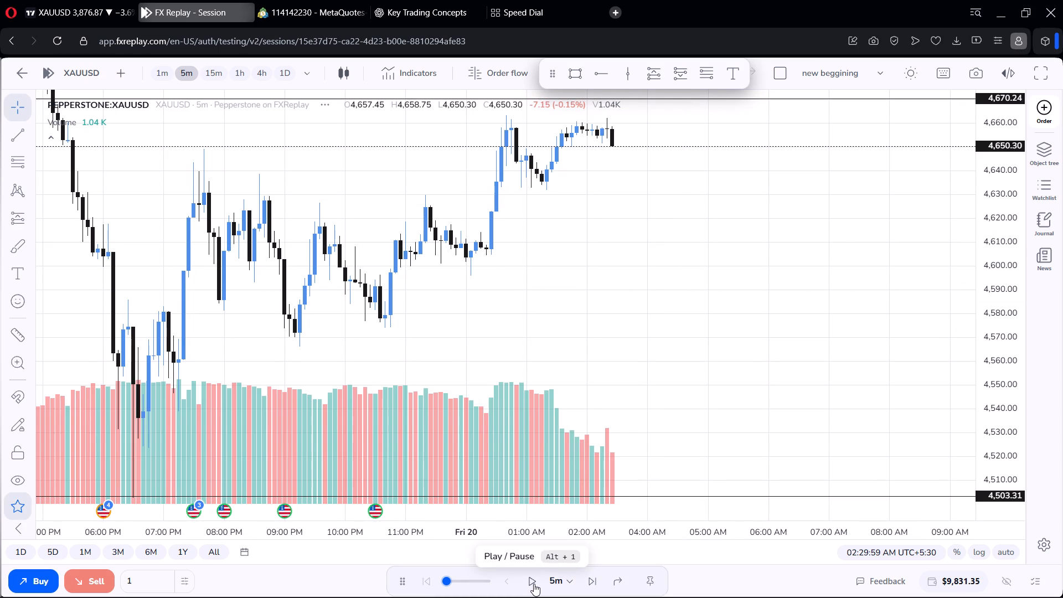
drag(659, 411, 662, 439)
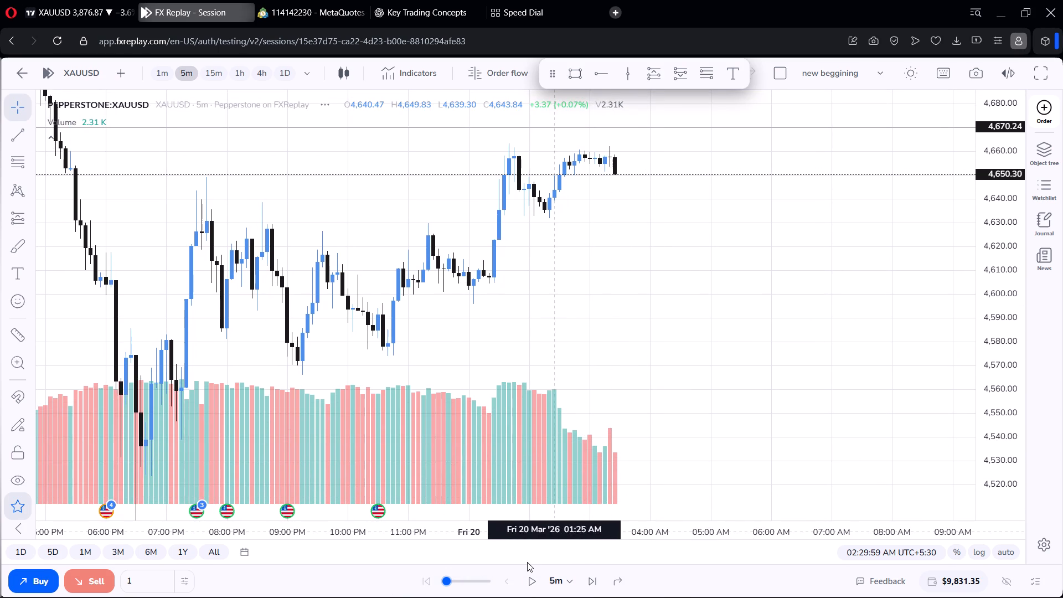
Advance the 5-minute replay in short bursts to 03:54:59 AM, leaving it paused.
click(534, 582)
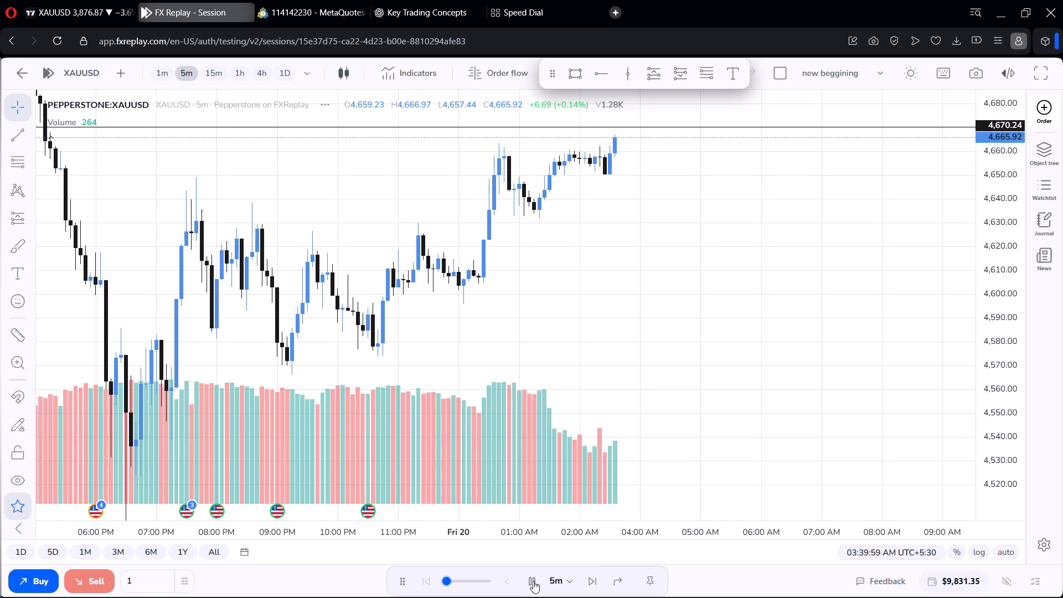
click(533, 580)
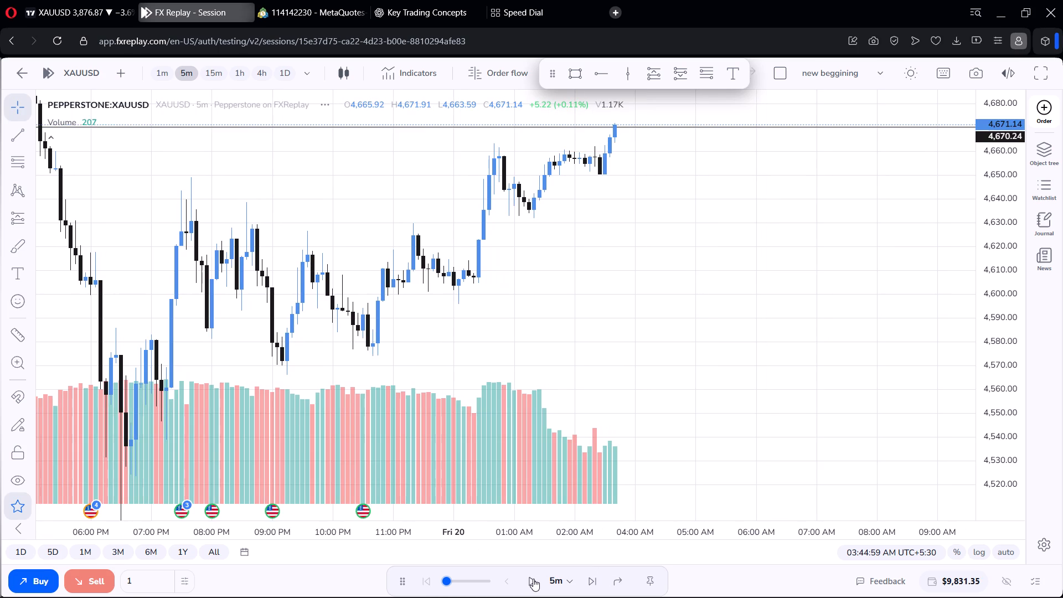
click(533, 579)
click(533, 579)
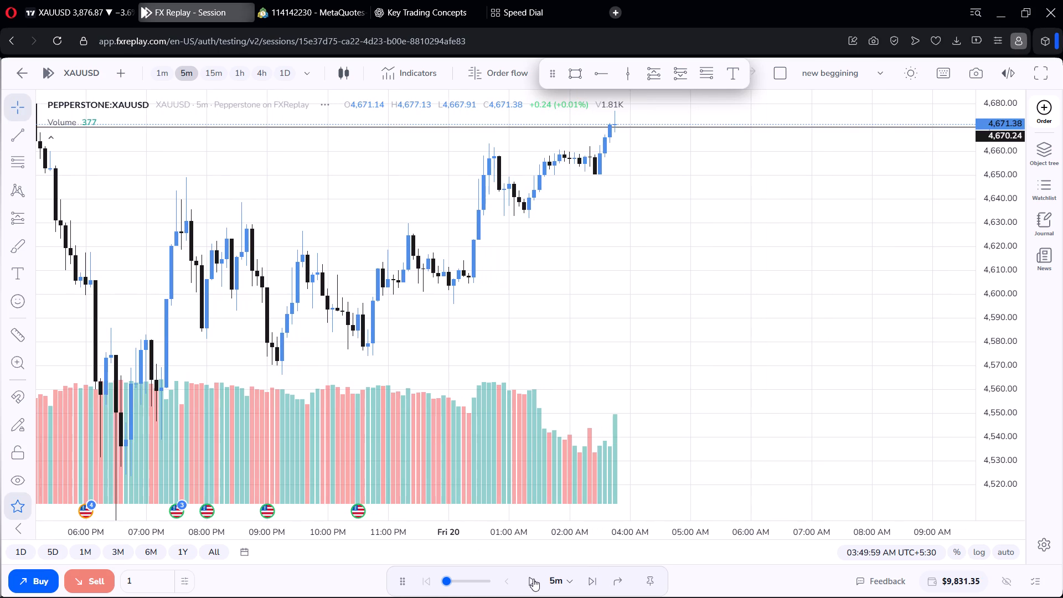
click(533, 579)
click(533, 579)
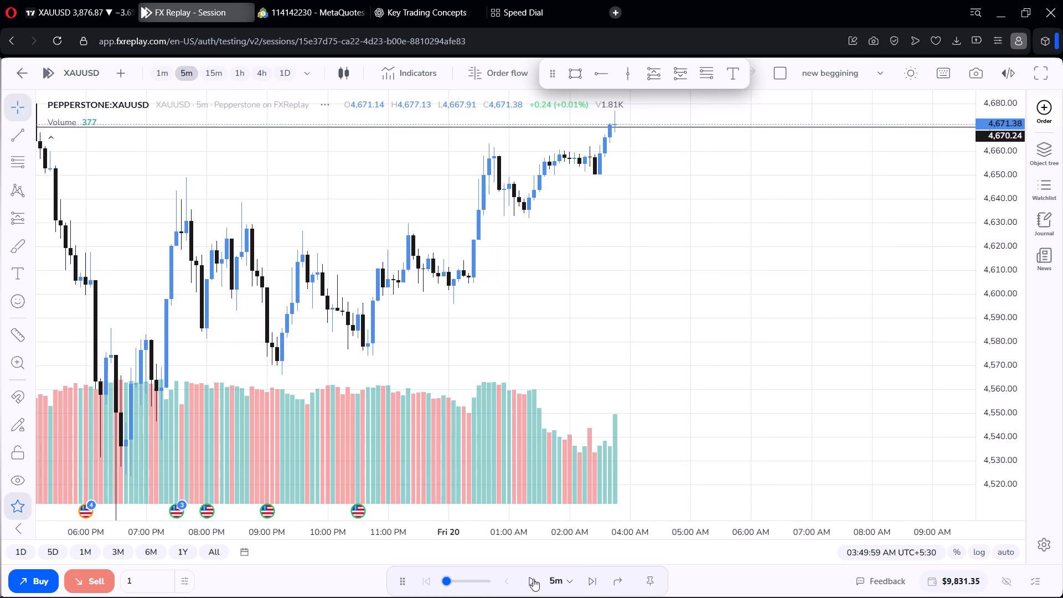
click(533, 579)
click(534, 579)
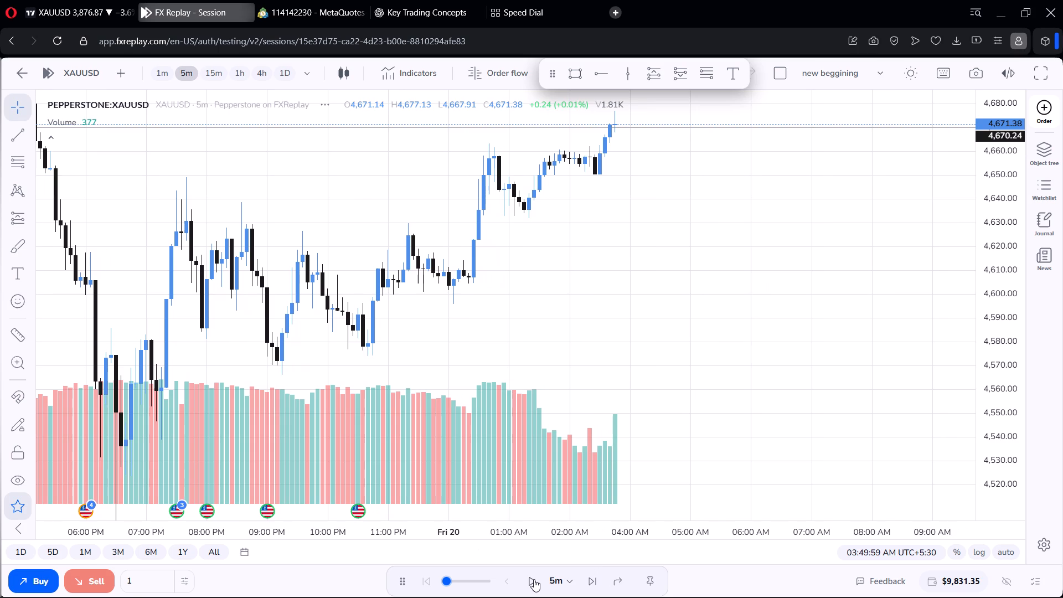
click(534, 579)
click(534, 579)
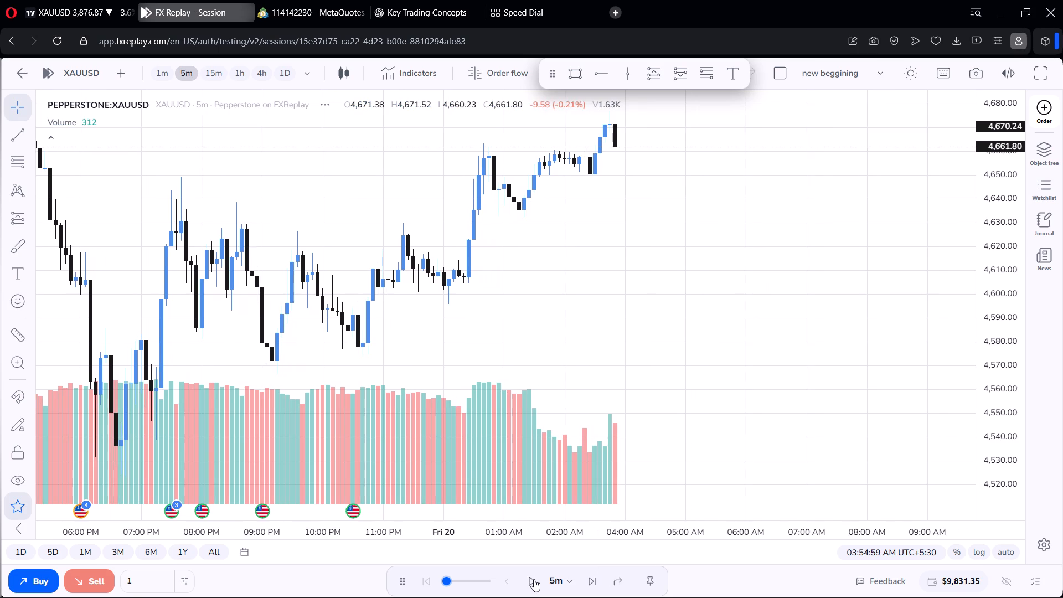
Examine the 5-minute price action around the 4,670.24 ray and down to the 4,503.31 level.
scroll(727, 261, down, 2)
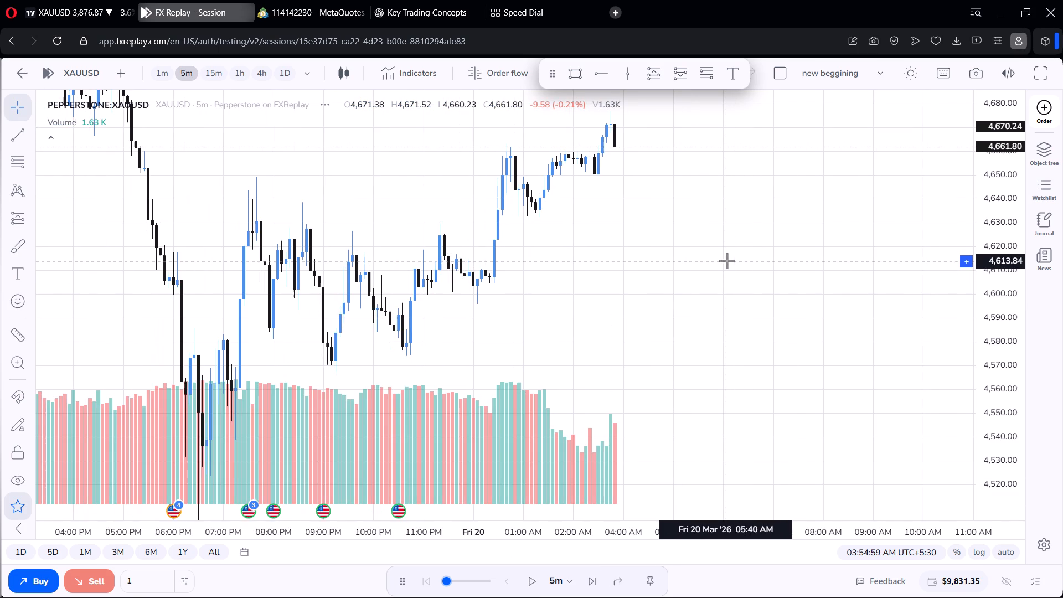
scroll(1013, 231, down, 4)
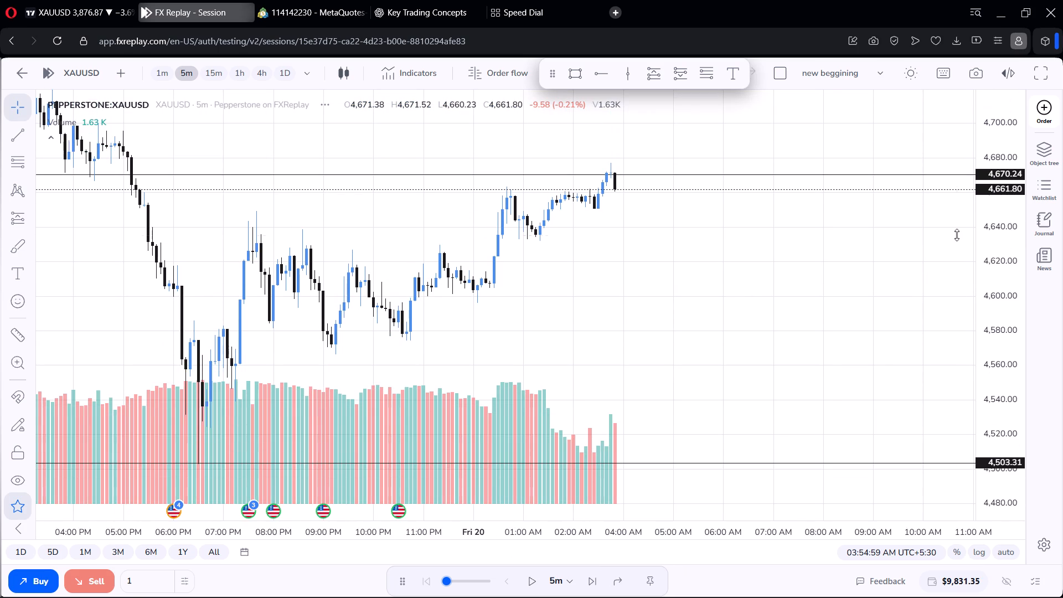
scroll(761, 260, down, 4)
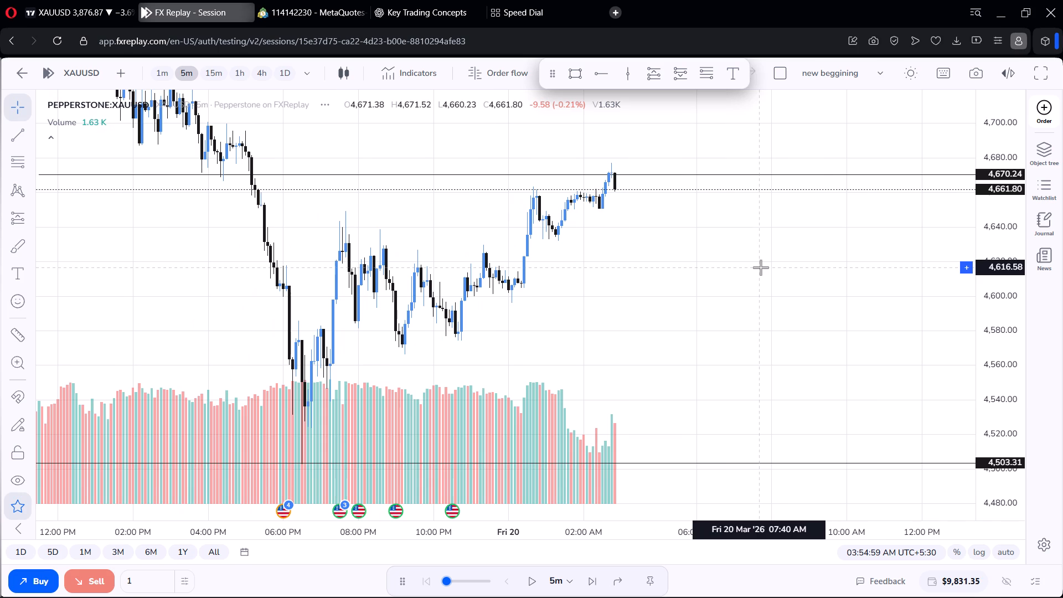
drag(668, 311, 667, 270)
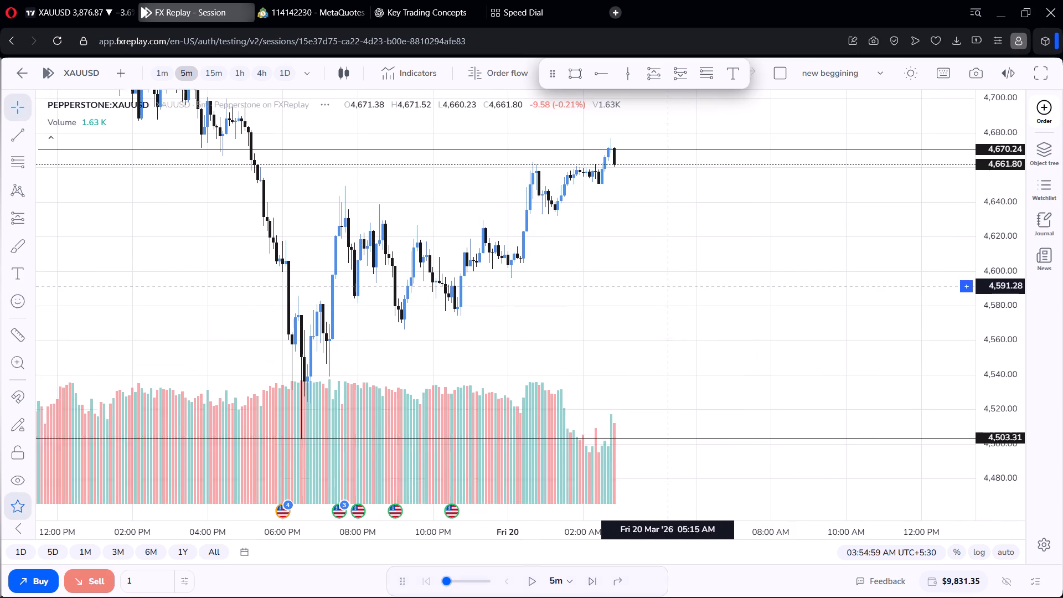
drag(667, 270, 667, 263)
scroll(635, 206, down, 1)
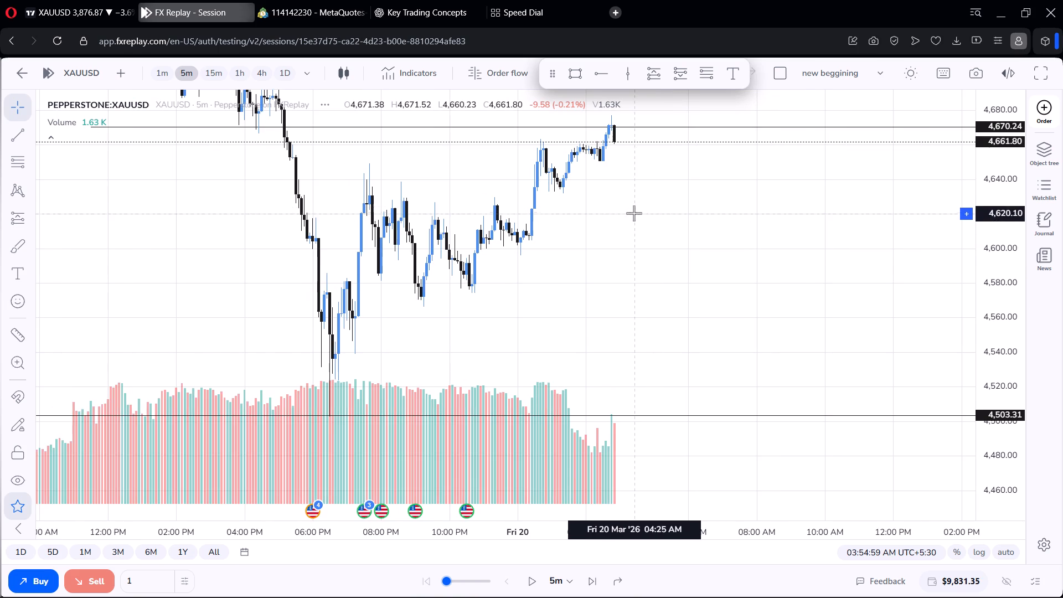
scroll(632, 215, down, 1)
scroll(632, 216, up, 2)
Advance the 5-minute replay to 04:04:59 AM and leave it paused.
click(533, 582)
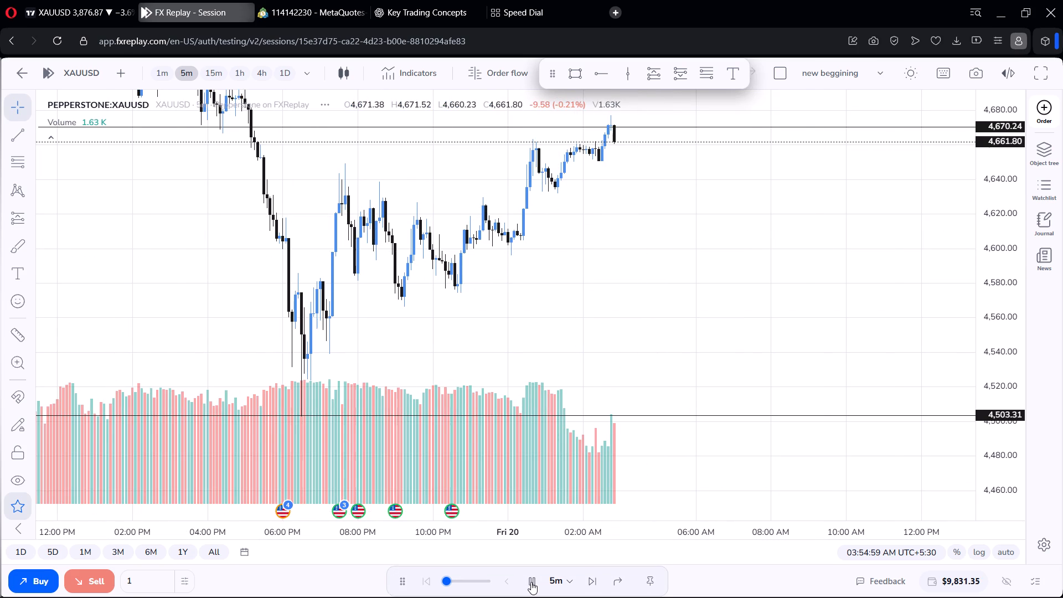
click(531, 582)
click(531, 582)
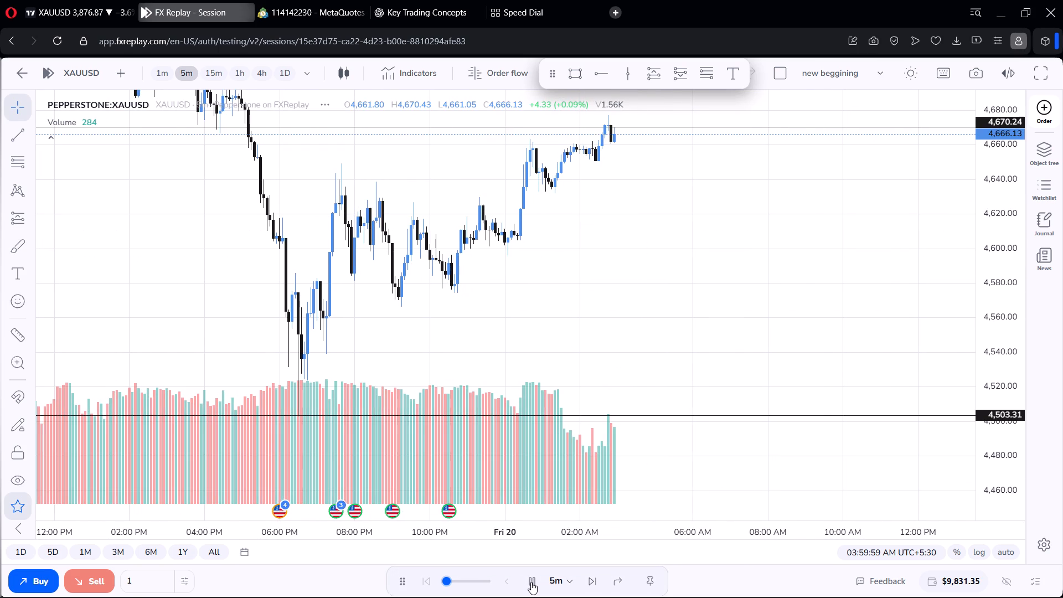
click(531, 582)
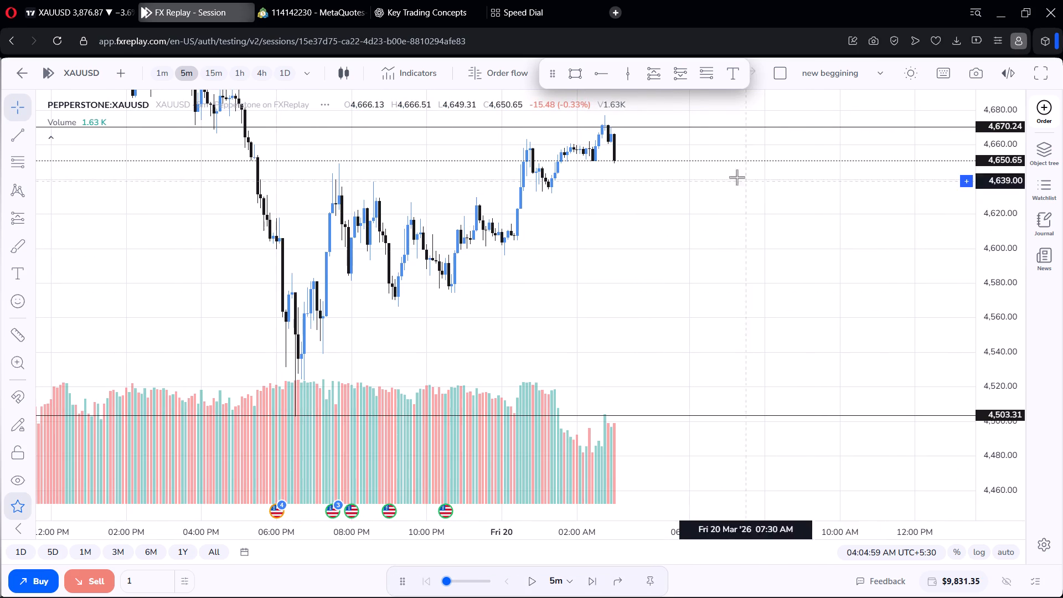
Prepare a market sell order on XAUUSD with the stop loss at about 4,677.42, just above the recent swing high.
click(1052, 103)
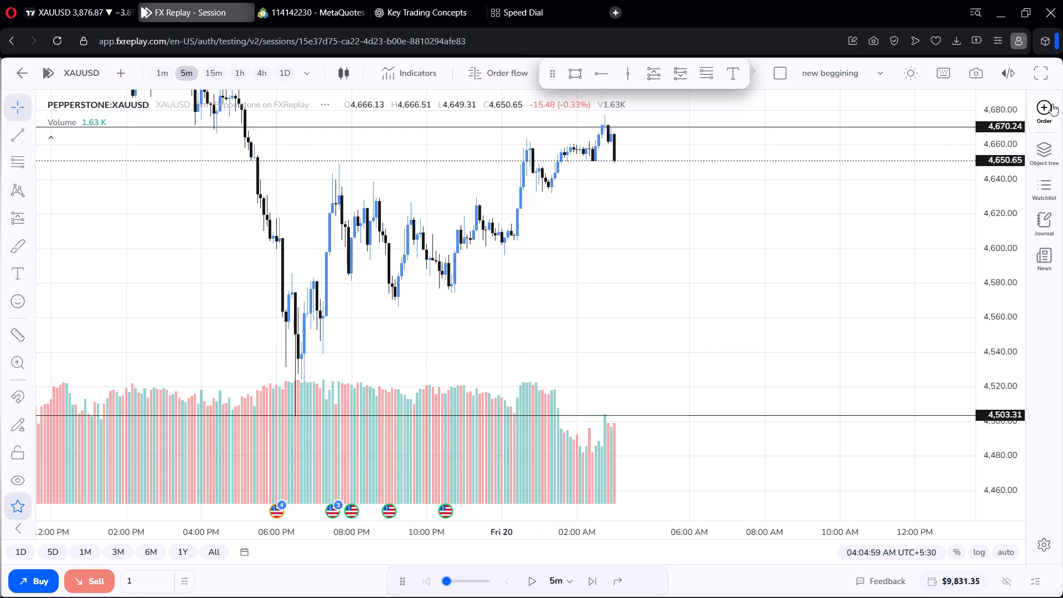
click(825, 152)
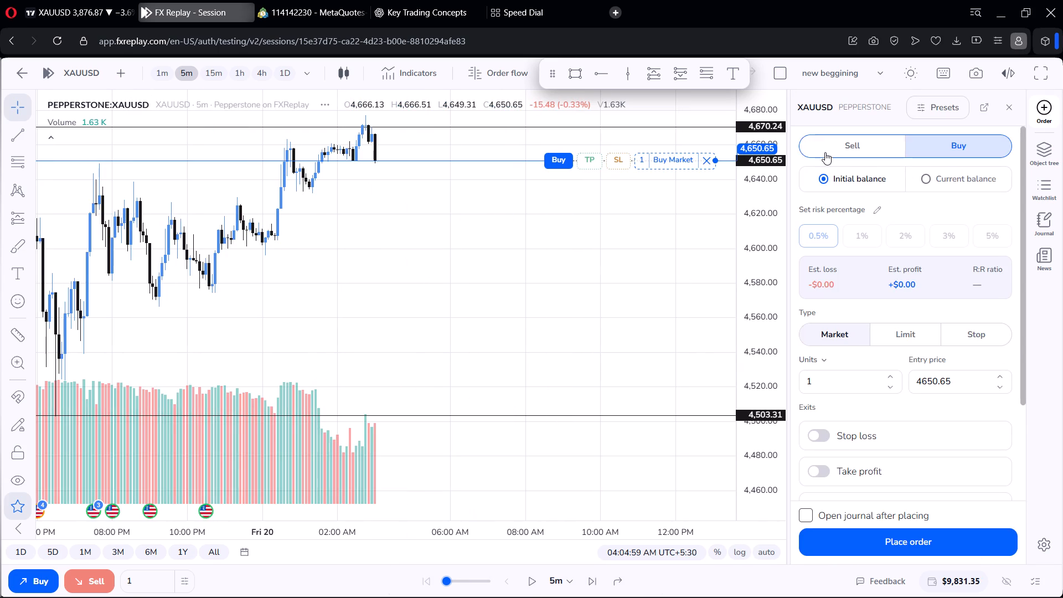
drag(616, 161, 621, 138)
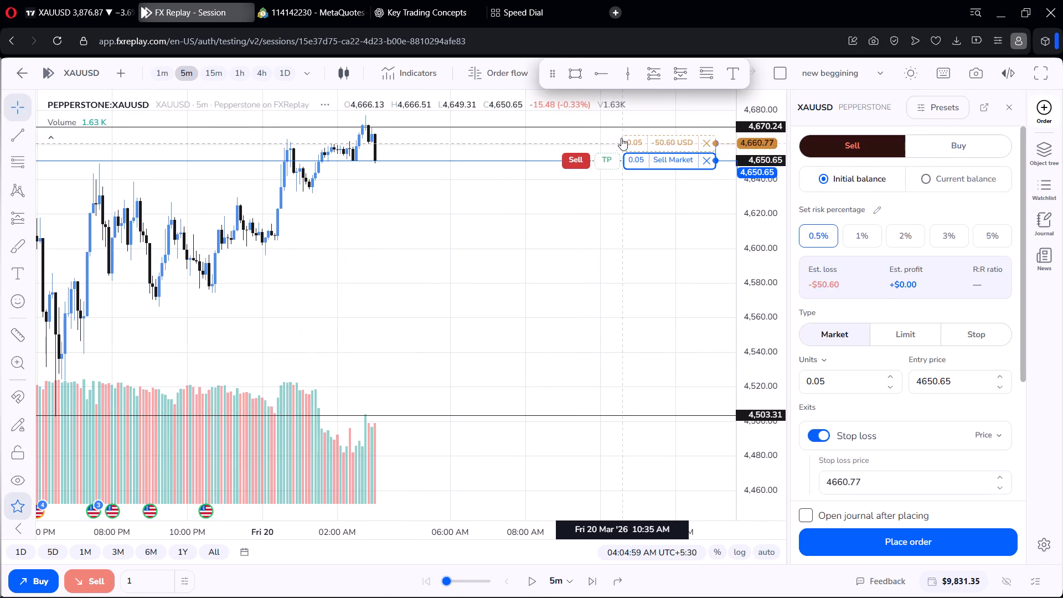
drag(621, 138, 620, 117)
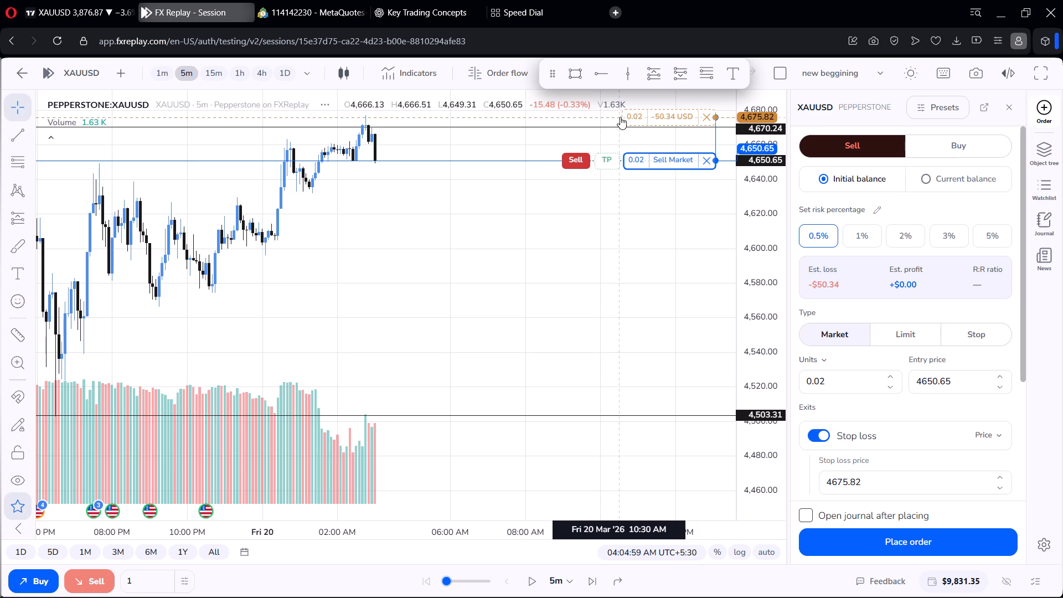
drag(620, 117, 620, 111)
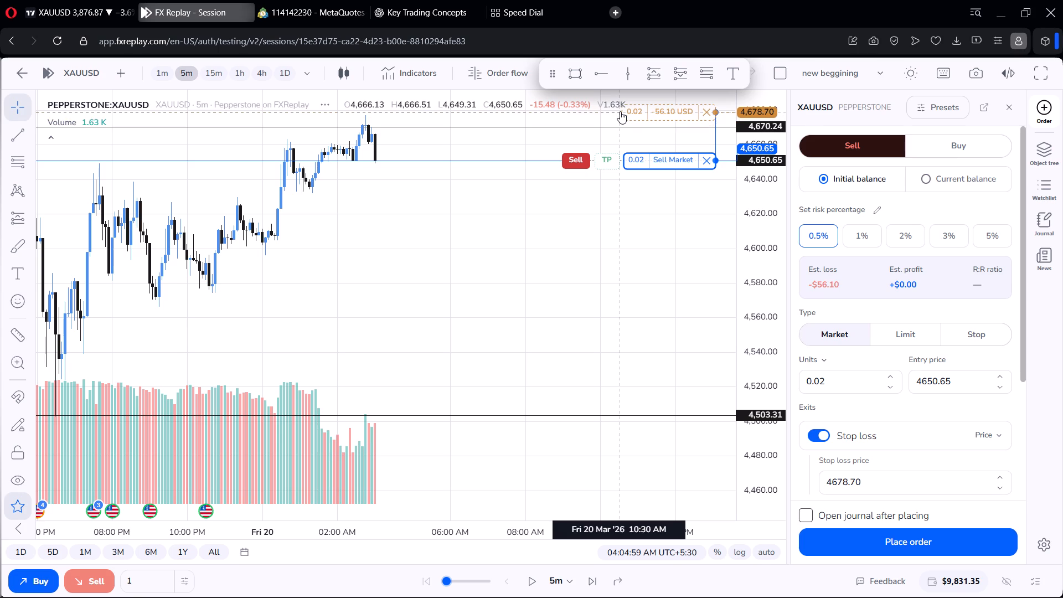
drag(620, 111, 621, 116)
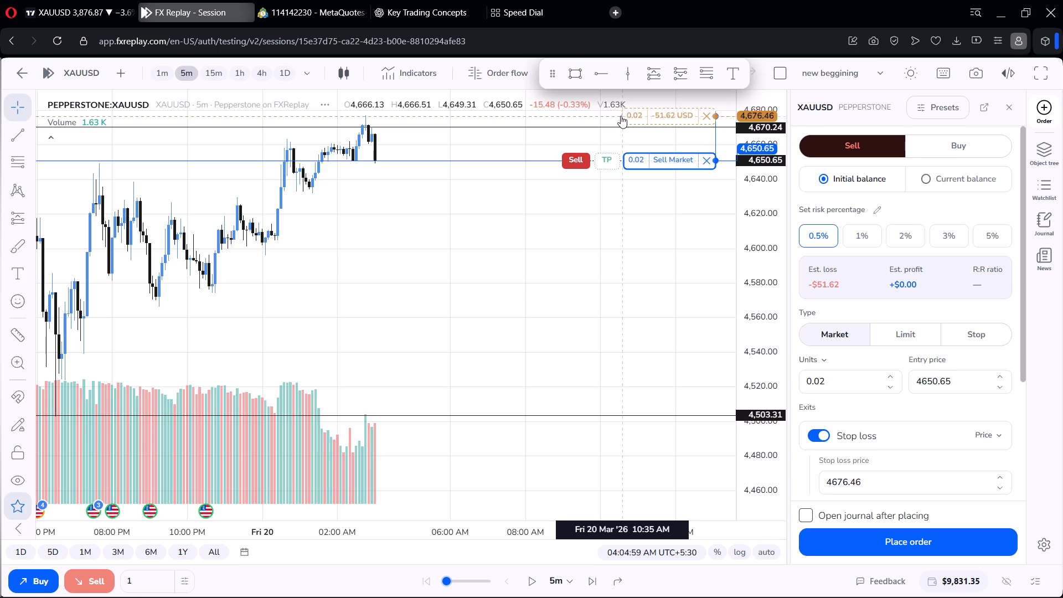
drag(621, 116, 621, 114)
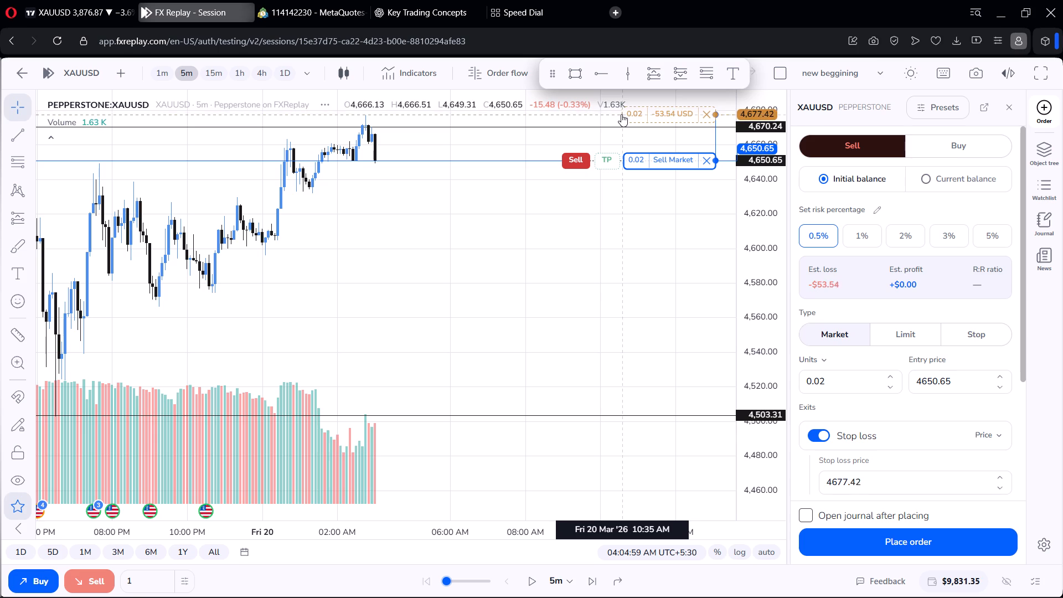
Place the XAUUSD market sell order with 1% risk, stop loss at about 4,677.10 and take profit at about 4,596.09.
drag(621, 114, 622, 115)
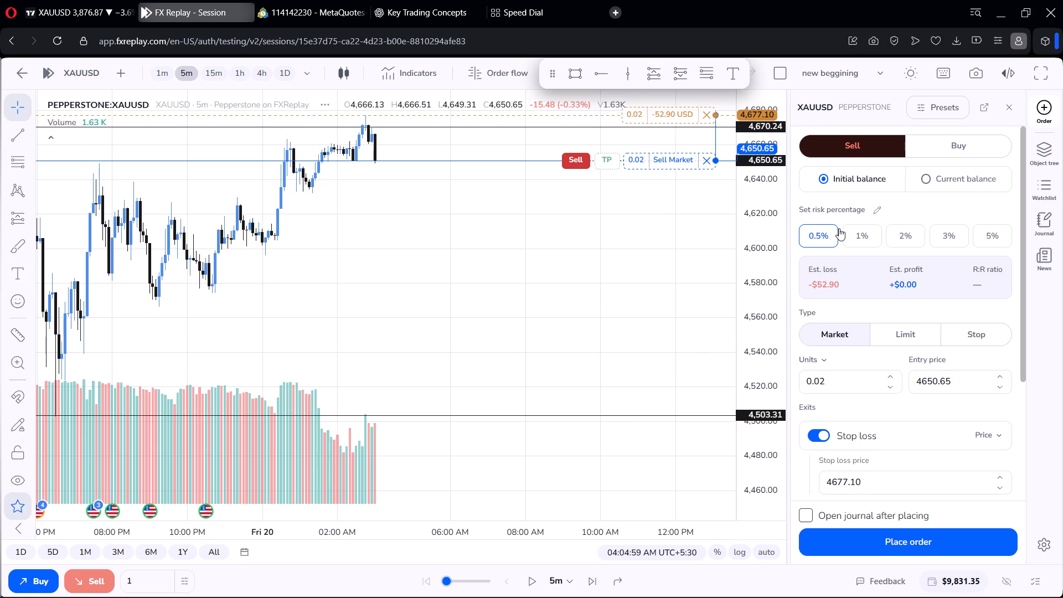
click(852, 231)
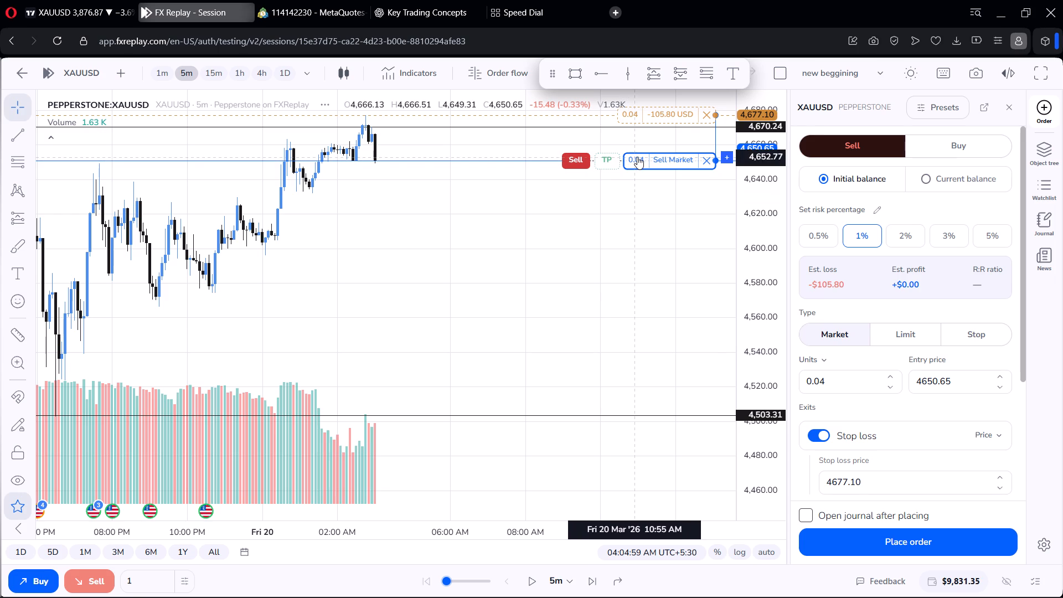
drag(610, 158, 617, 189)
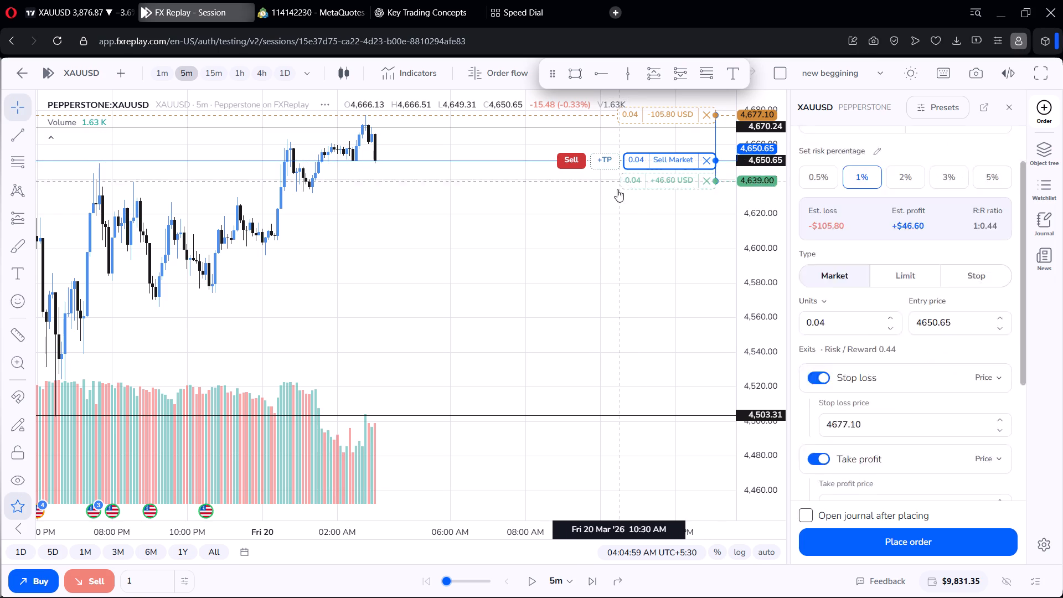
drag(617, 189, 618, 256)
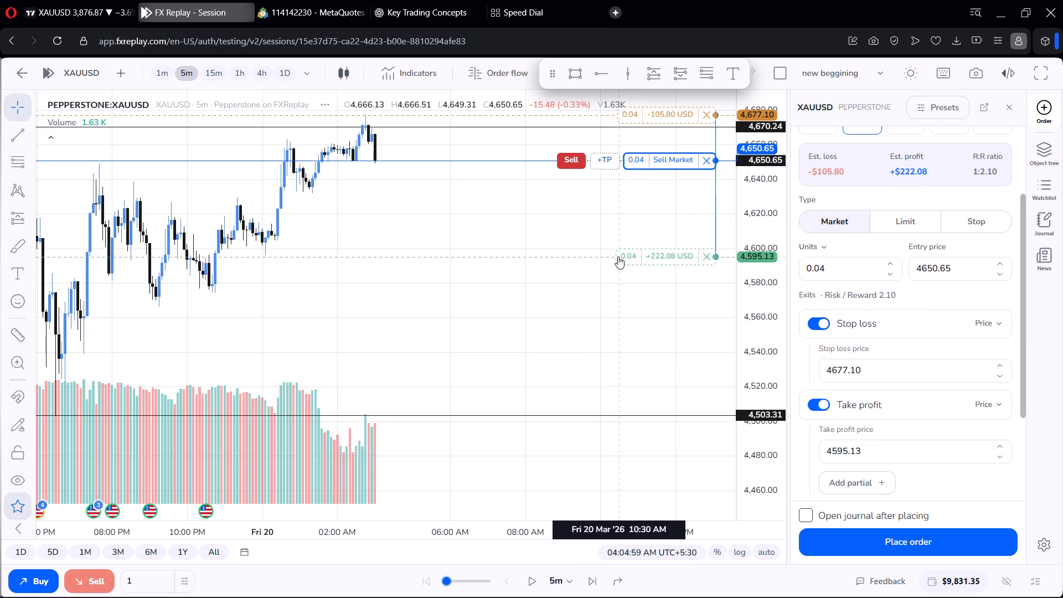
drag(618, 256, 617, 255)
scroll(639, 219, down, 2)
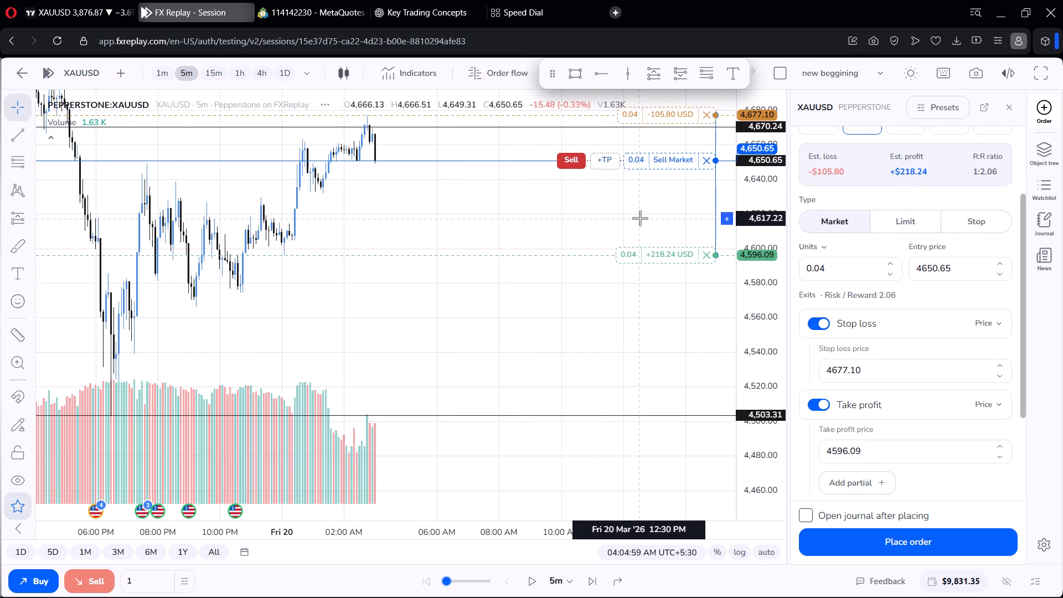
click(865, 528)
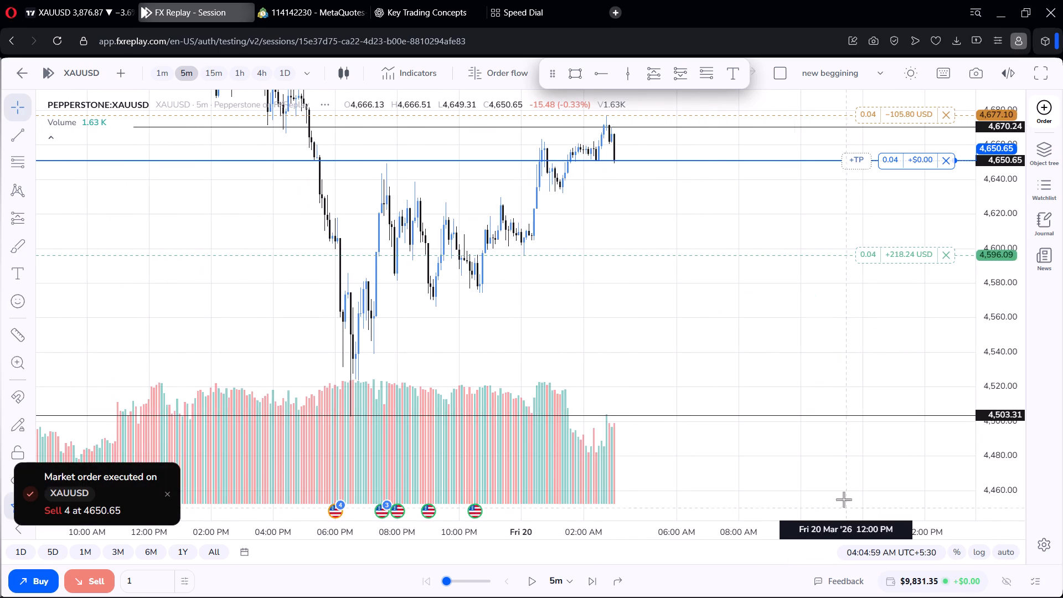
Advance the 5-minute replay to 06:39:59 AM and leave it paused.
scroll(776, 306, up, 3)
scroll(775, 306, down, 2)
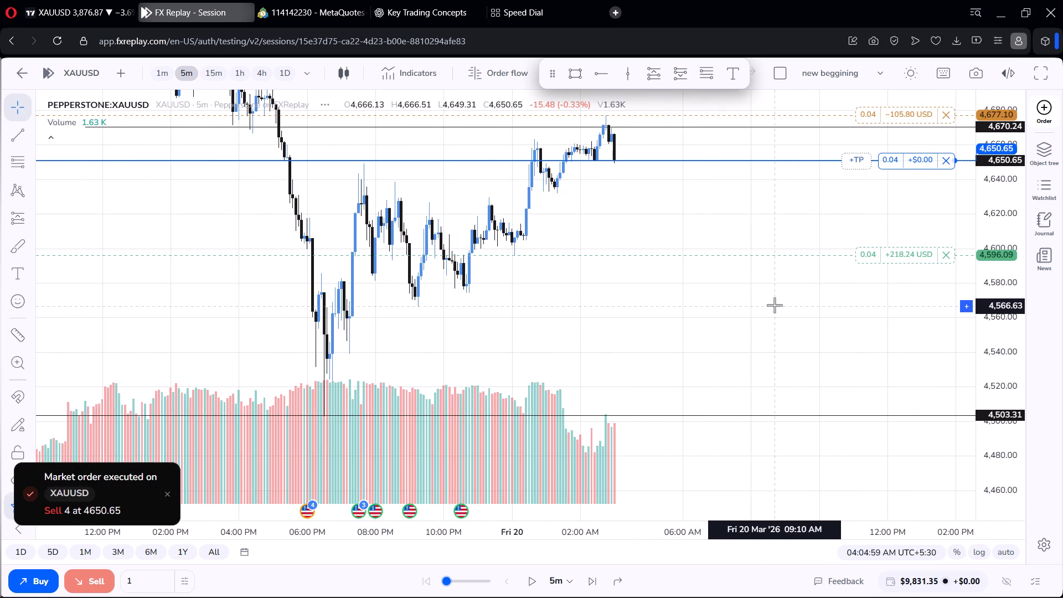
click(529, 580)
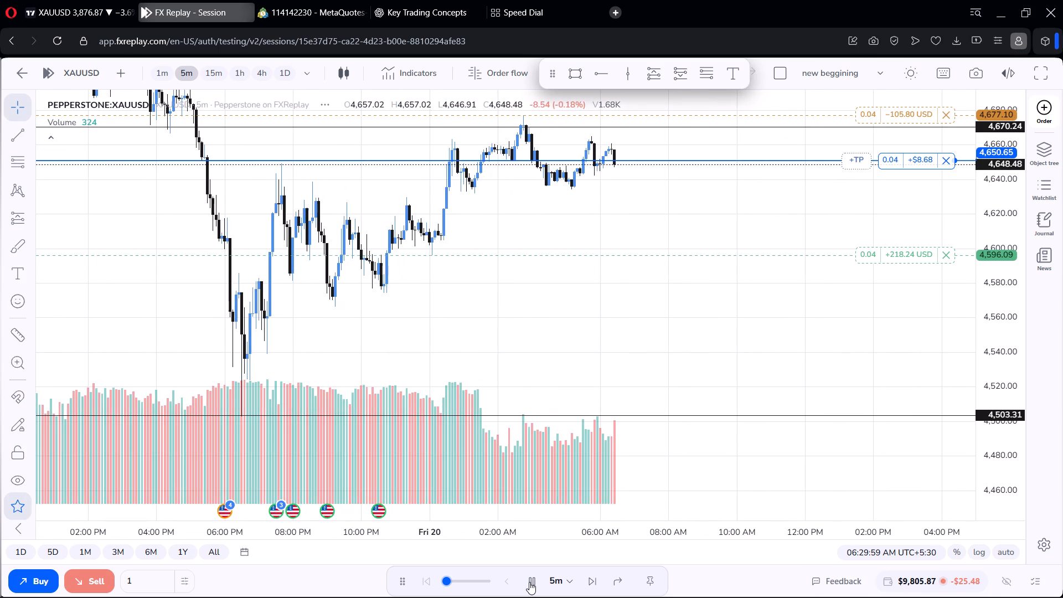
click(529, 582)
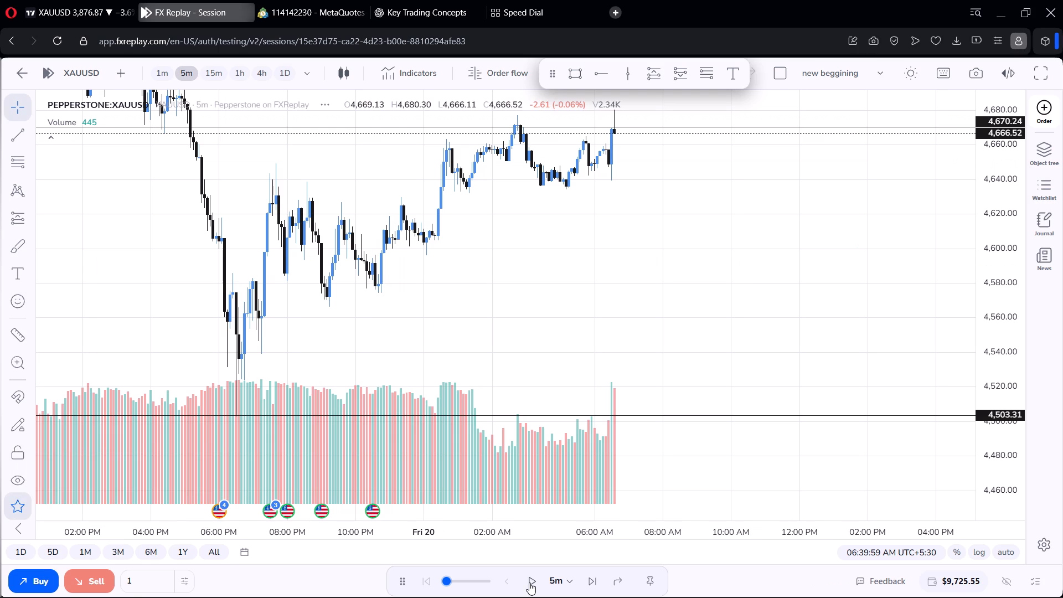
Examine price action around the 4,670.24 level on the 1-hour chart and again on the 5-minute chart.
click(239, 68)
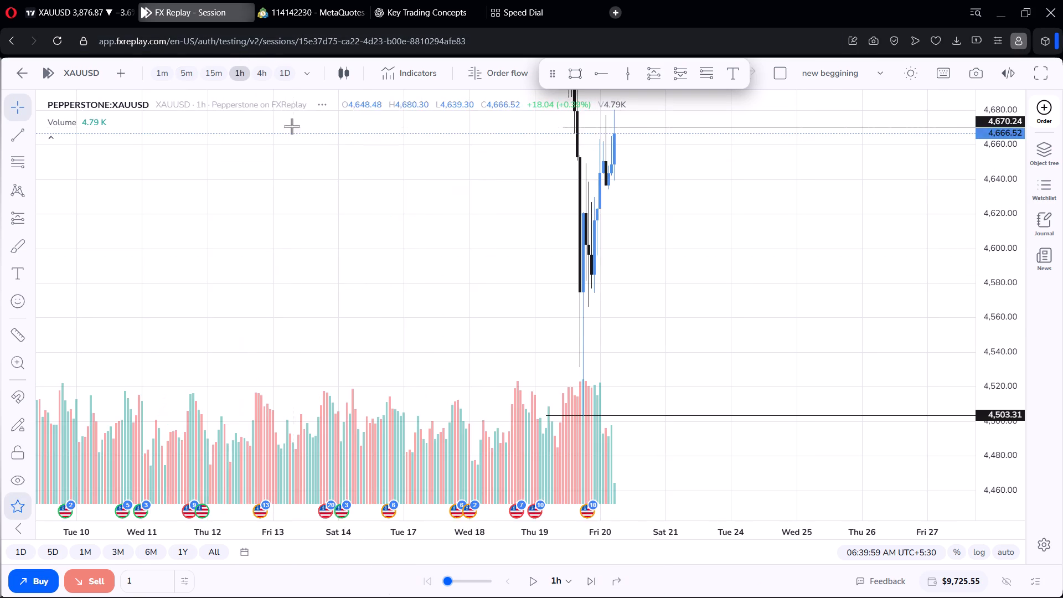
scroll(611, 306, up, 4)
drag(642, 264, 648, 405)
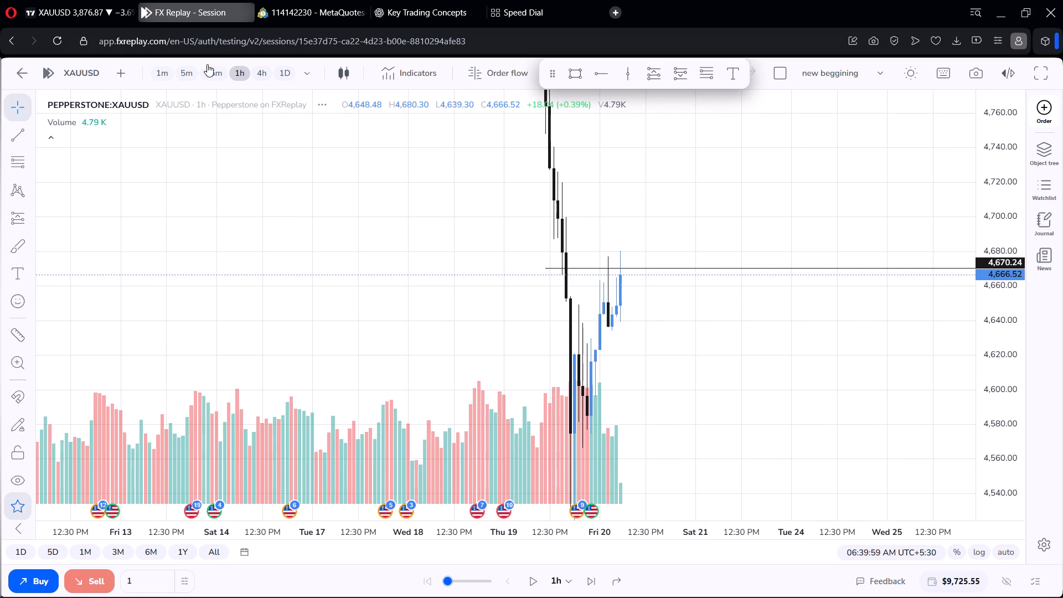
click(189, 72)
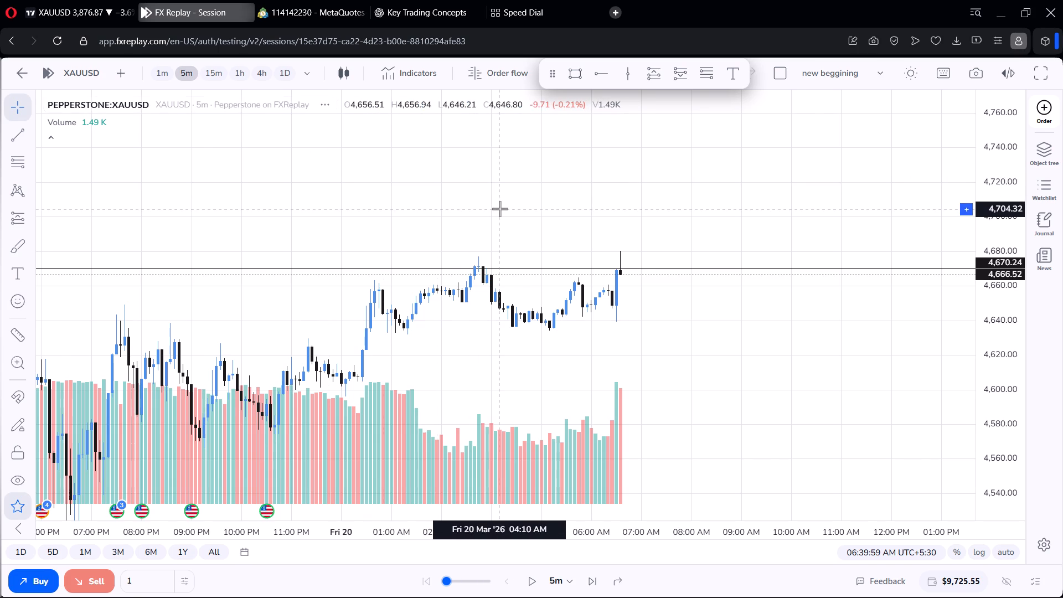
scroll(500, 209, up, 2)
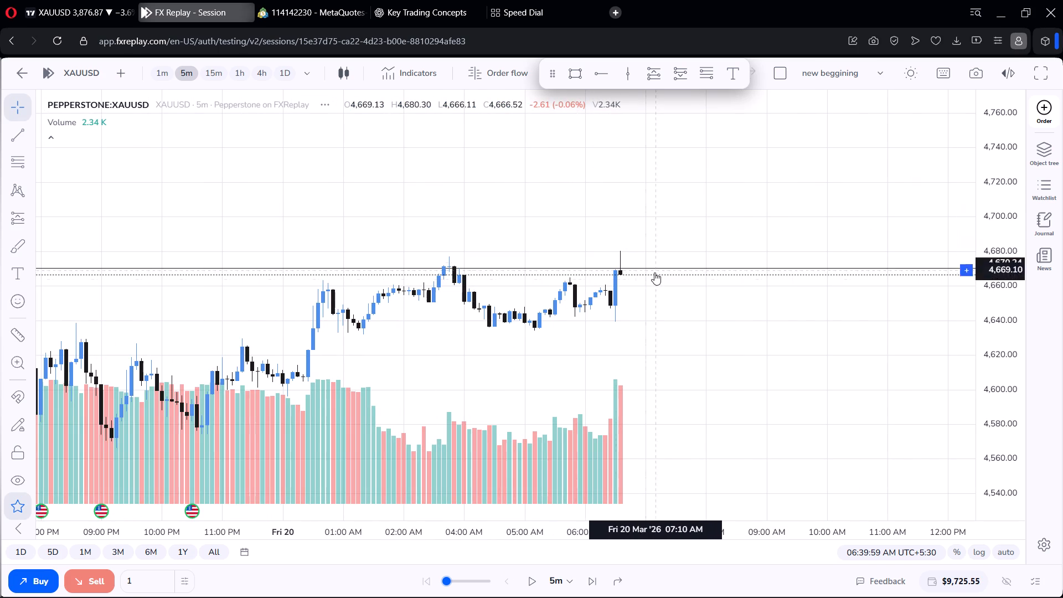
drag(650, 293, 656, 261)
scroll(657, 257, down, 3)
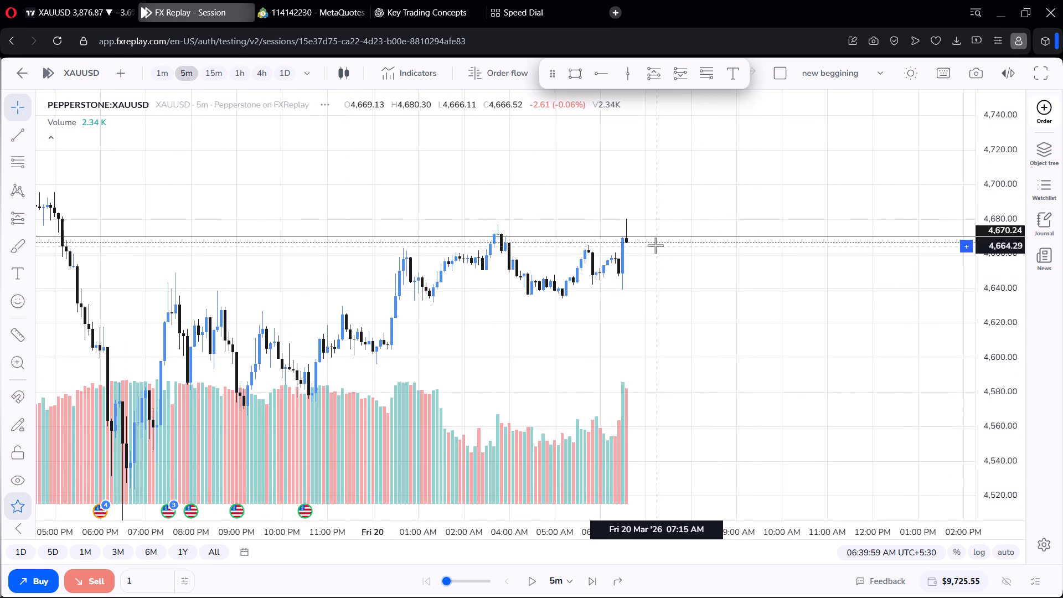
drag(665, 283, 652, 220)
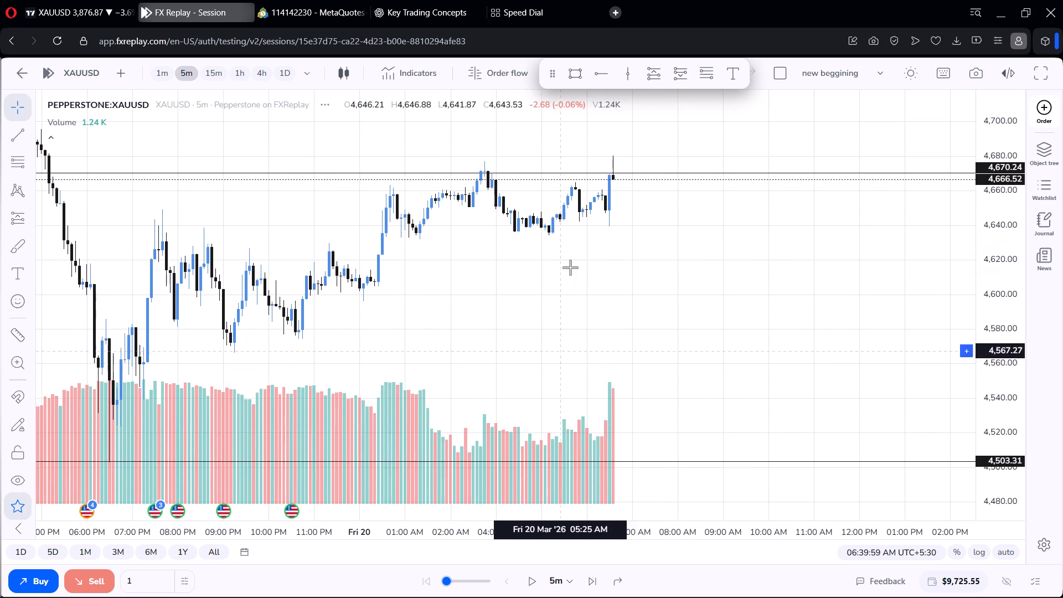
Place a new XAUUSD market sell order at 1% risk with stop loss at about 4,684.15 and take profit at about 4,596.41.
click(1052, 114)
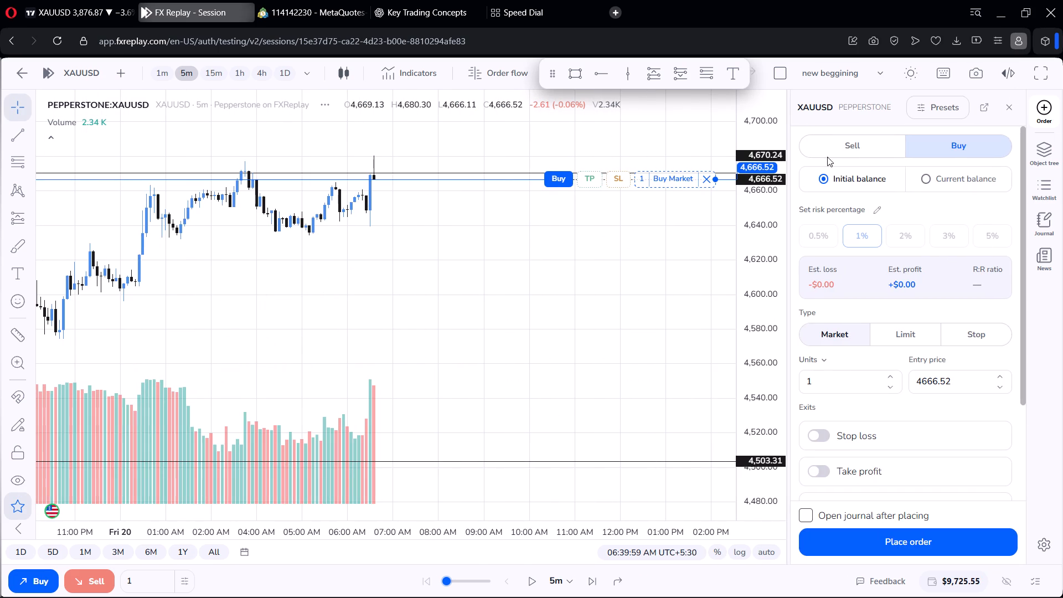
click(837, 146)
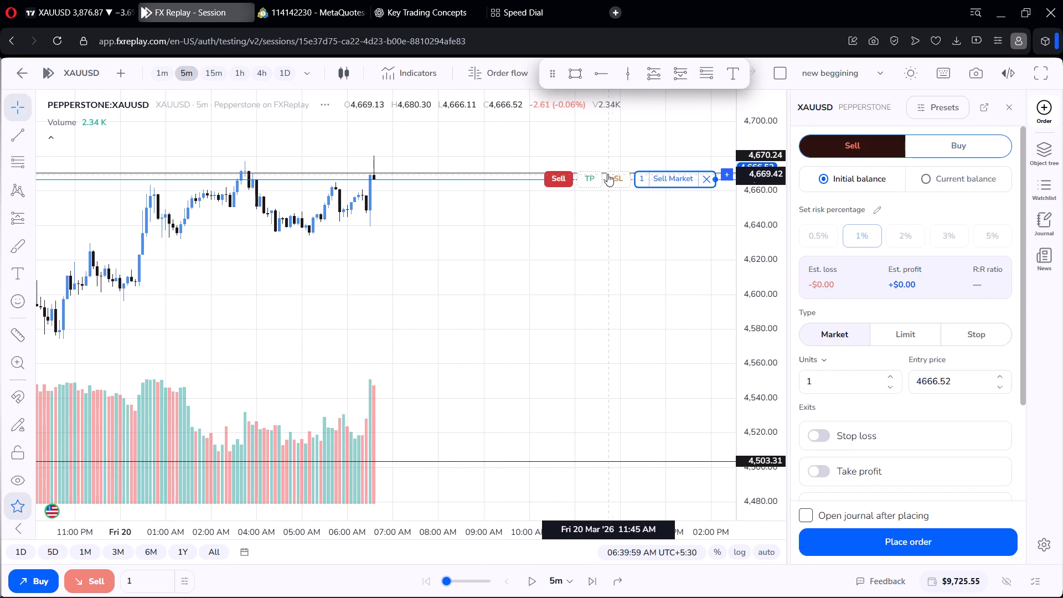
drag(615, 177, 608, 148)
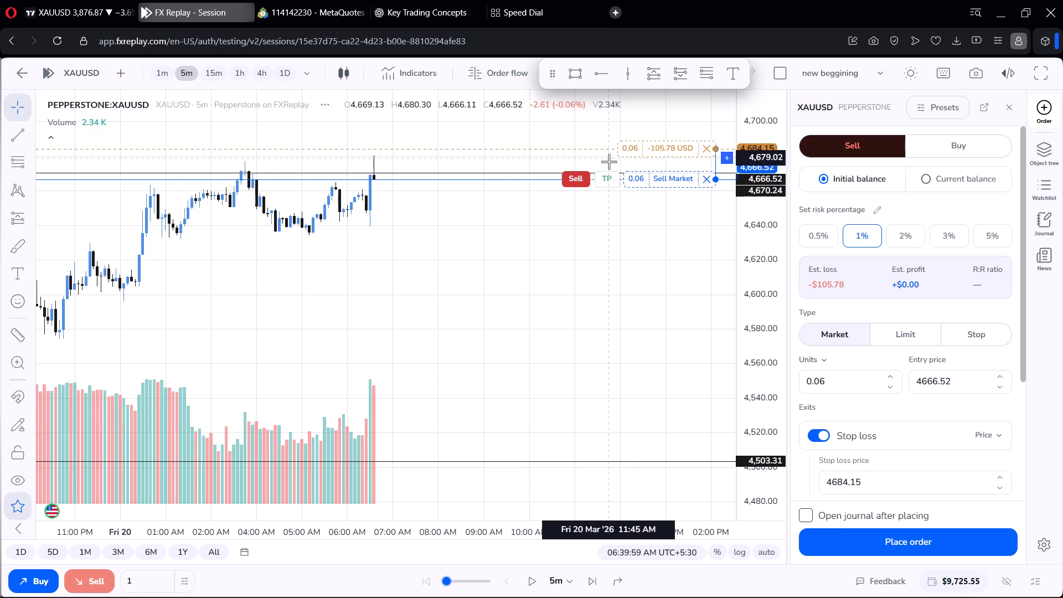
drag(610, 178, 626, 270)
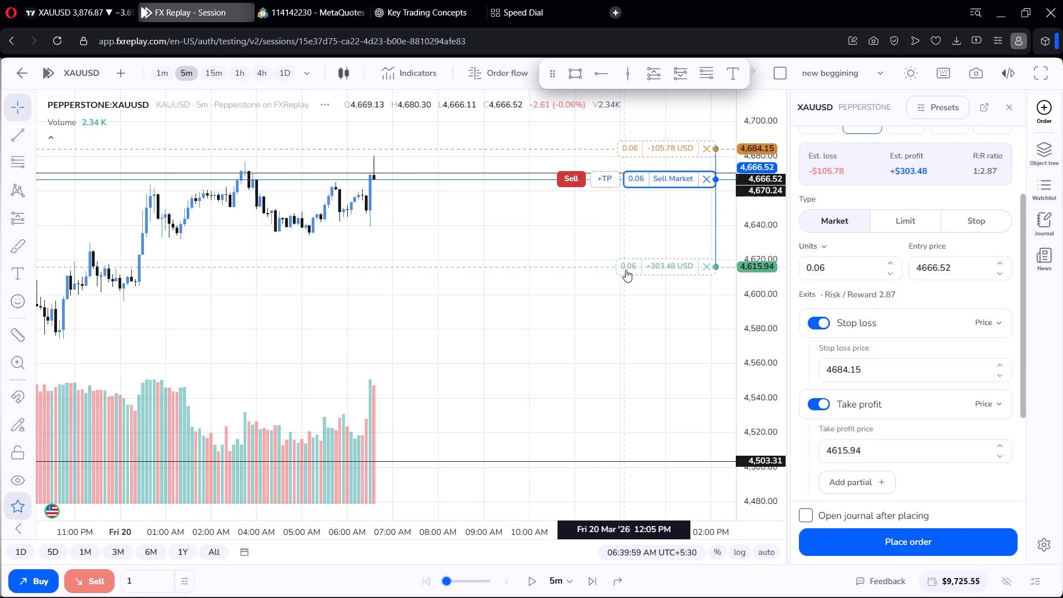
drag(626, 270, 628, 300)
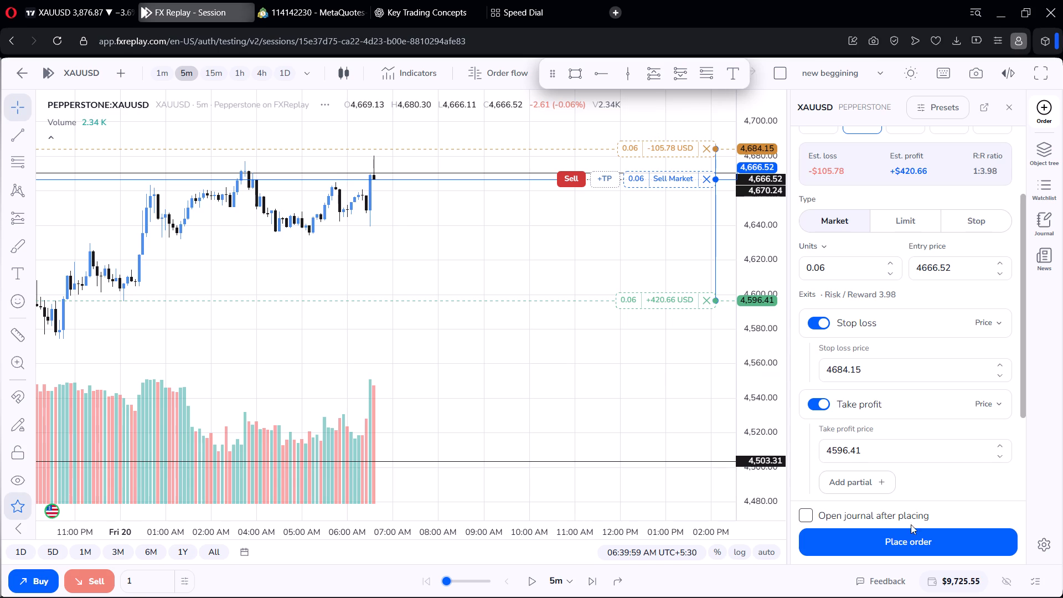
click(916, 534)
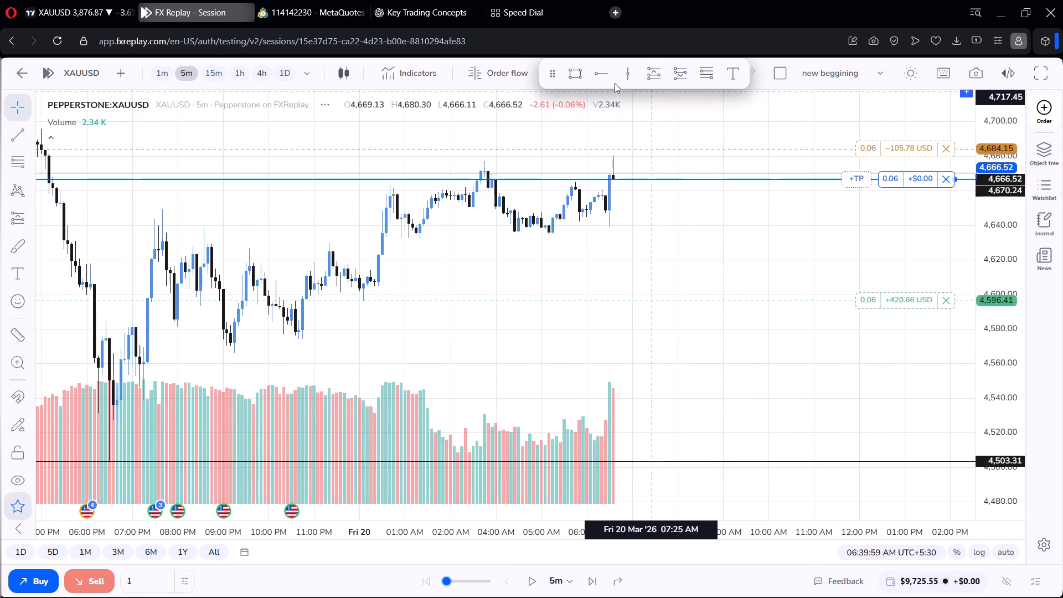
Advance the 5-minute replay in two bursts to 08:24:59 AM, leaving it paused.
click(529, 579)
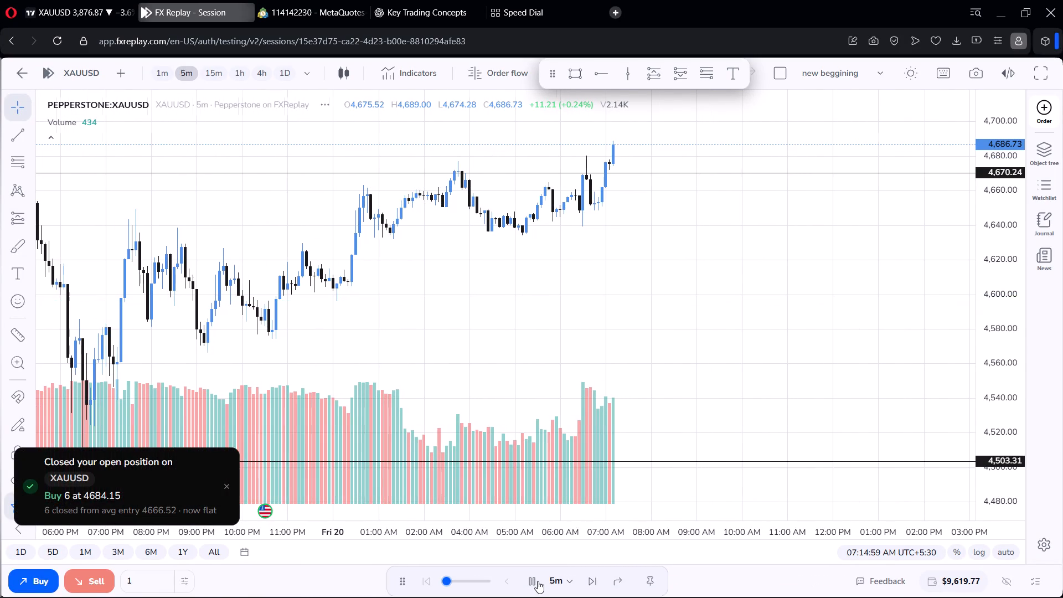
click(529, 586)
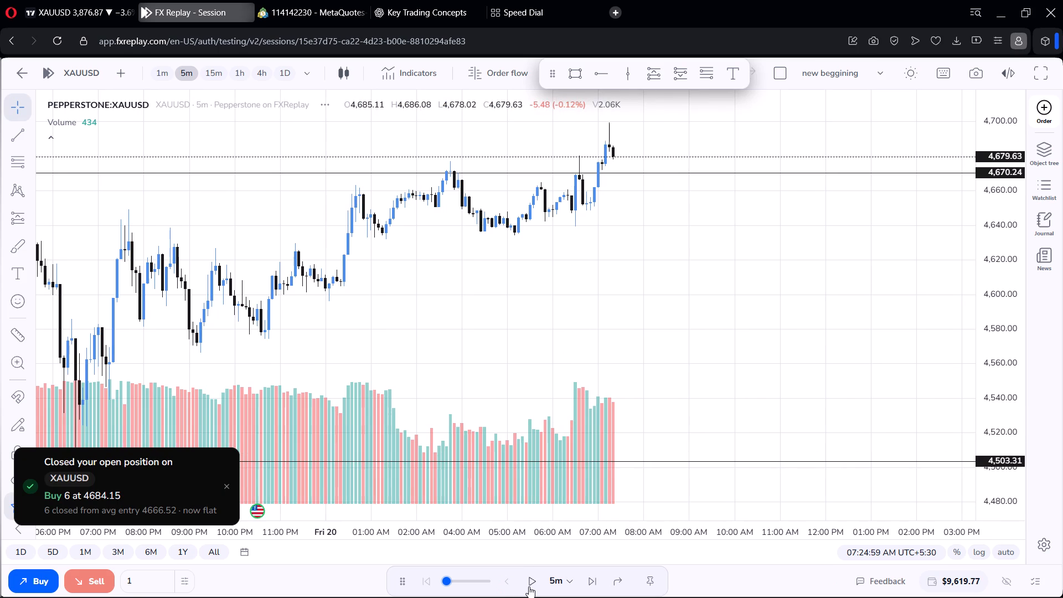
click(530, 586)
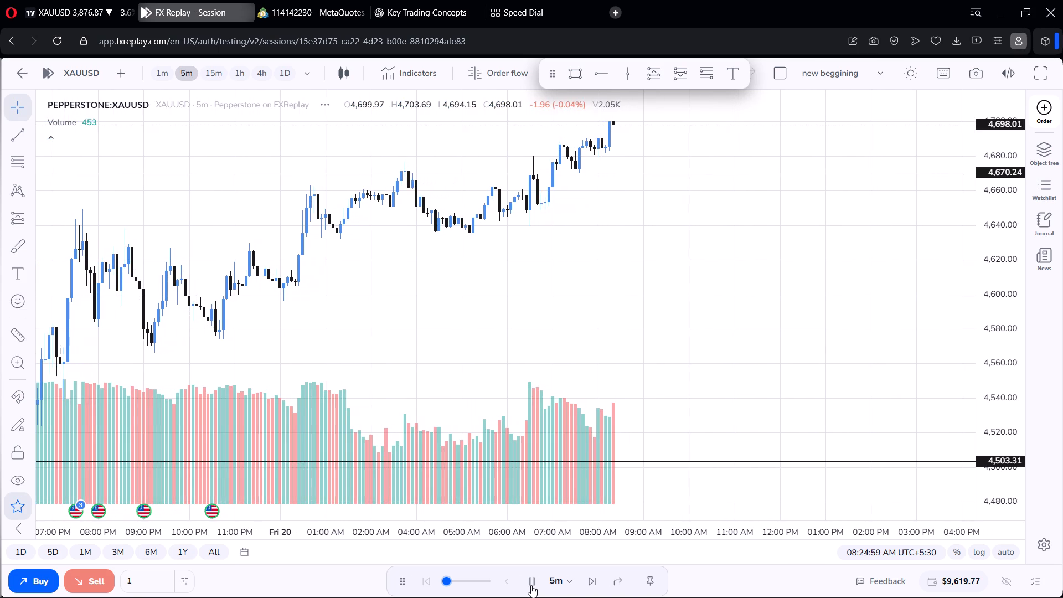
click(531, 585)
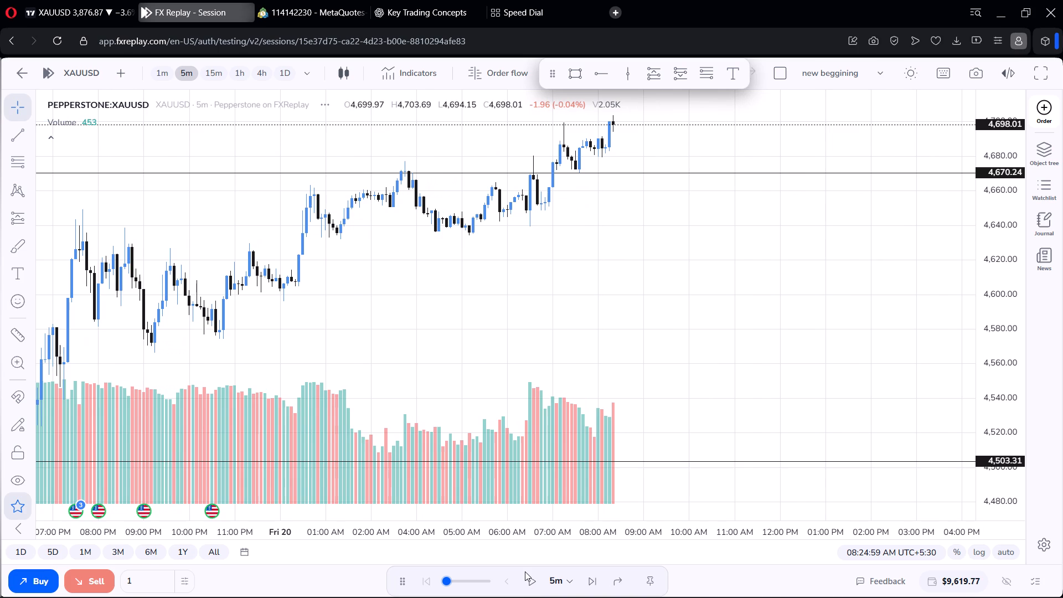
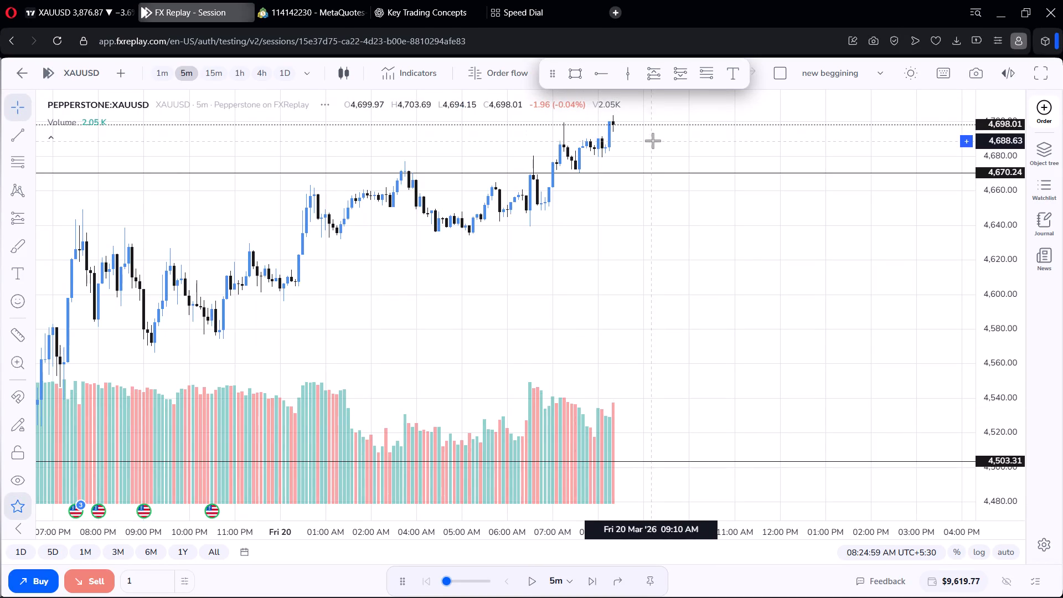
Switch to the 1-hour chart and examine recent XAUUSD price action around the 4,670.24 level.
scroll(653, 142, down, 2)
click(239, 76)
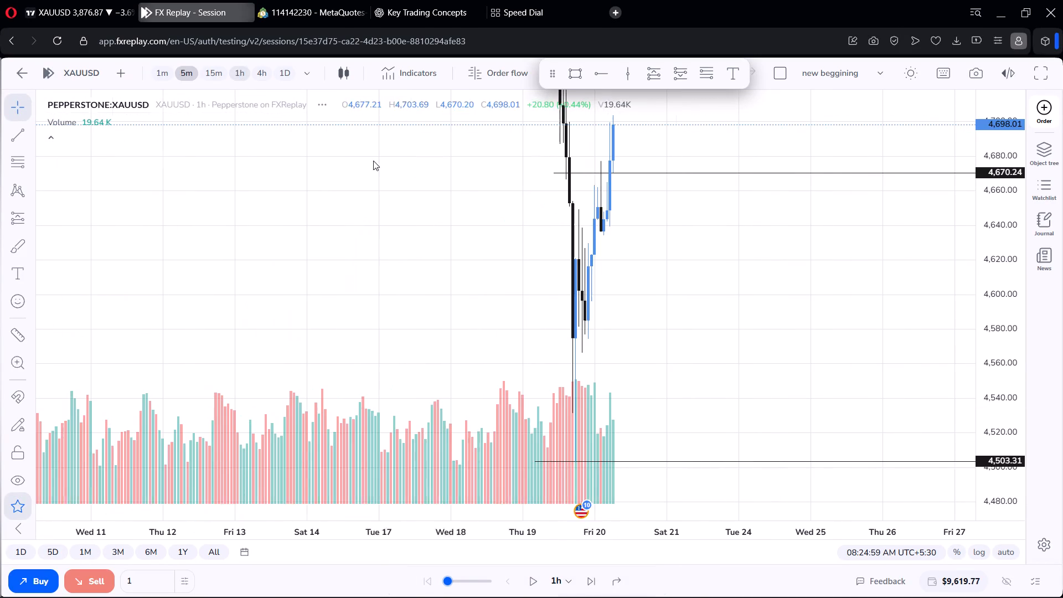
drag(639, 243, 640, 285)
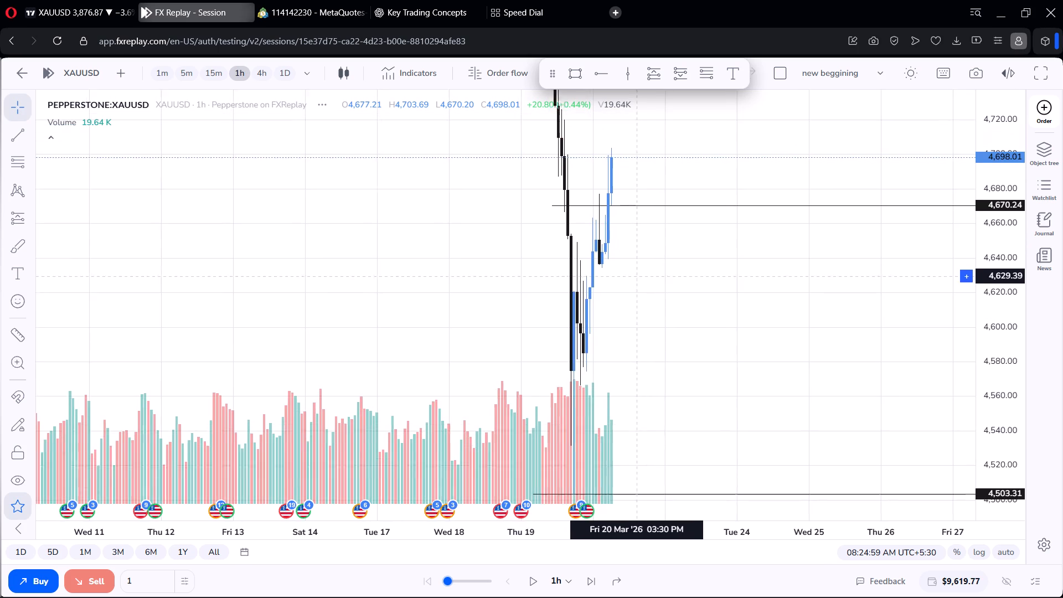
drag(640, 285, 643, 292)
drag(690, 238, 682, 202)
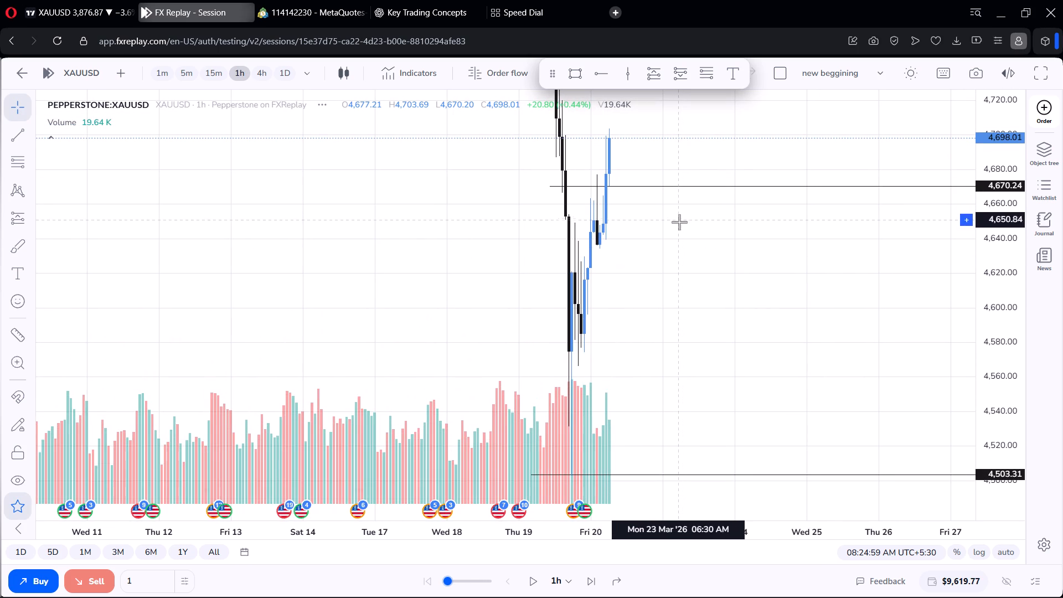
scroll(717, 244, up, 12)
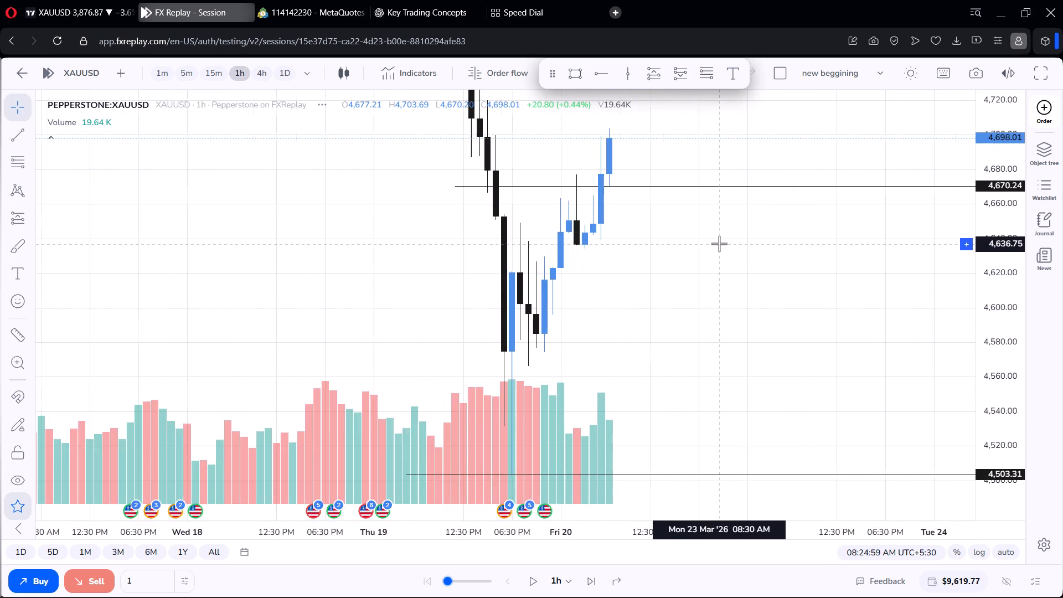
scroll(719, 244, up, 5)
scroll(719, 244, down, 6)
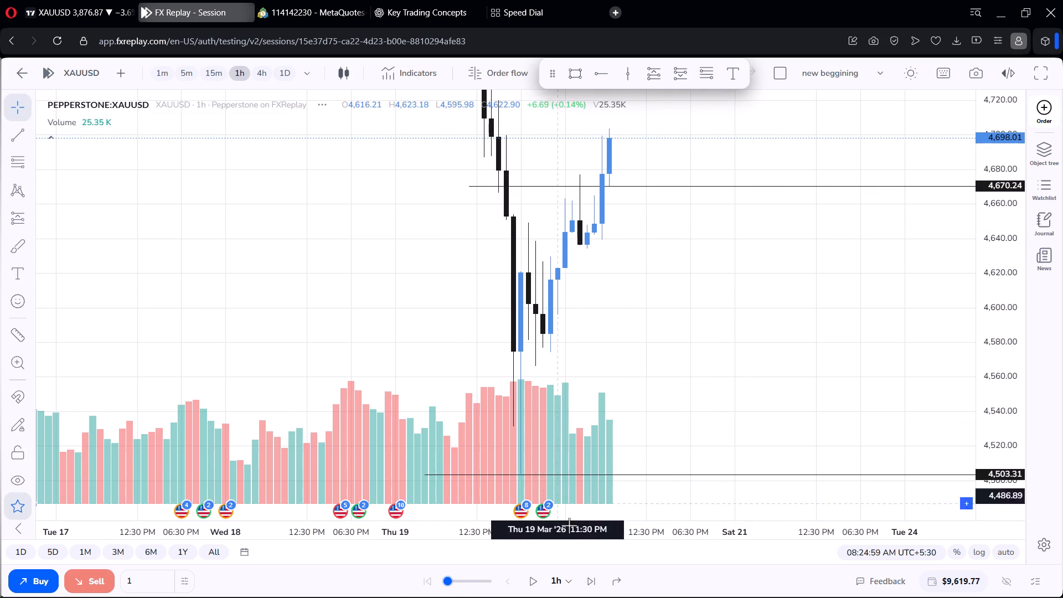
Play the replay on 1-hour candles and pause it at 12:29:59 AM, as price reaches the 4,503.31 level.
click(532, 579)
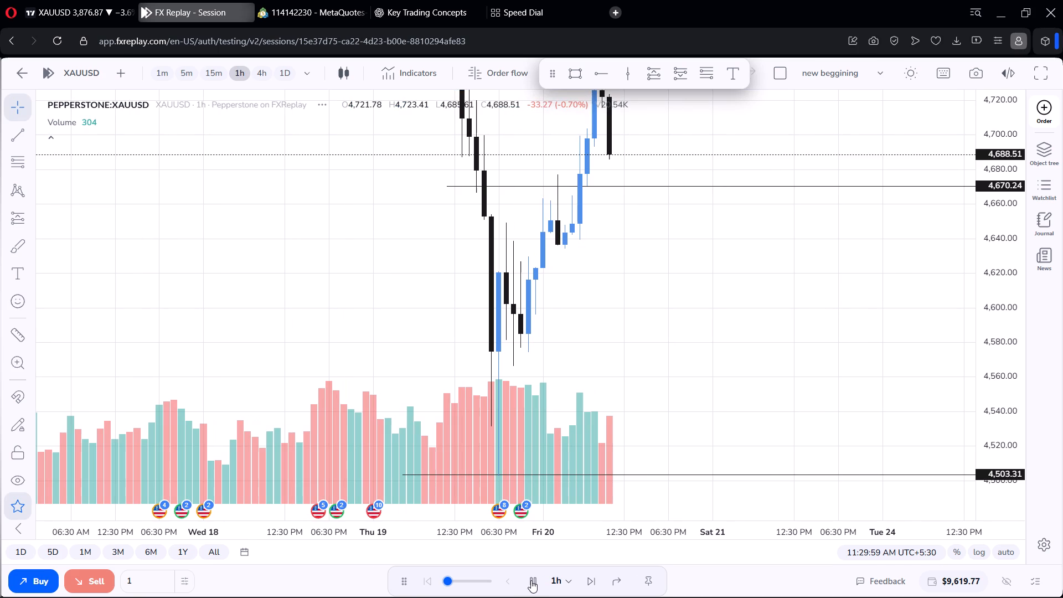
scroll(637, 442, up, 6)
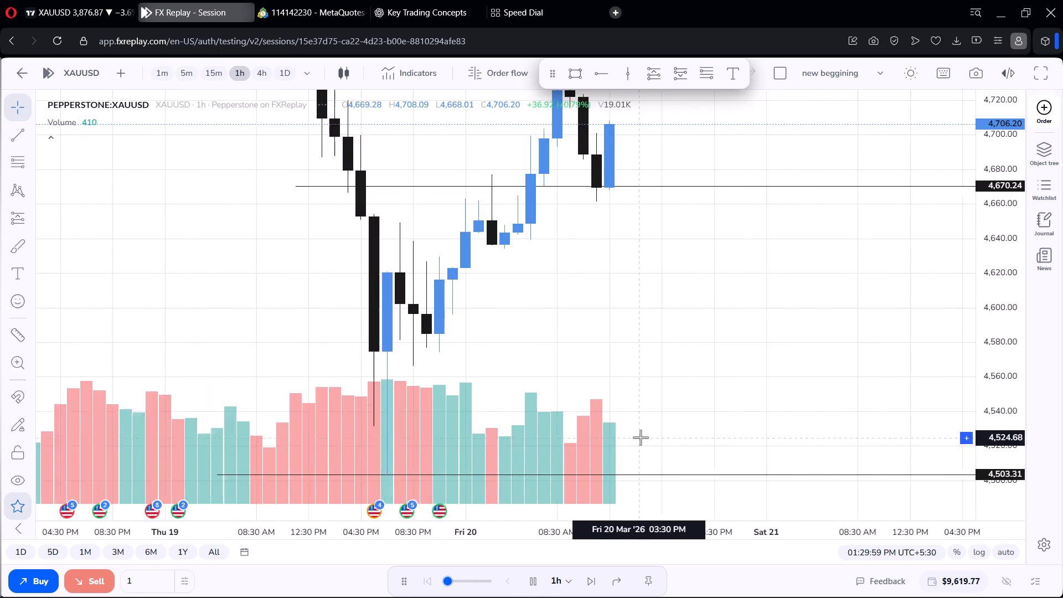
scroll(641, 437, up, 6)
scroll(683, 411, down, 4)
drag(747, 359, 633, 439)
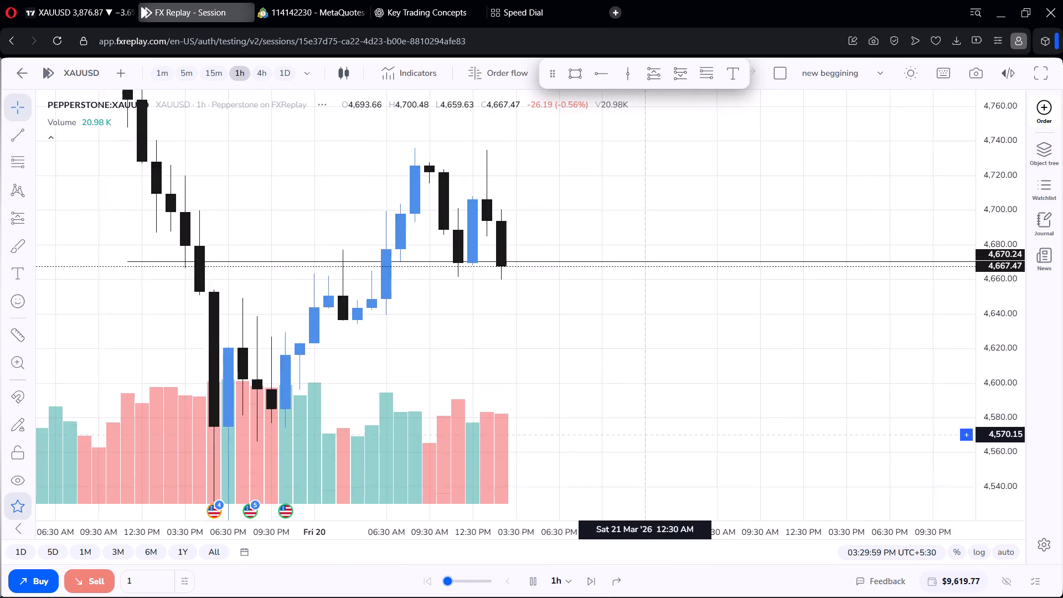
drag(633, 439, 632, 439)
scroll(636, 430, down, 5)
drag(704, 396, 688, 395)
scroll(688, 393, up, 4)
drag(642, 404, 641, 399)
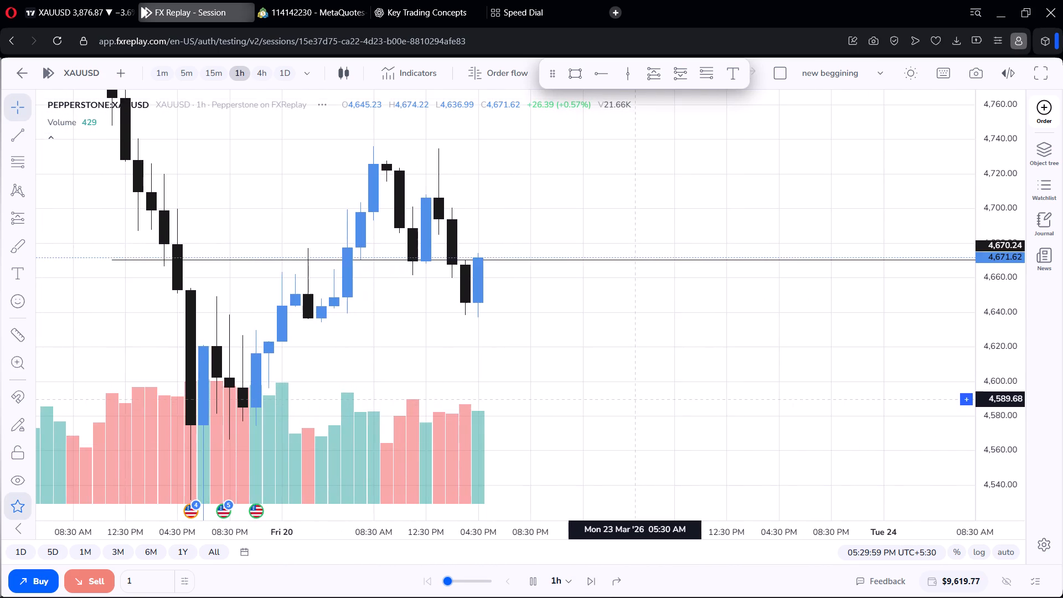
drag(641, 399, 641, 380)
scroll(641, 379, up, 7)
drag(622, 382, 626, 347)
scroll(626, 350, up, 2)
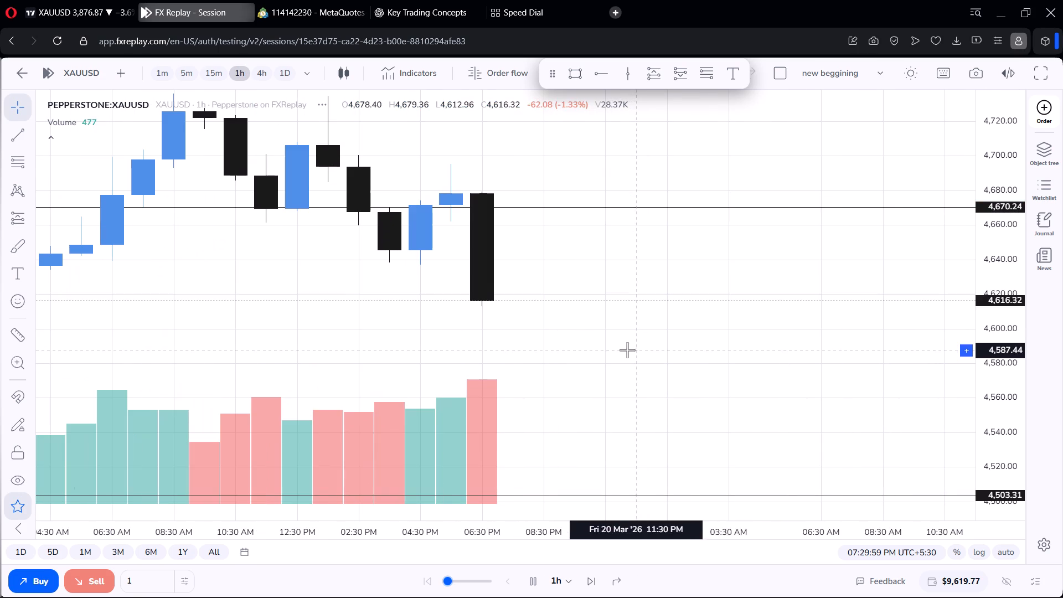
scroll(763, 357, down, 4)
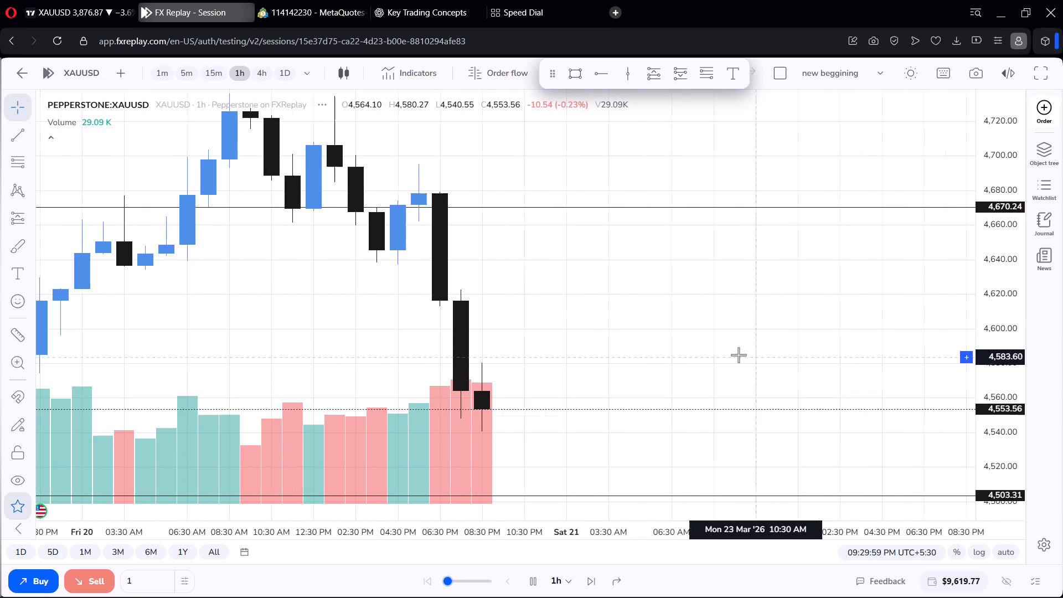
drag(618, 412, 627, 304)
scroll(623, 306, down, 5)
click(531, 584)
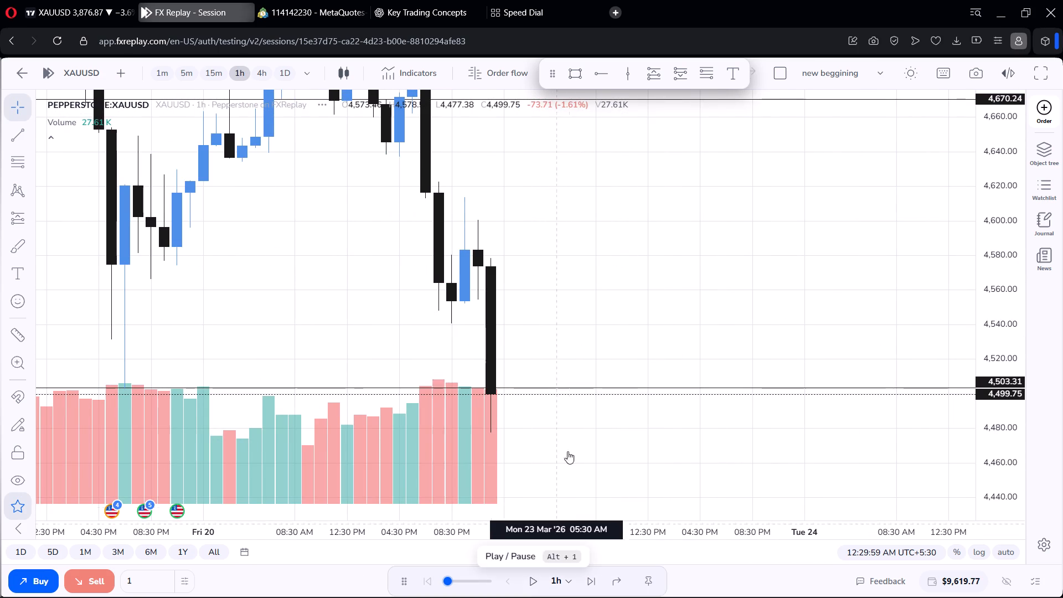
Advance the 1-hour replay to 04:29:59 AM and leave it paused.
drag(583, 342, 553, 203)
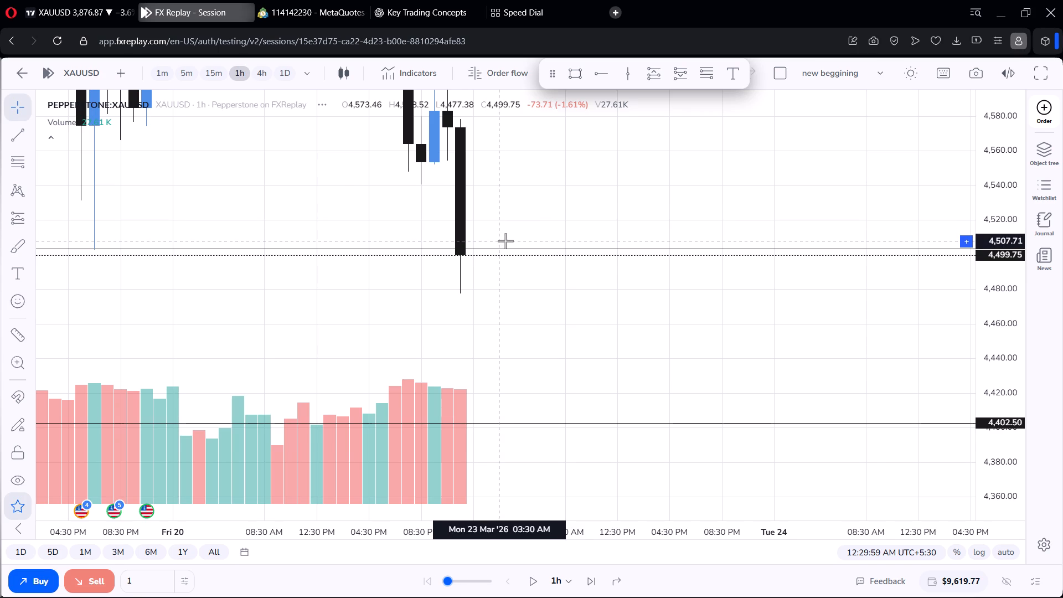
scroll(505, 241, up, 2)
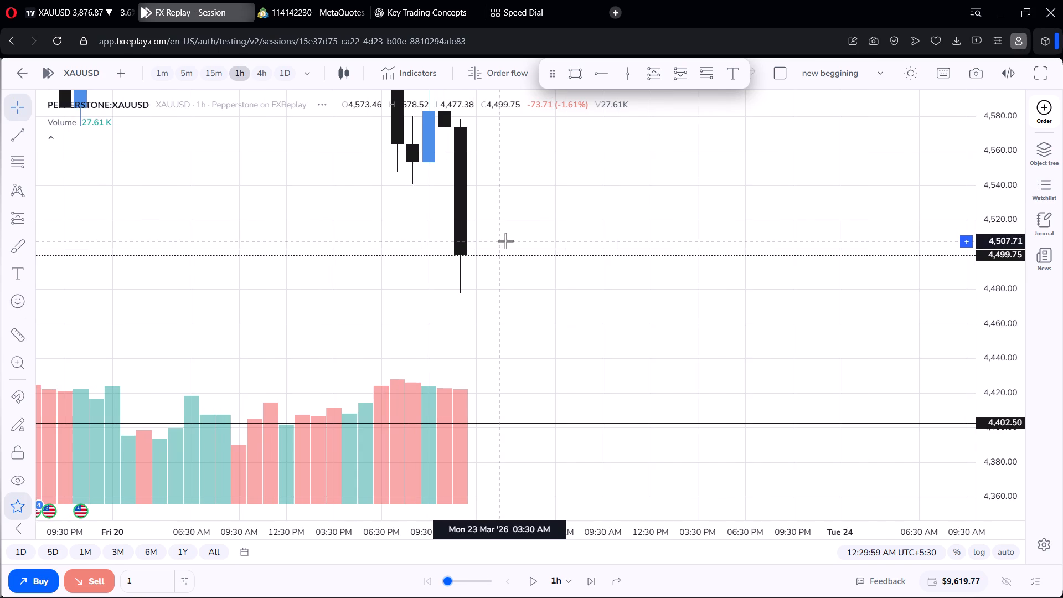
scroll(505, 241, up, 1)
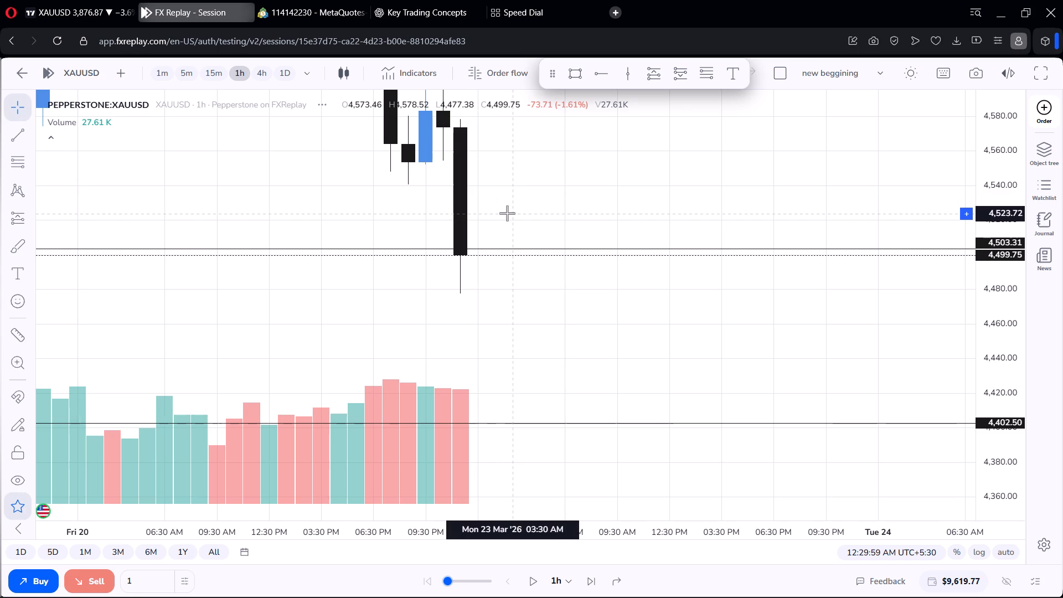
click(536, 581)
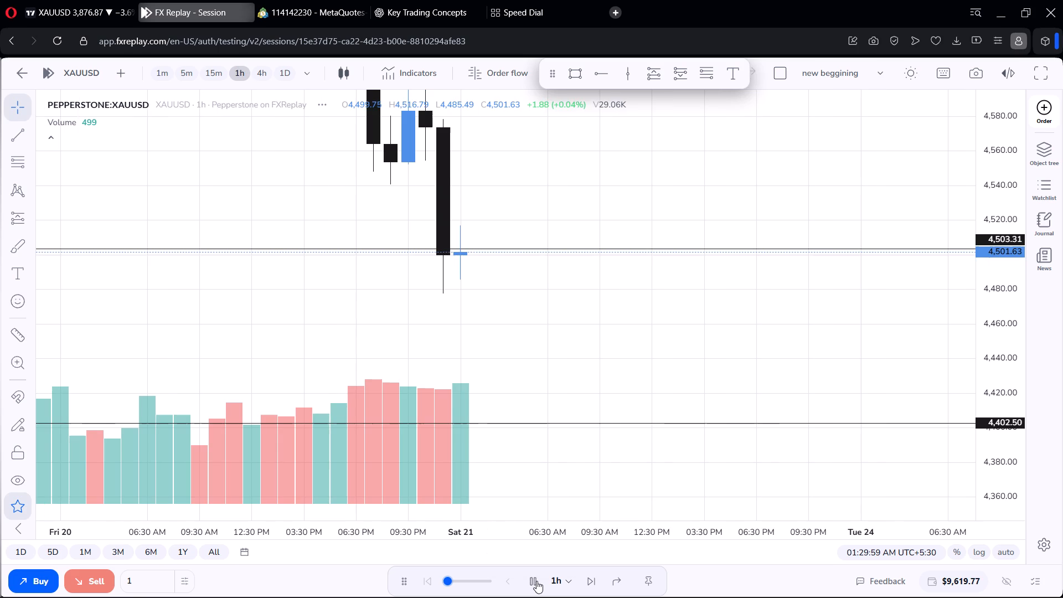
click(536, 581)
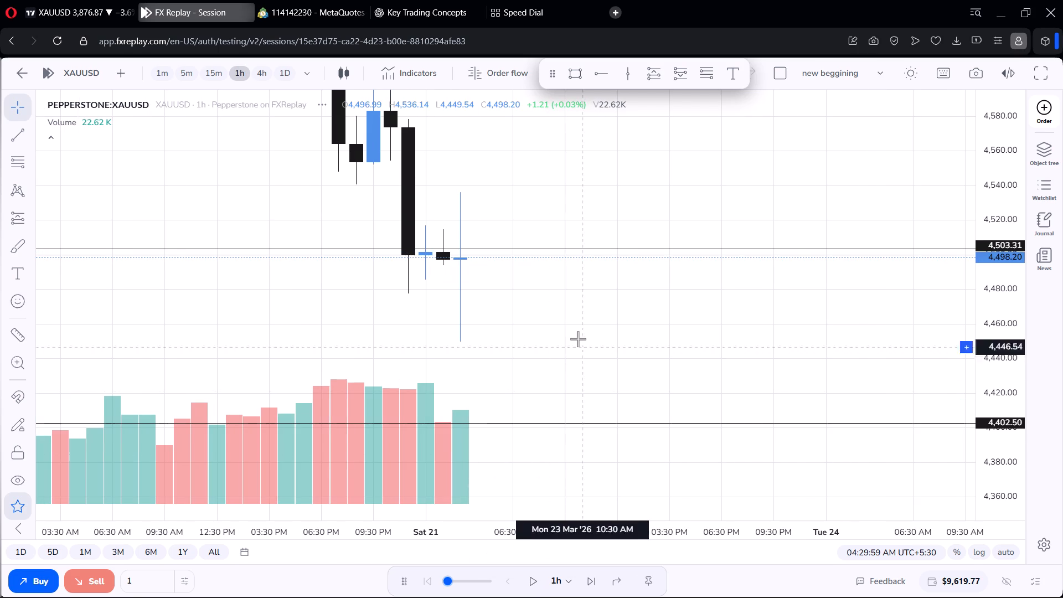
Remove all drawings from the chart, including the horizontal levels at 4,670.24, 4,503.31 and 4,402.50.
scroll(585, 290, down, 8)
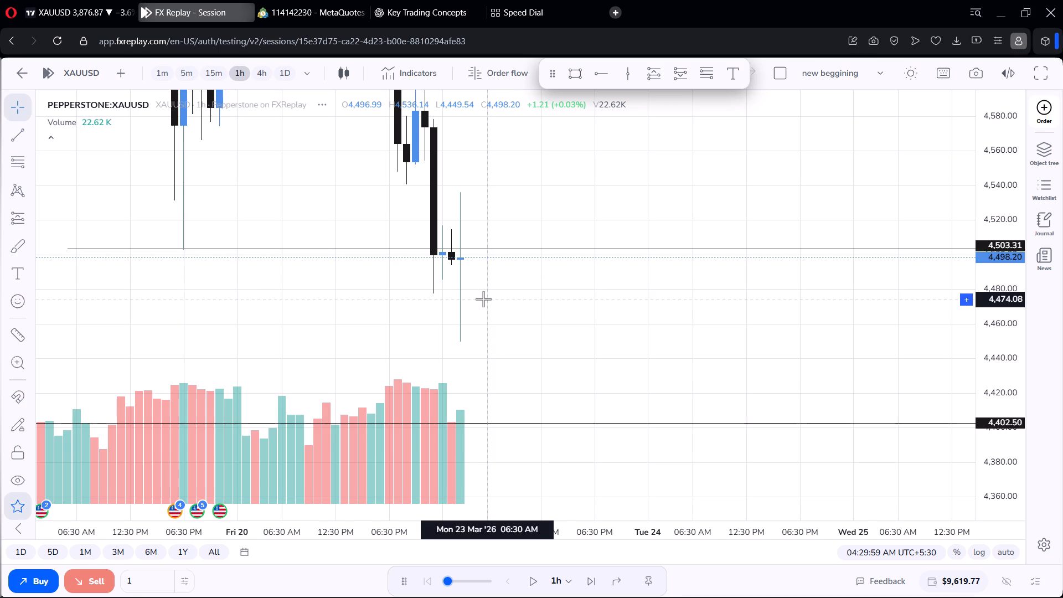
scroll(485, 315, down, 3)
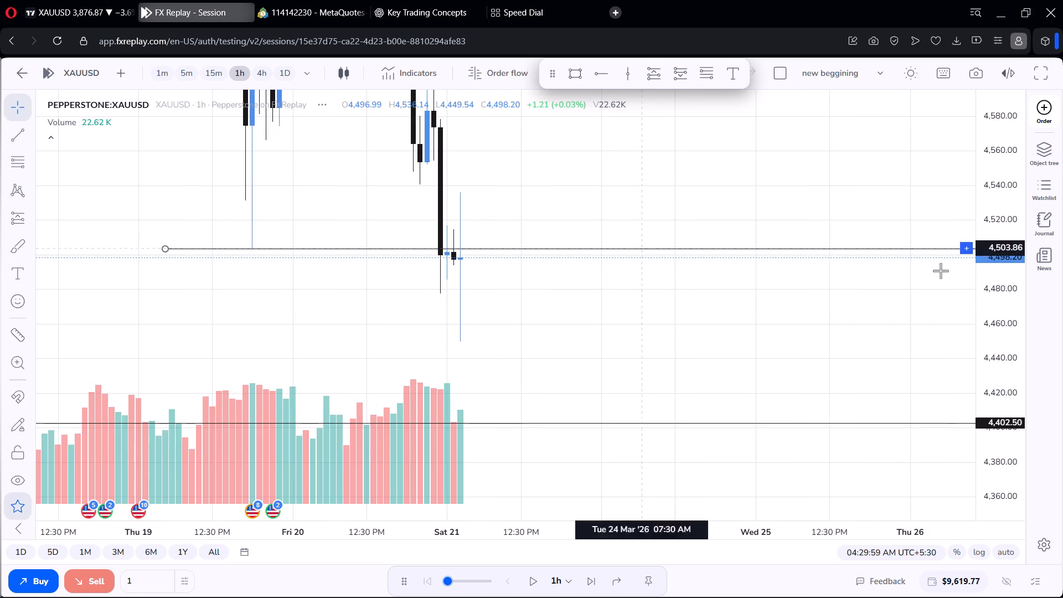
scroll(1003, 280, down, 12)
scroll(405, 229, down, 6)
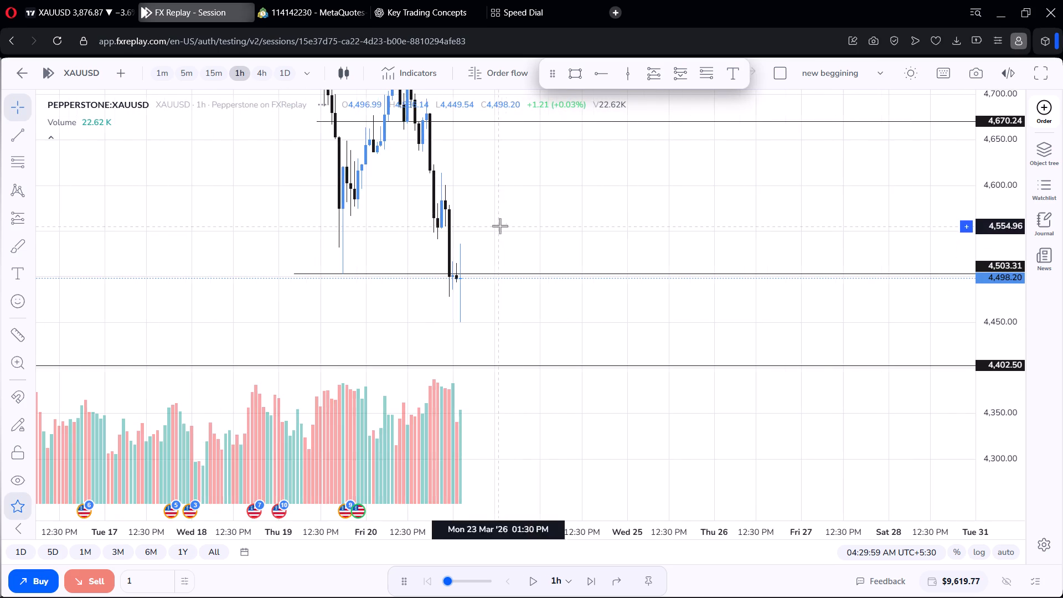
right_click(679, 186)
click(750, 447)
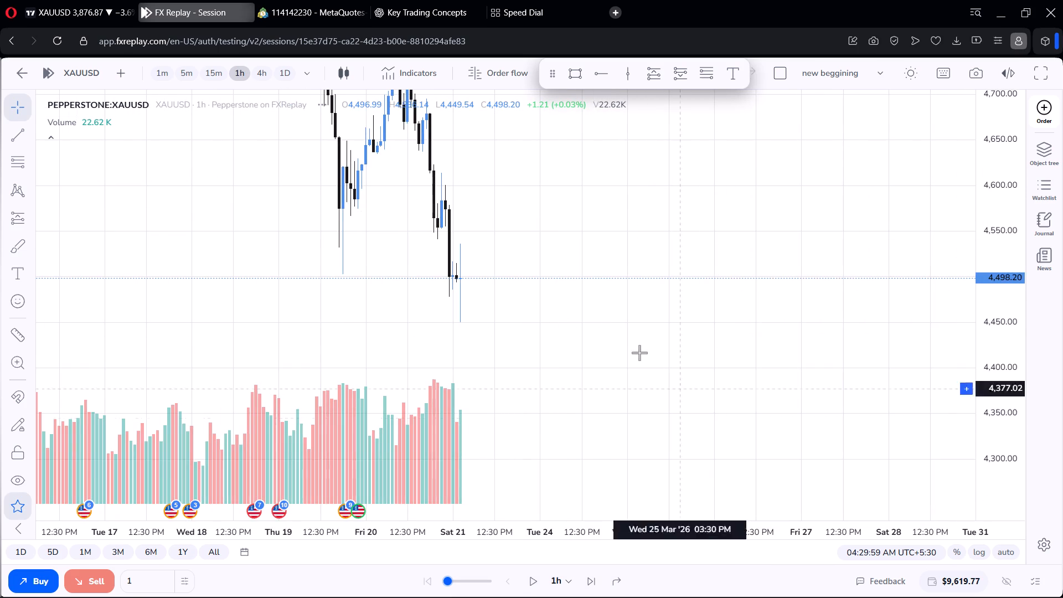
Examine the broader XAUUSD price structure on the 1-hour chart and on the 4-hour chart back to February.
drag(536, 261, 639, 246)
scroll(643, 238, down, 7)
scroll(632, 230, up, 7)
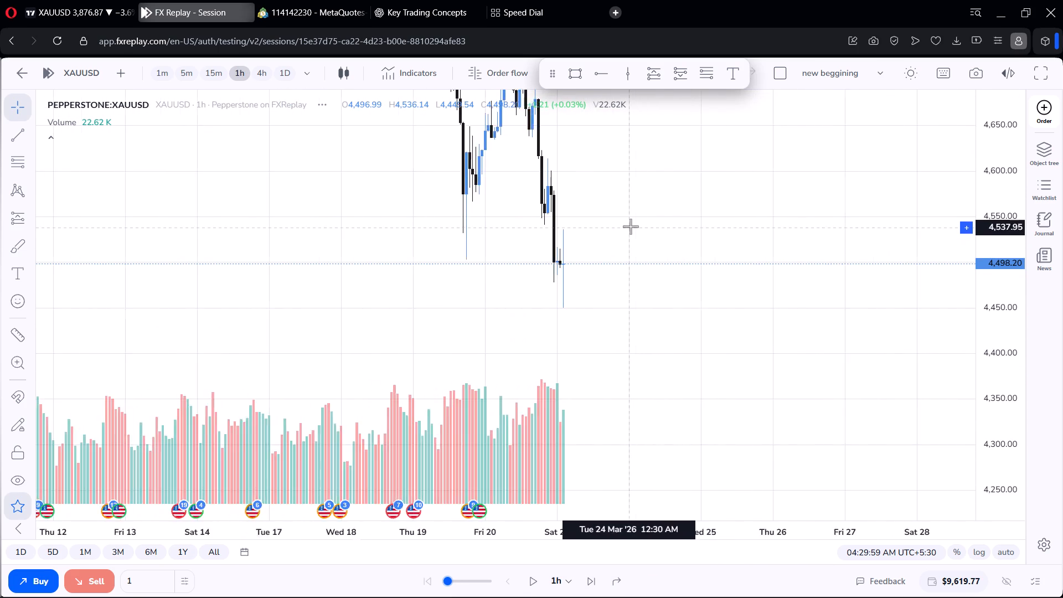
scroll(631, 226, up, 5)
click(270, 70)
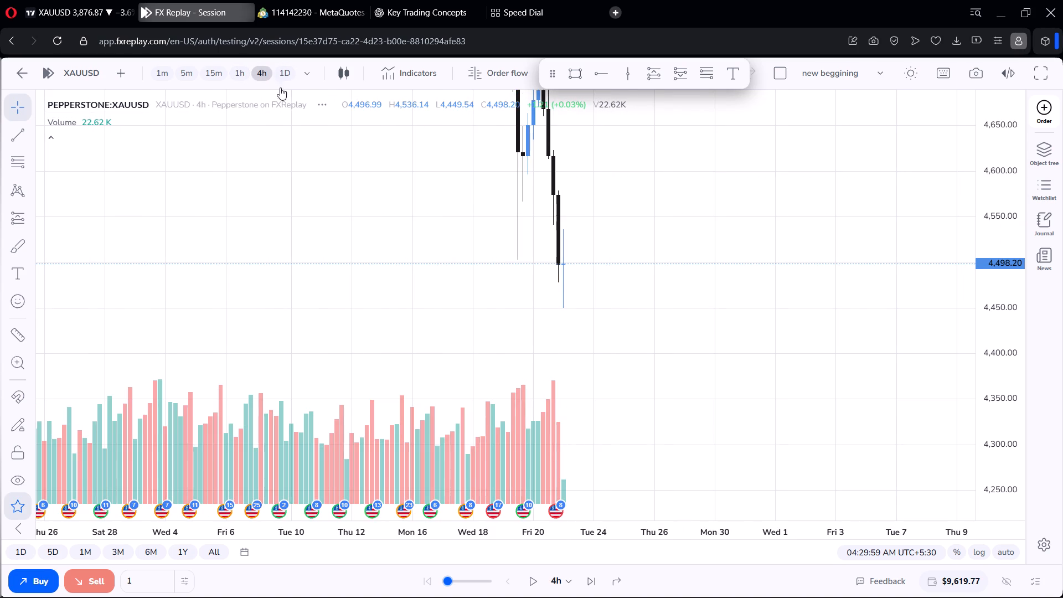
drag(488, 218, 484, 312)
scroll(1014, 214, down, 6)
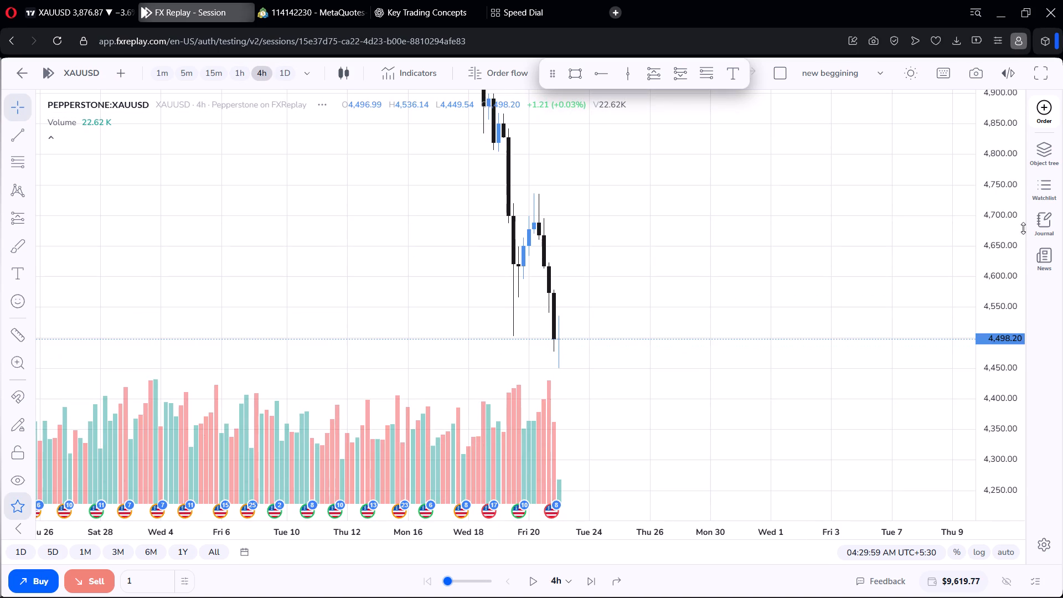
scroll(1023, 228, down, 16)
scroll(1024, 231, up, 1)
scroll(407, 202, down, 6)
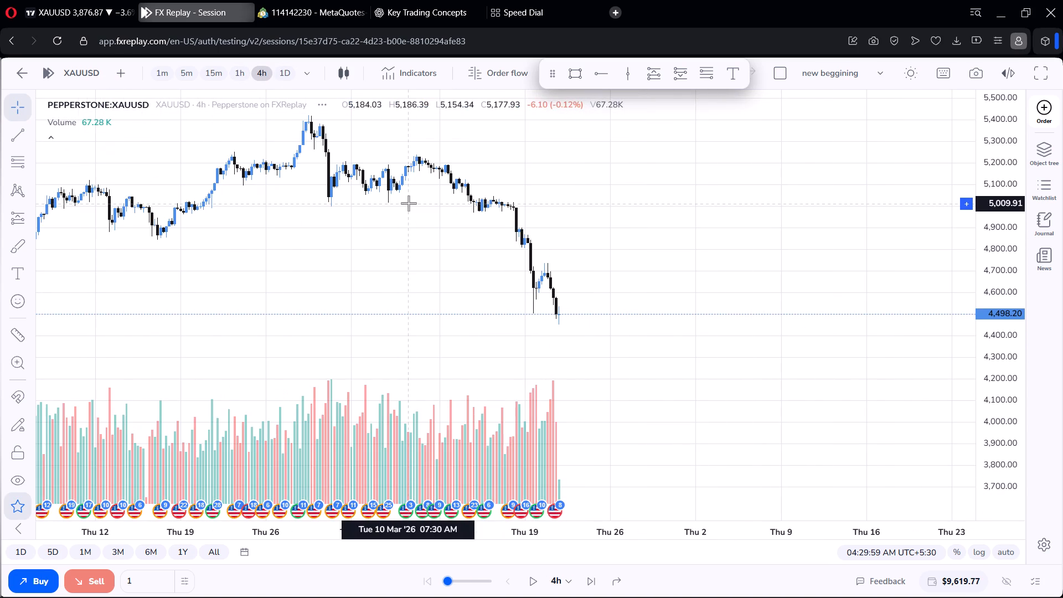
scroll(409, 203, up, 6)
Examine the XAUUSD swing highs and lows on the daily chart, from the wider trend down to the latest candles.
click(278, 73)
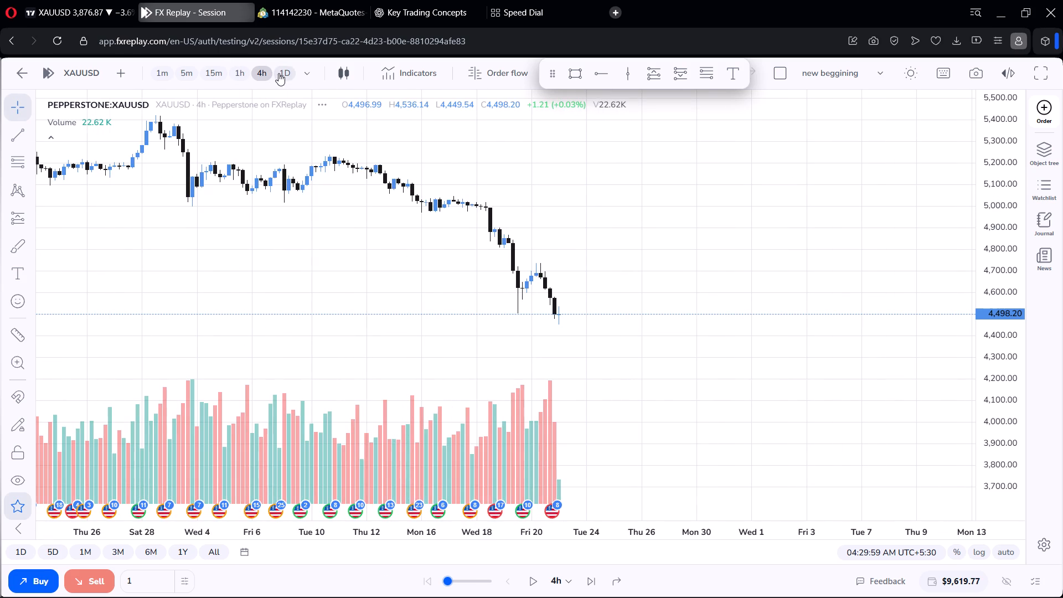
scroll(414, 220, up, 6)
scroll(414, 219, down, 7)
drag(561, 200, 558, 211)
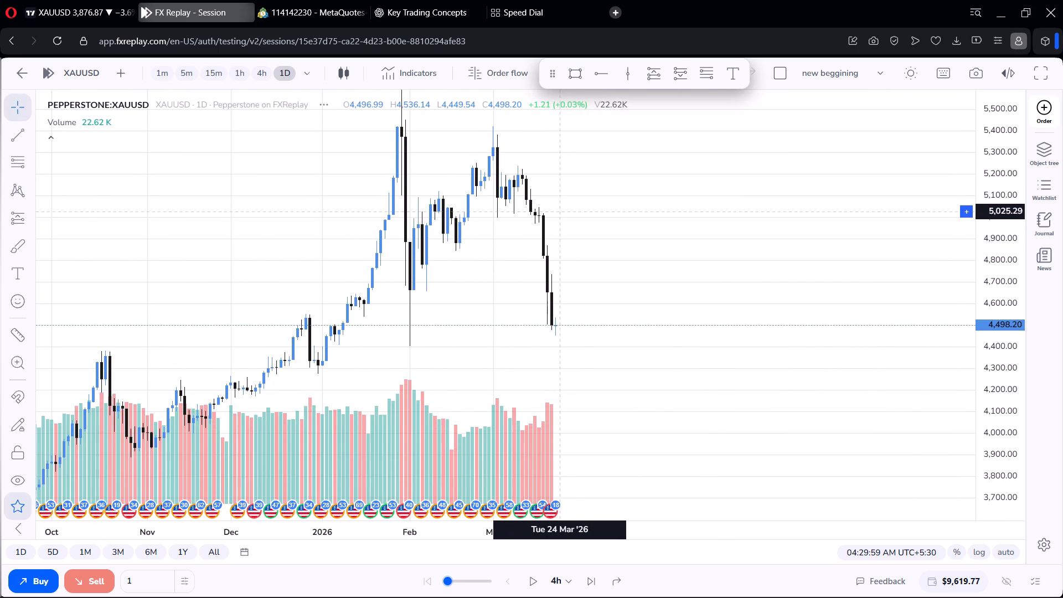
drag(558, 211, 554, 204)
scroll(553, 204, up, 9)
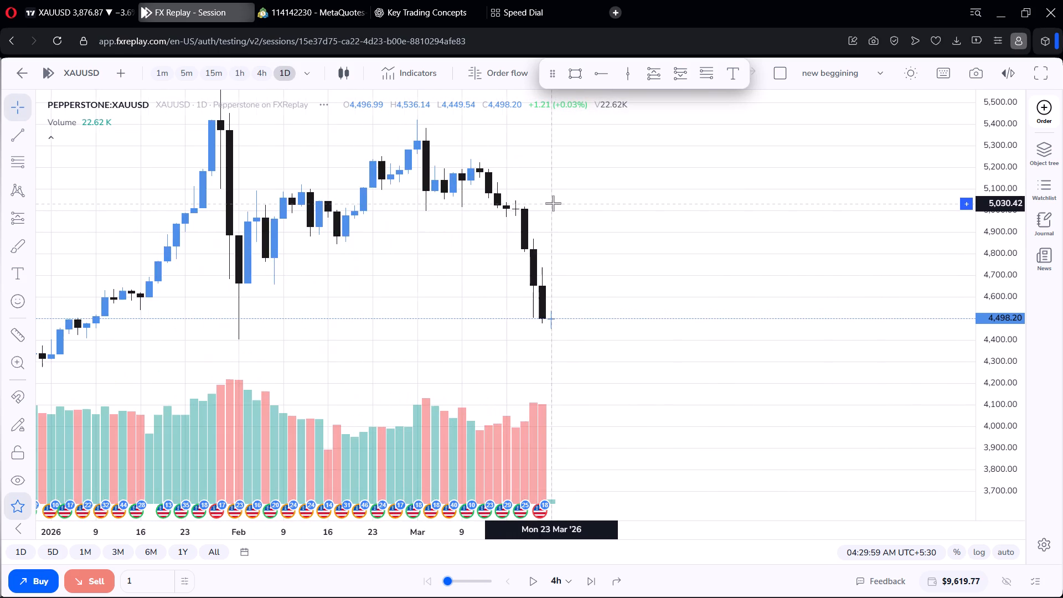
scroll(553, 203, up, 4)
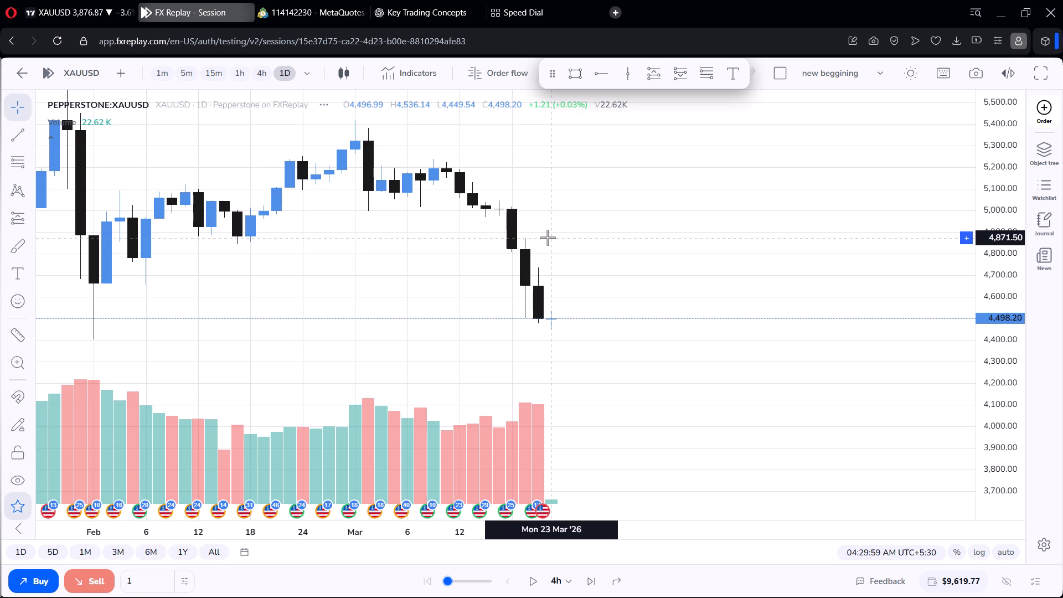
scroll(549, 246, down, 3)
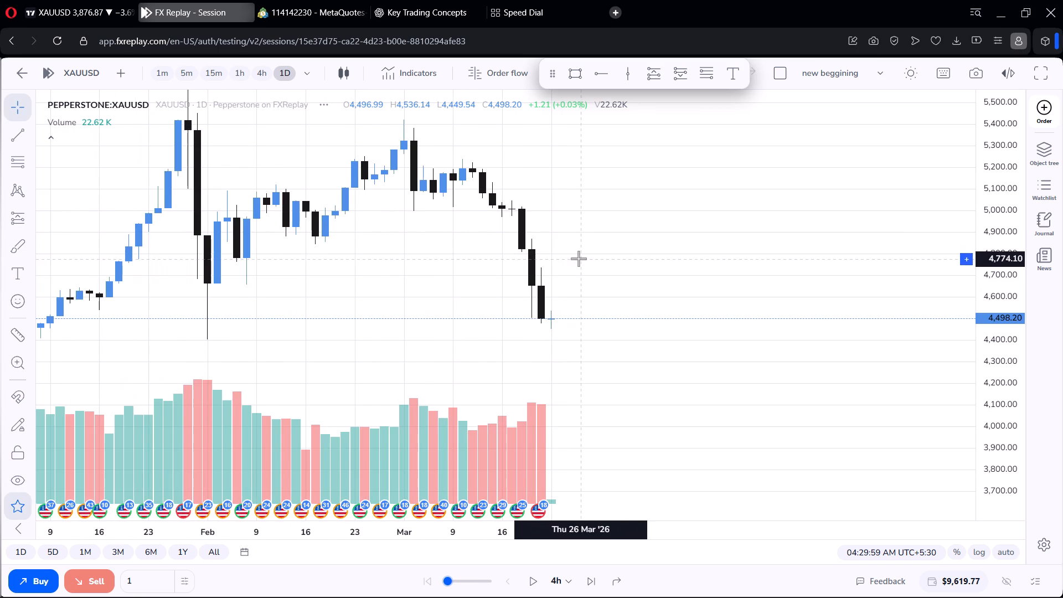
scroll(576, 255, up, 4)
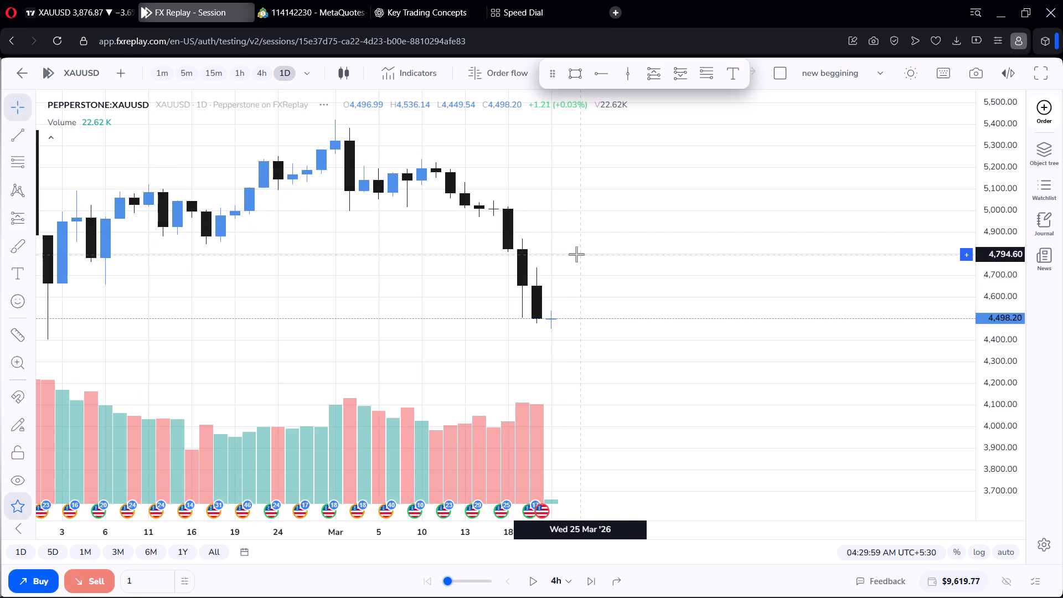
scroll(576, 254, down, 4)
drag(566, 274, 551, 238)
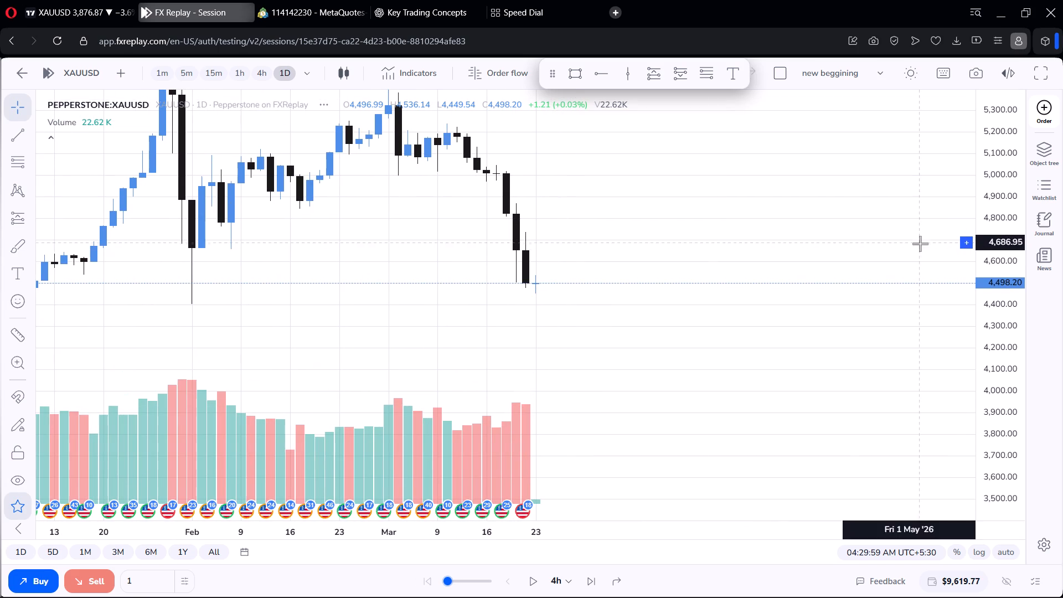
scroll(988, 289, up, 5)
scroll(687, 285, up, 3)
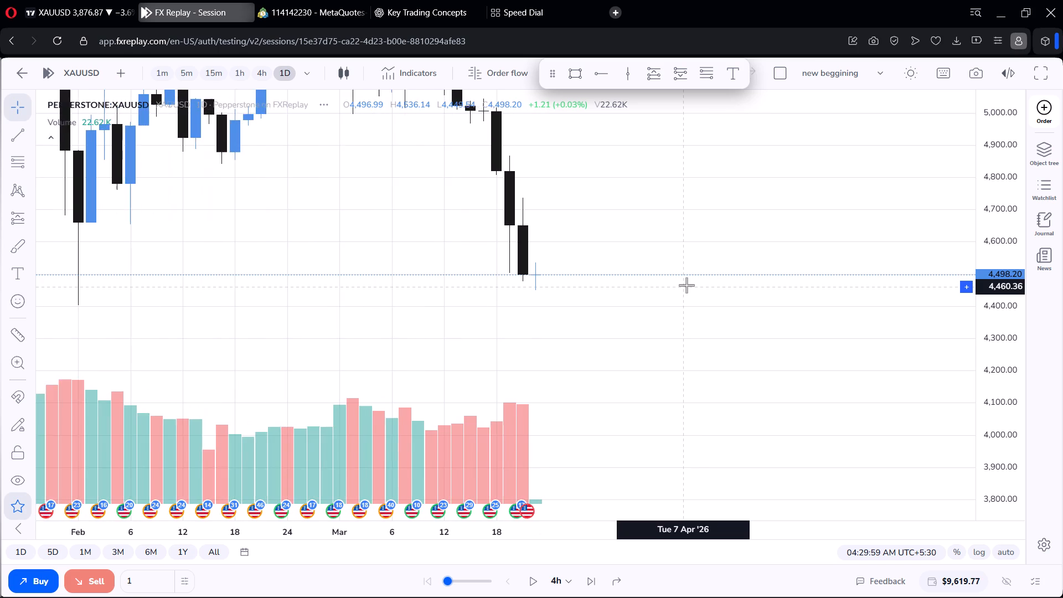
scroll(687, 285, up, 2)
Examine the recent XAUUSD decline on the 1-hour chart, from the early-March swings down to the latest candles.
click(234, 65)
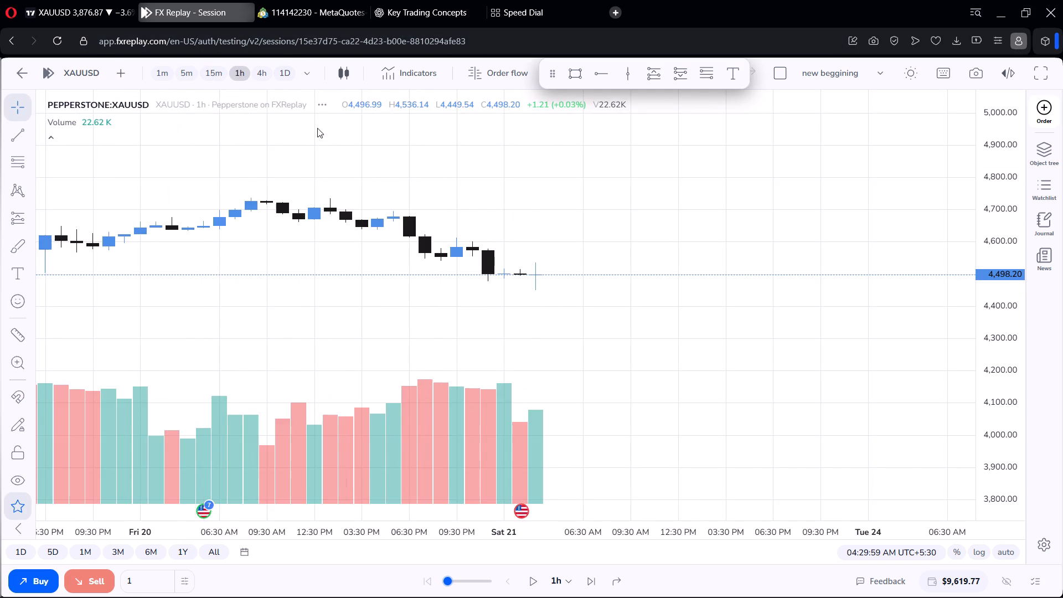
scroll(353, 142, down, 12)
scroll(437, 157, down, 5)
drag(431, 162, 455, 293)
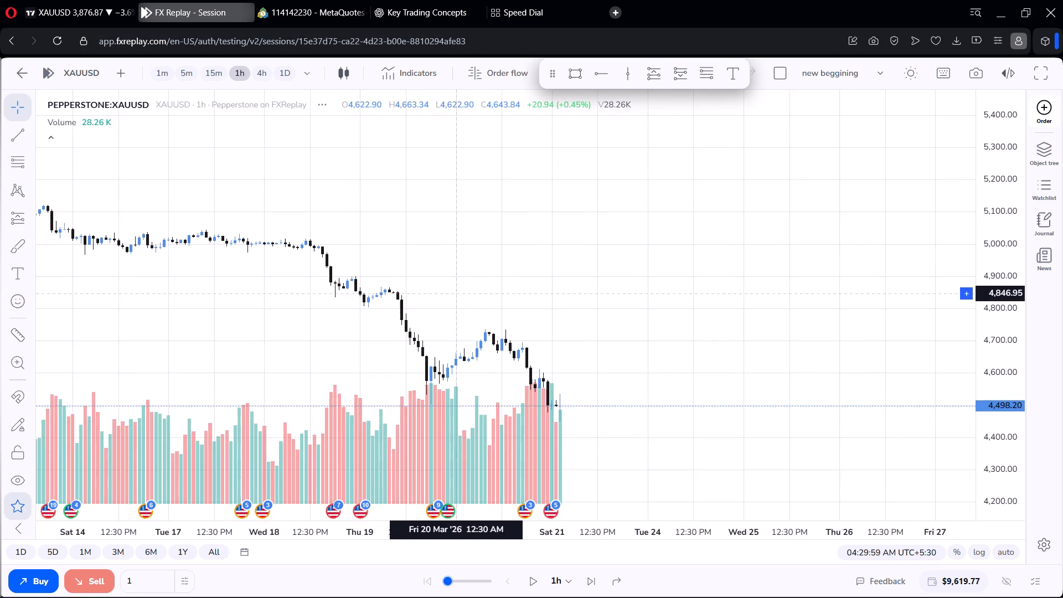
drag(455, 293, 547, 300)
scroll(524, 273, down, 9)
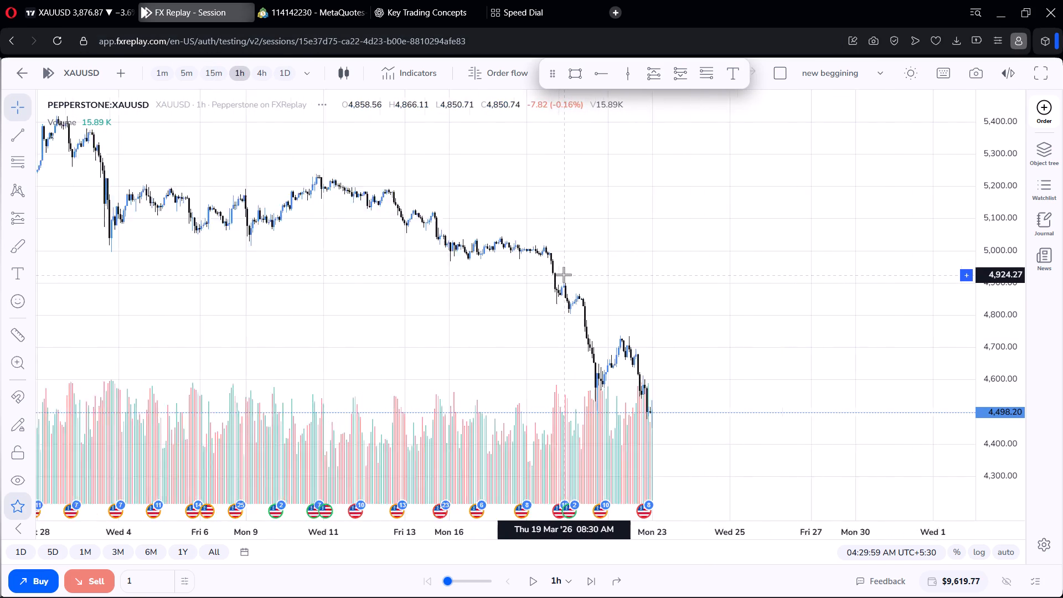
scroll(564, 275, down, 3)
scroll(564, 275, up, 13)
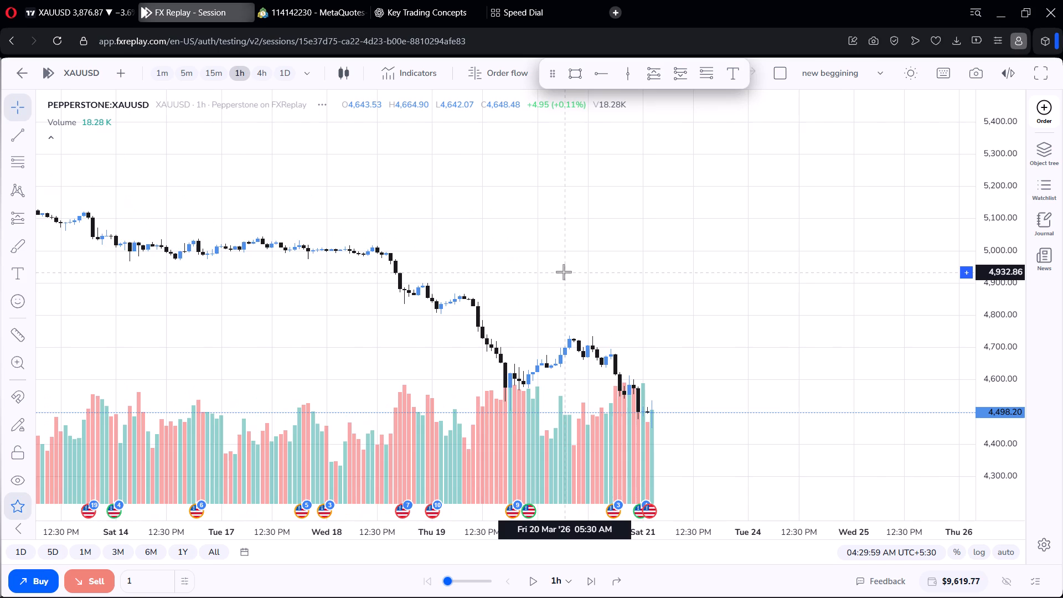
scroll(564, 272, up, 1)
Examine the XAUUSD swing structure on the 4-hour chart, from the February and March highs down to the latest candles.
click(265, 73)
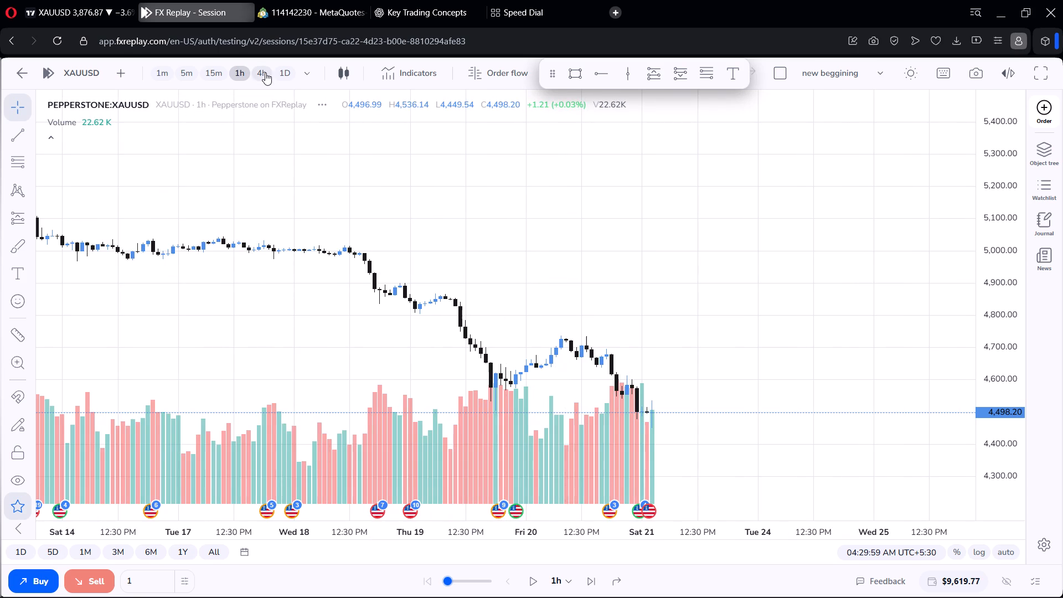
scroll(402, 212, down, 5)
drag(487, 216, 484, 224)
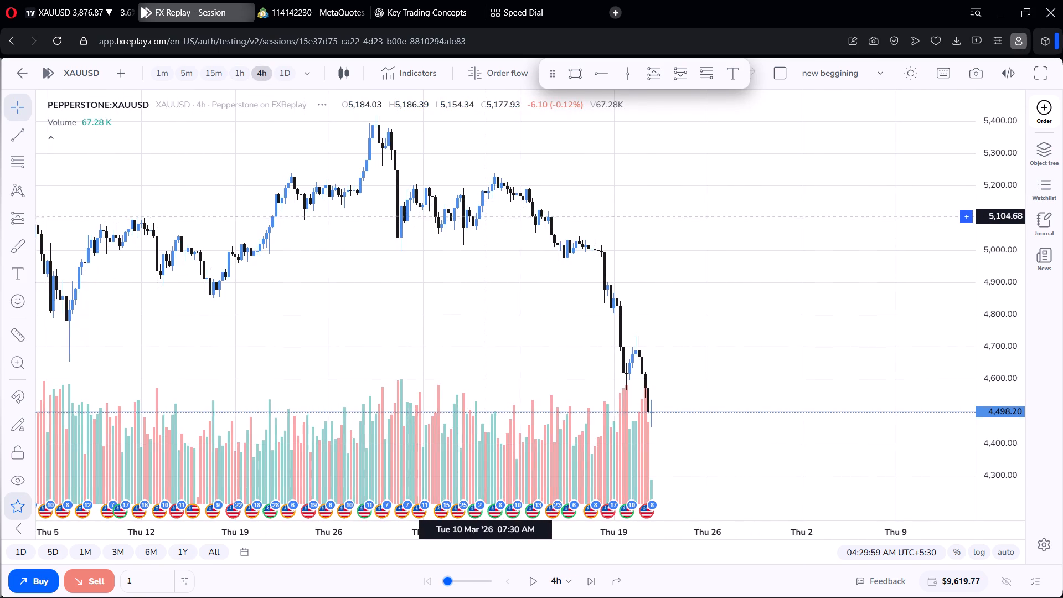
drag(484, 224, 435, 202)
scroll(483, 235, up, 5)
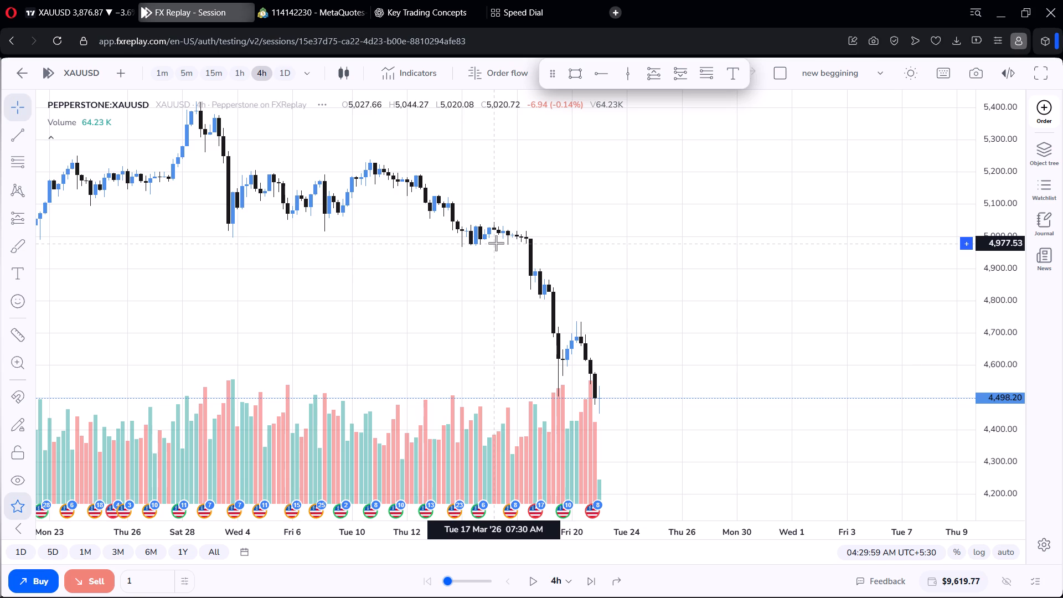
scroll(496, 243, up, 5)
scroll(496, 243, down, 5)
drag(509, 293, 435, 162)
drag(432, 182, 430, 257)
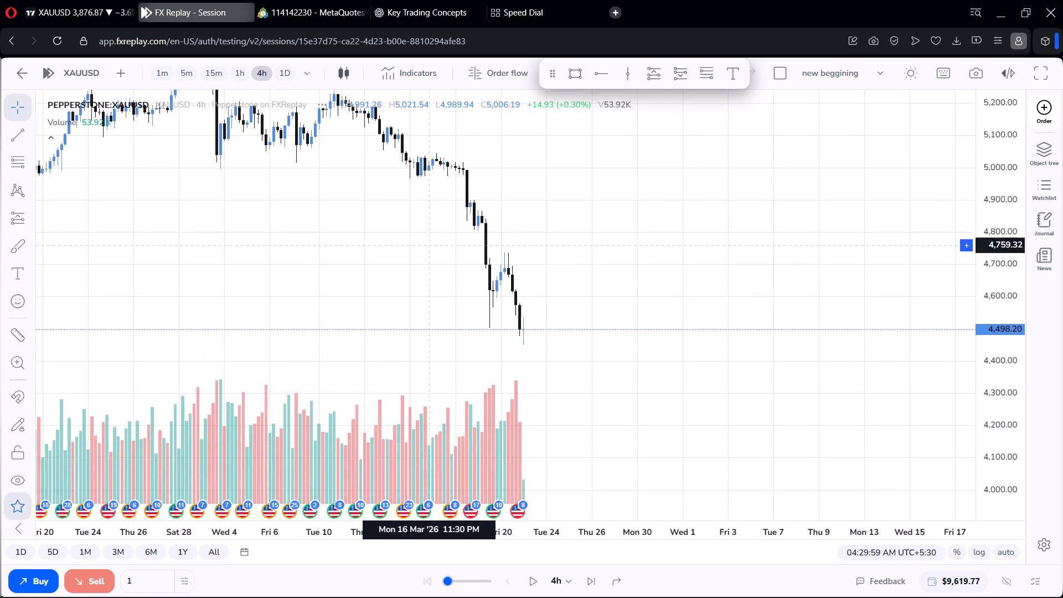
drag(430, 257, 442, 311)
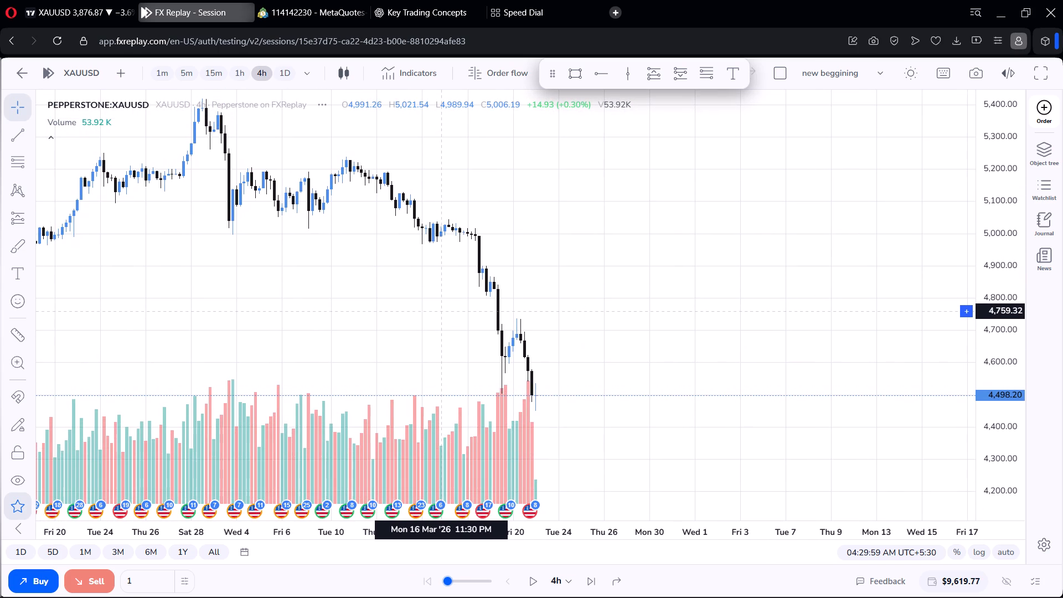
drag(442, 311, 442, 311)
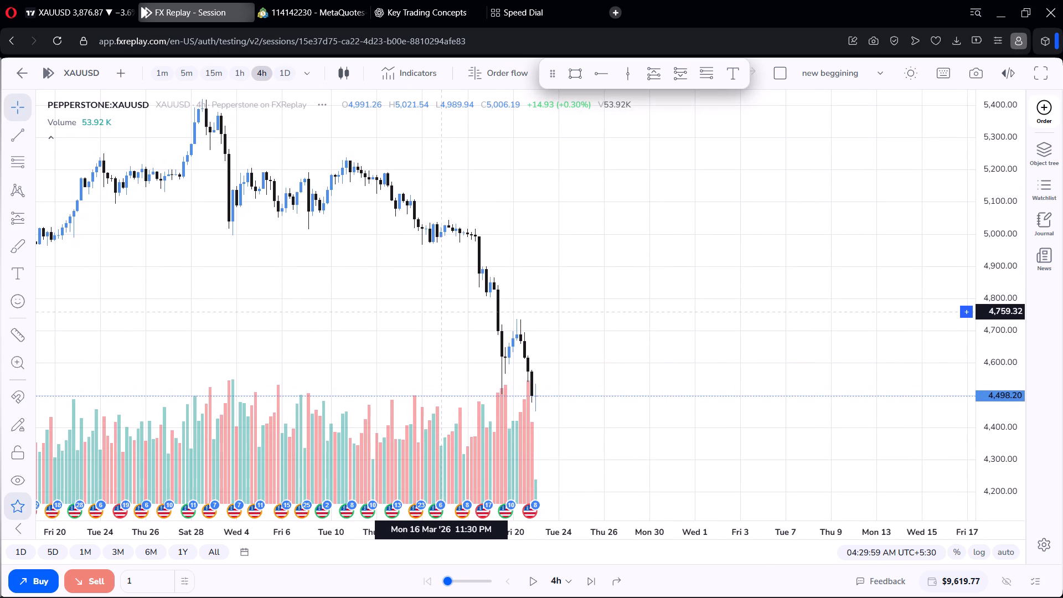
drag(442, 311, 430, 285)
scroll(430, 285, up, 2)
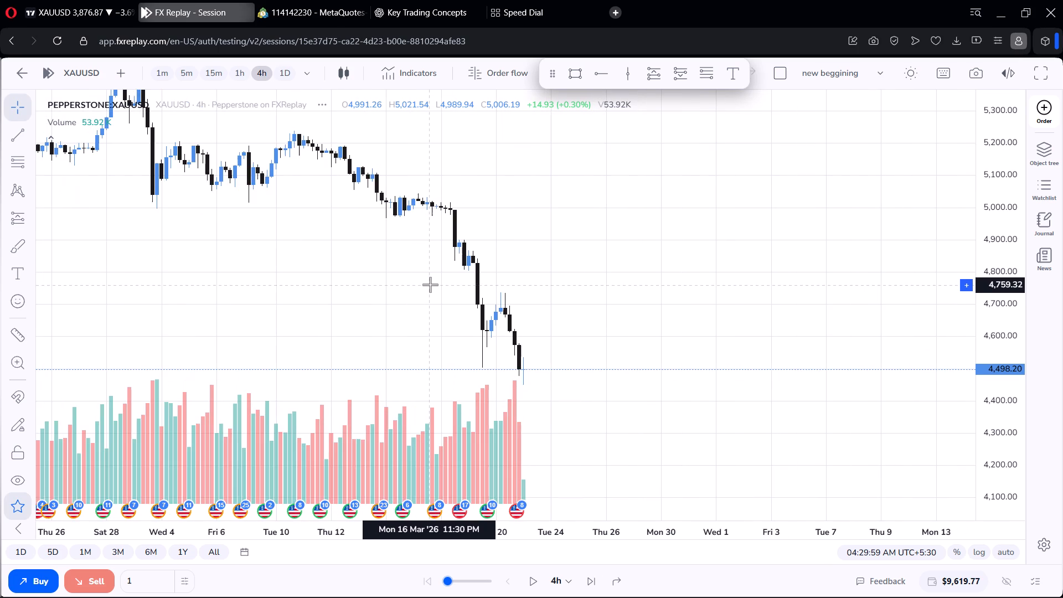
drag(523, 297, 462, 233)
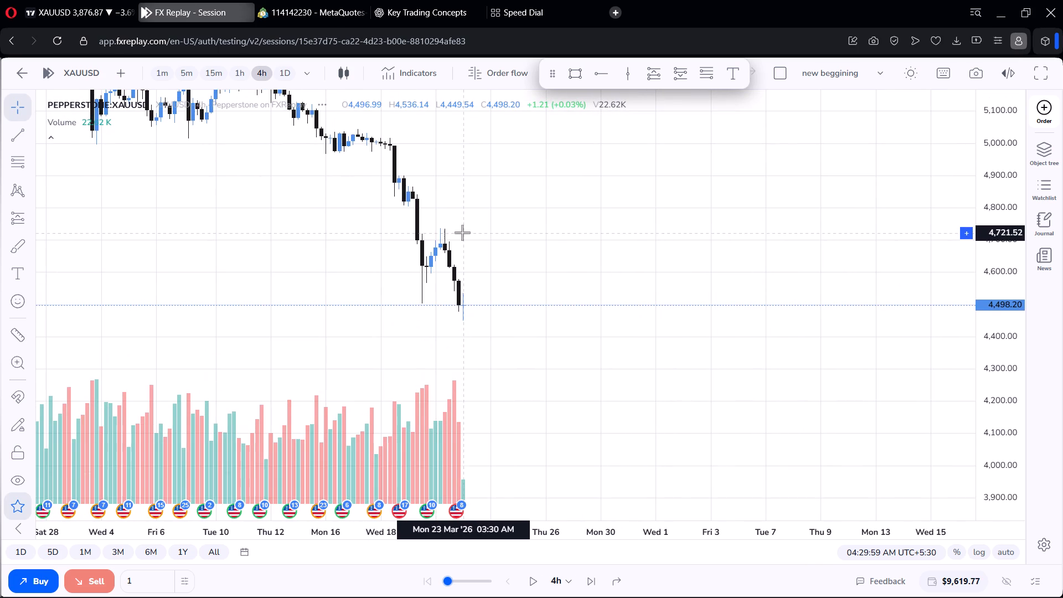
Mark the high and low of the last full daily candle with horizontal rays at 4,735.27 and 4,477.54 on the daily chart.
click(281, 74)
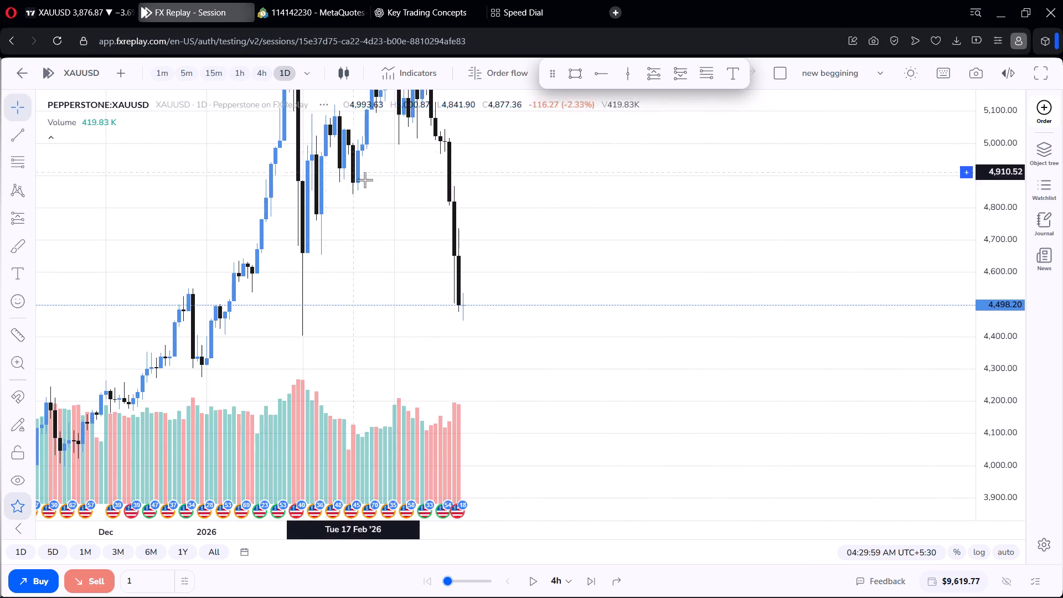
drag(390, 199, 383, 271)
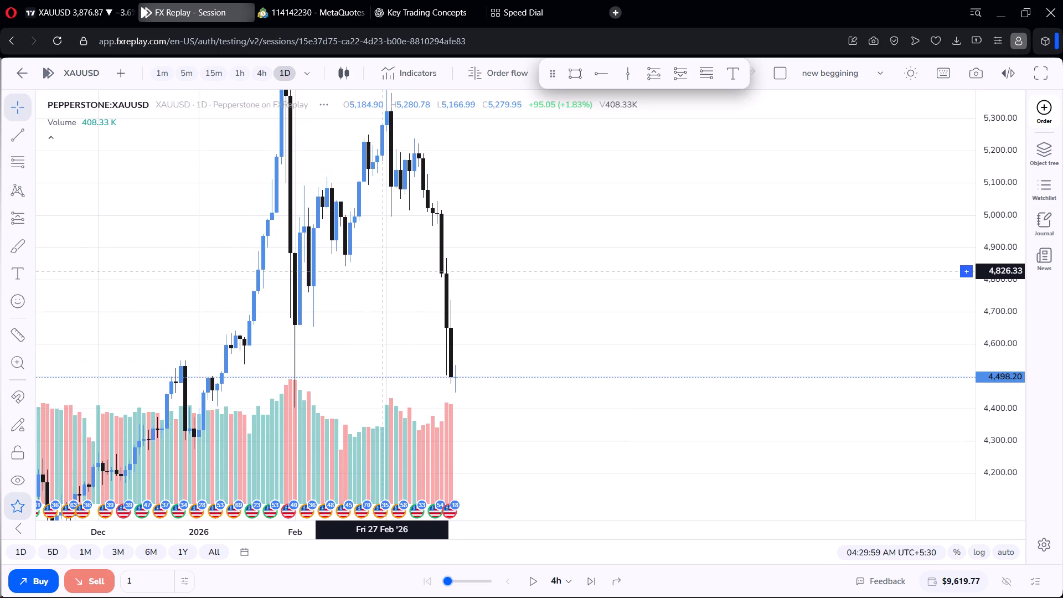
drag(383, 271, 385, 197)
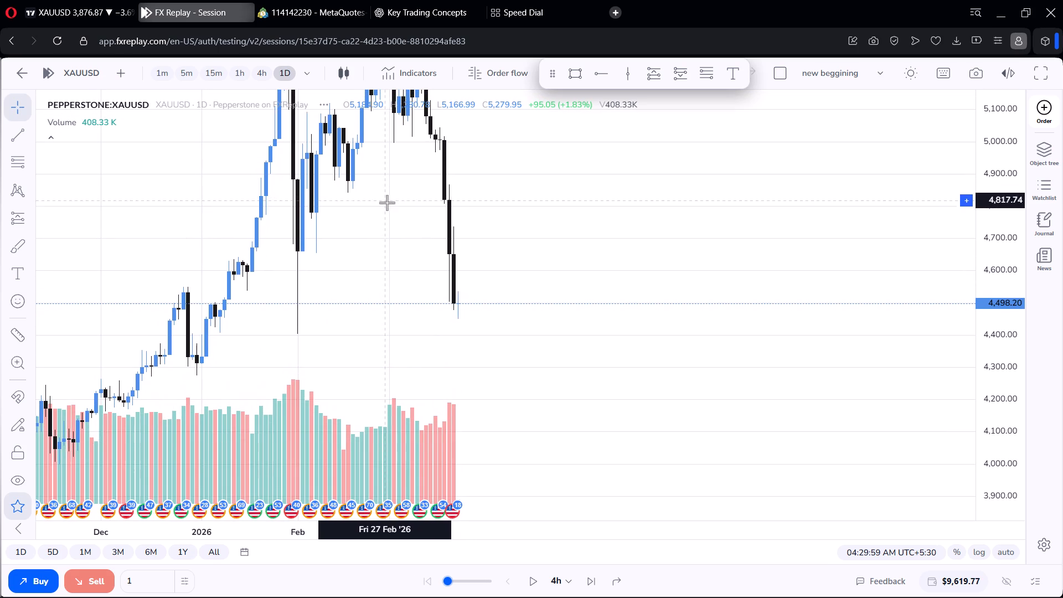
drag(430, 216, 406, 207)
click(601, 74)
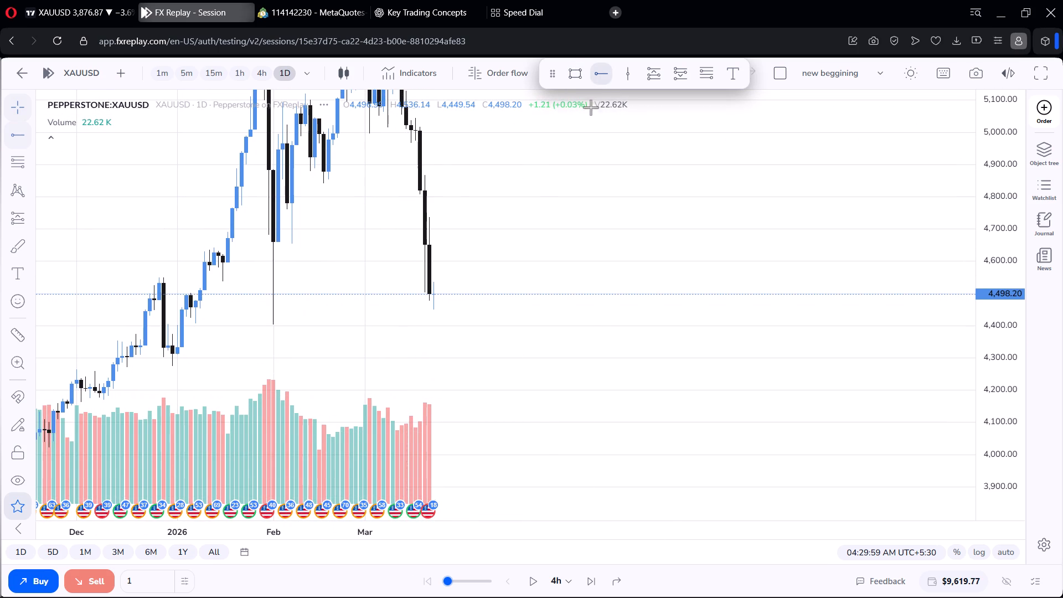
click(426, 217)
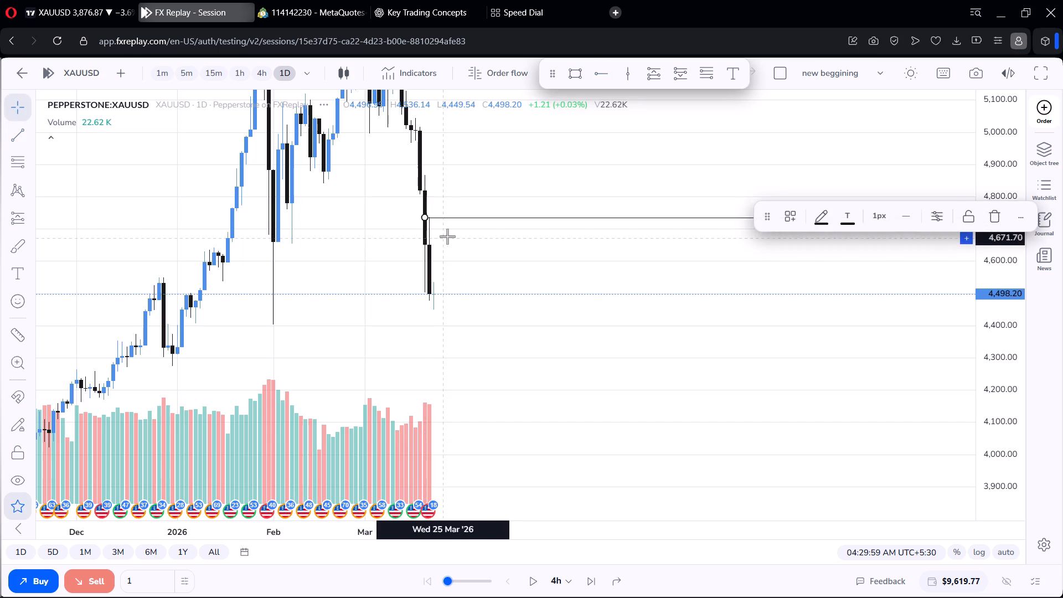
click(448, 235)
click(603, 74)
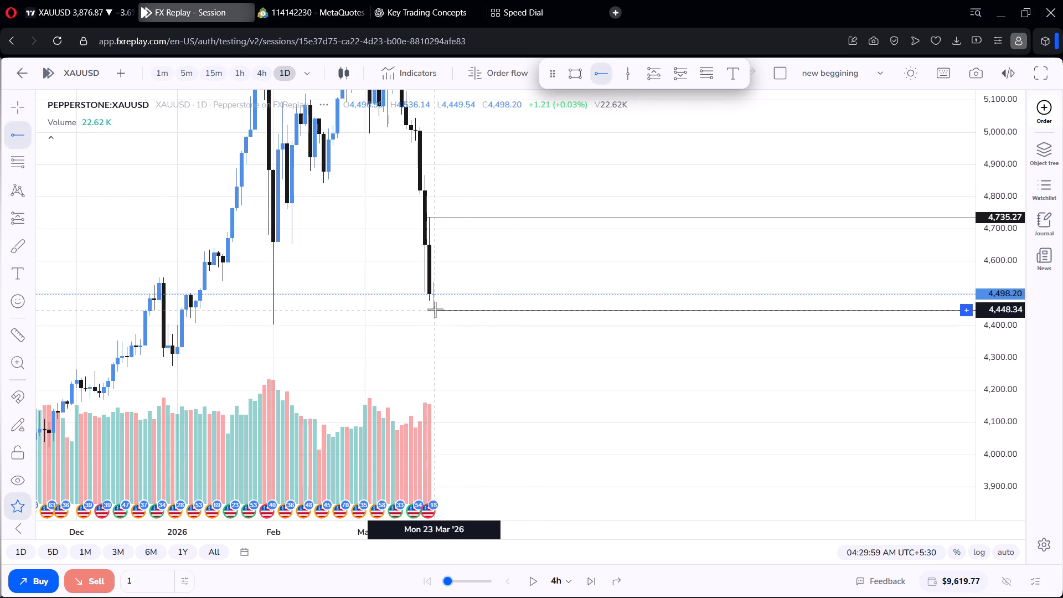
click(425, 300)
click(467, 339)
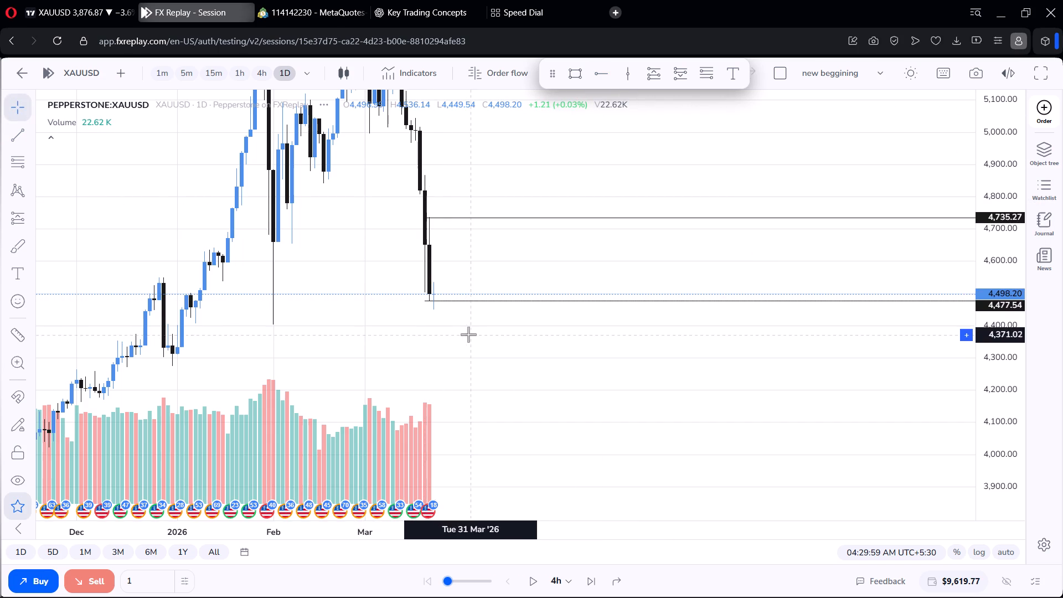
drag(474, 259, 483, 274)
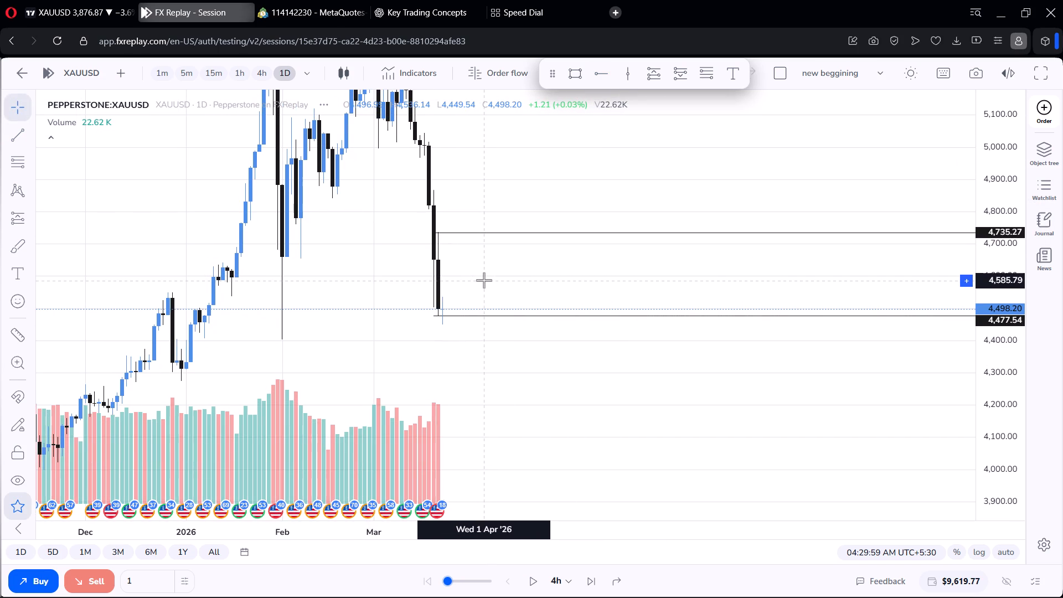
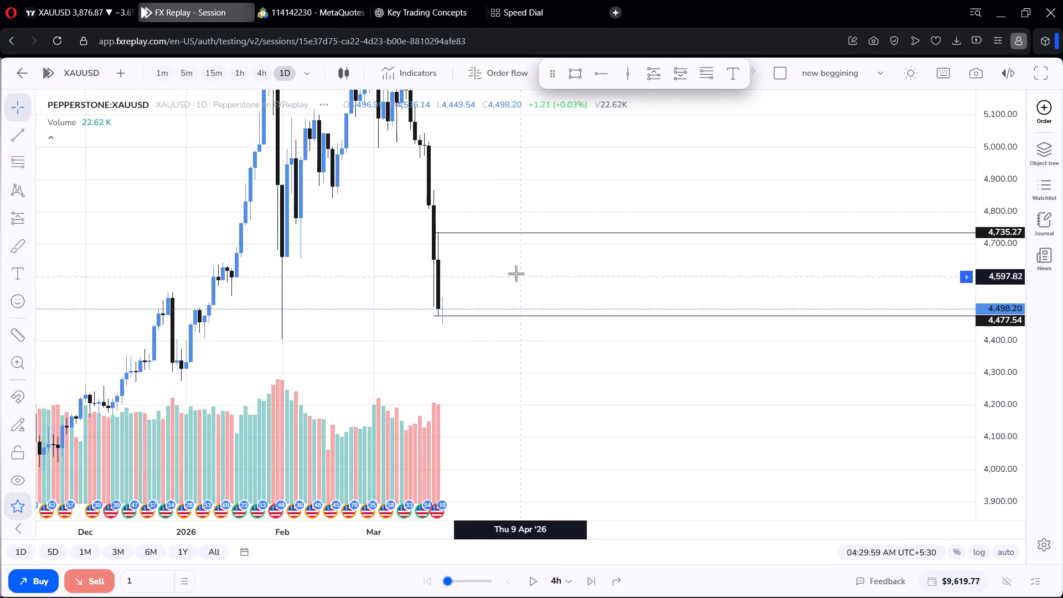
Examine the daily XAUUSD structure from the 2025 rally down to the latest candles, looking for swing lows below price.
drag(509, 266, 537, 358)
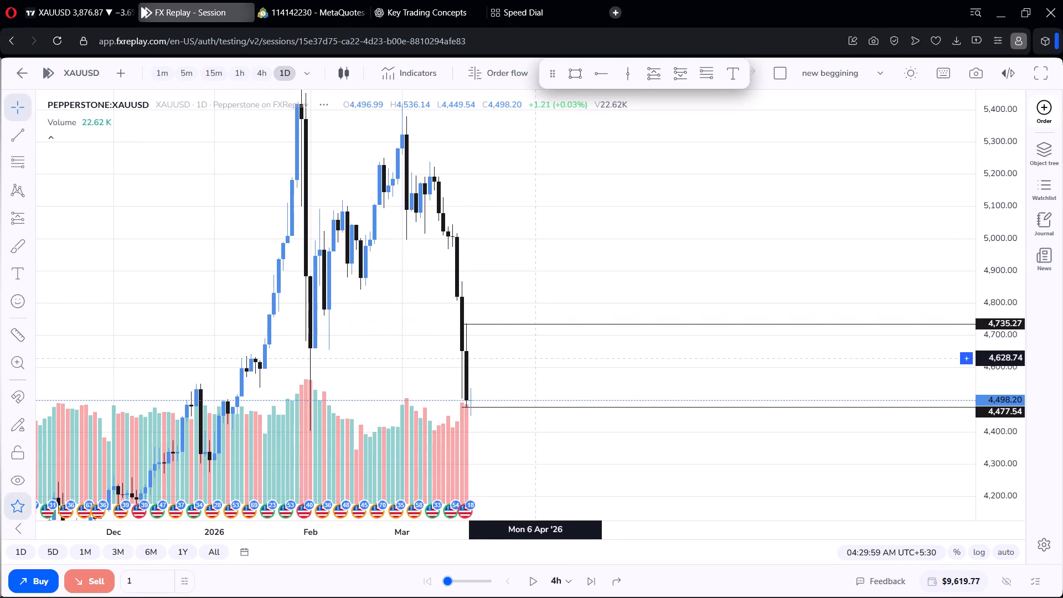
drag(537, 358, 534, 356)
scroll(376, 307, down, 5)
drag(397, 321, 476, 38)
drag(467, 108, 471, 119)
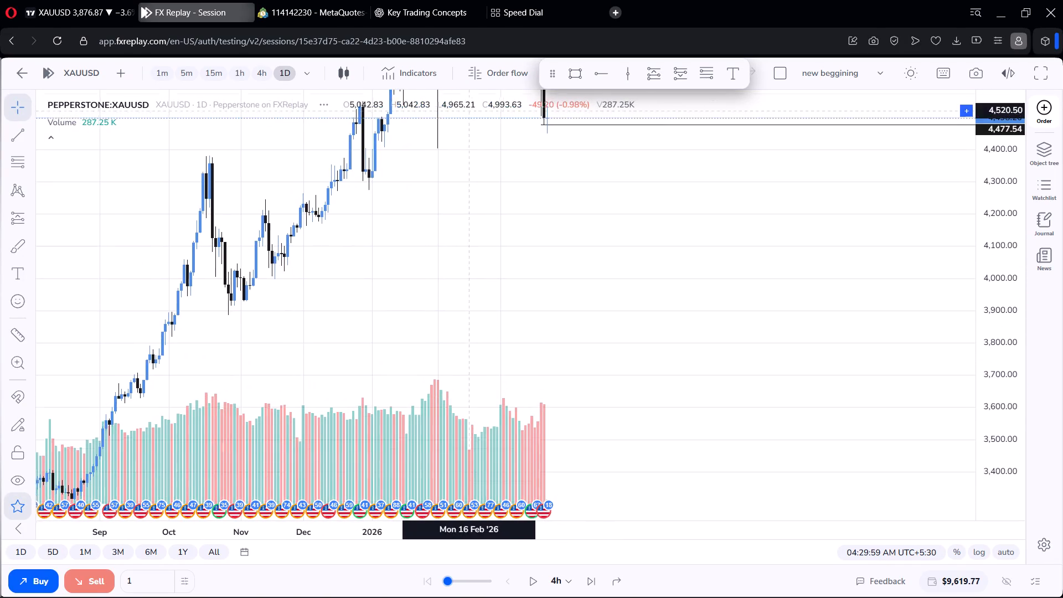
drag(471, 119, 544, 350)
scroll(1015, 196, down, 12)
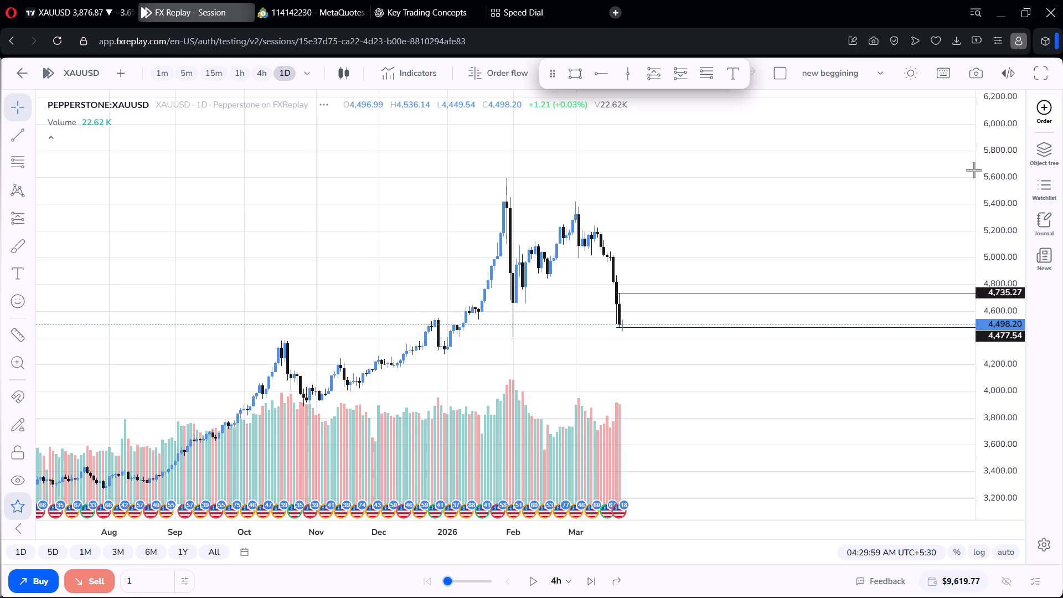
drag(738, 243, 736, 208)
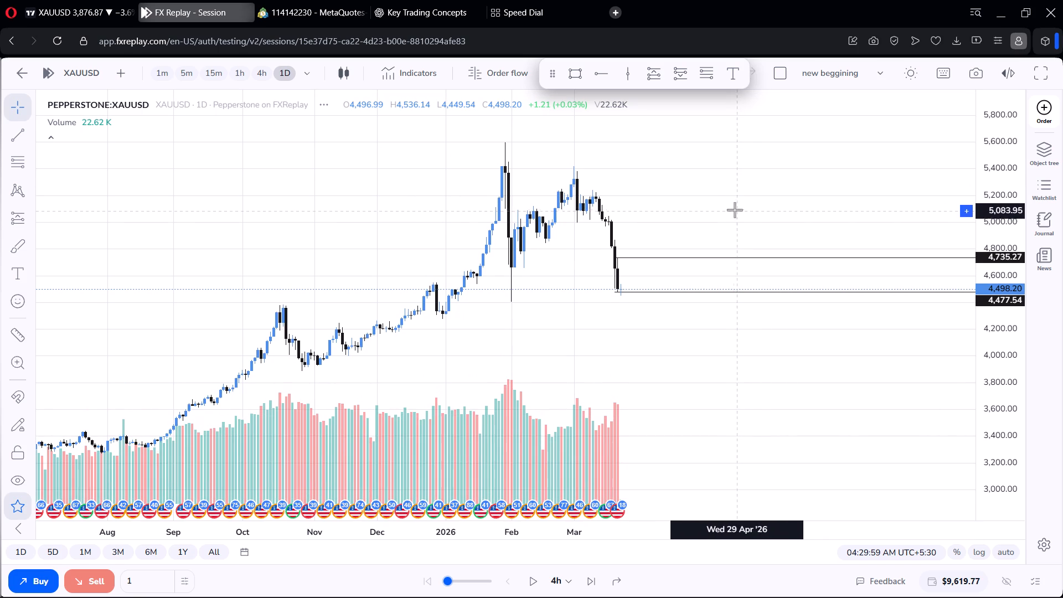
scroll(698, 202, up, 6)
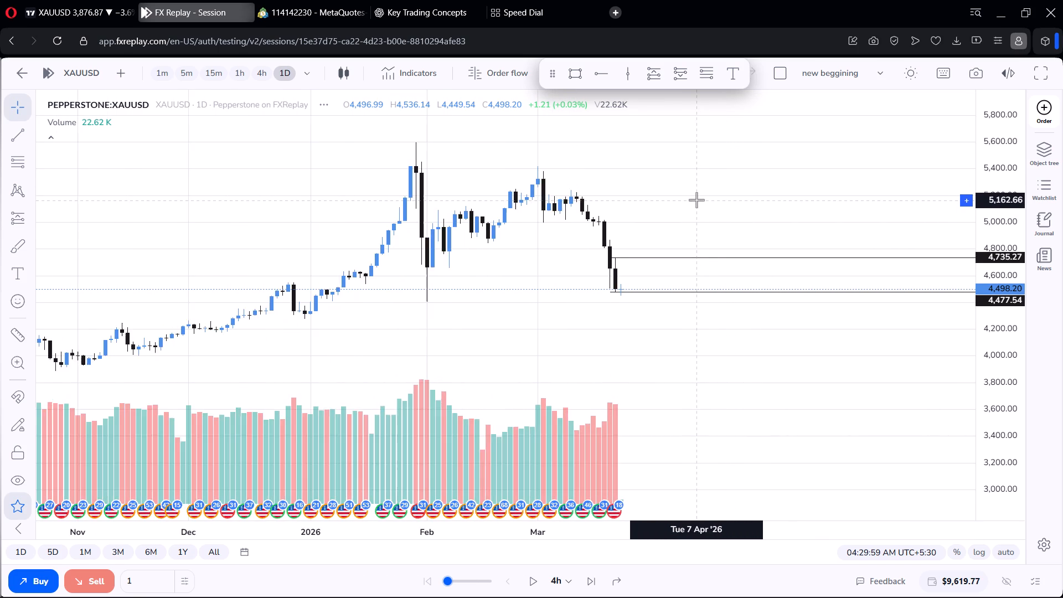
scroll(696, 200, up, 2)
scroll(696, 200, down, 4)
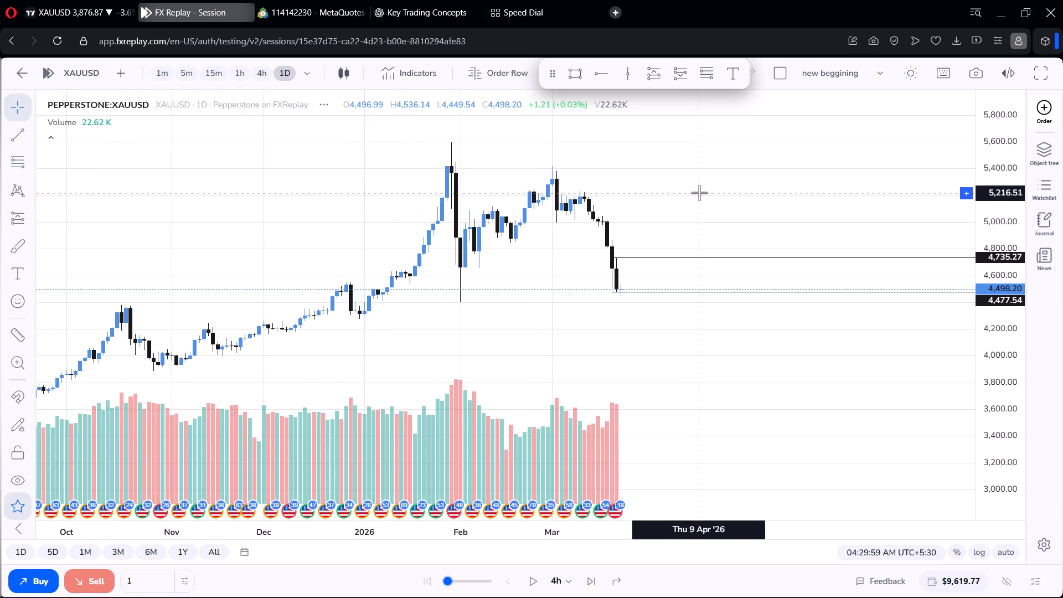
scroll(699, 193, down, 2)
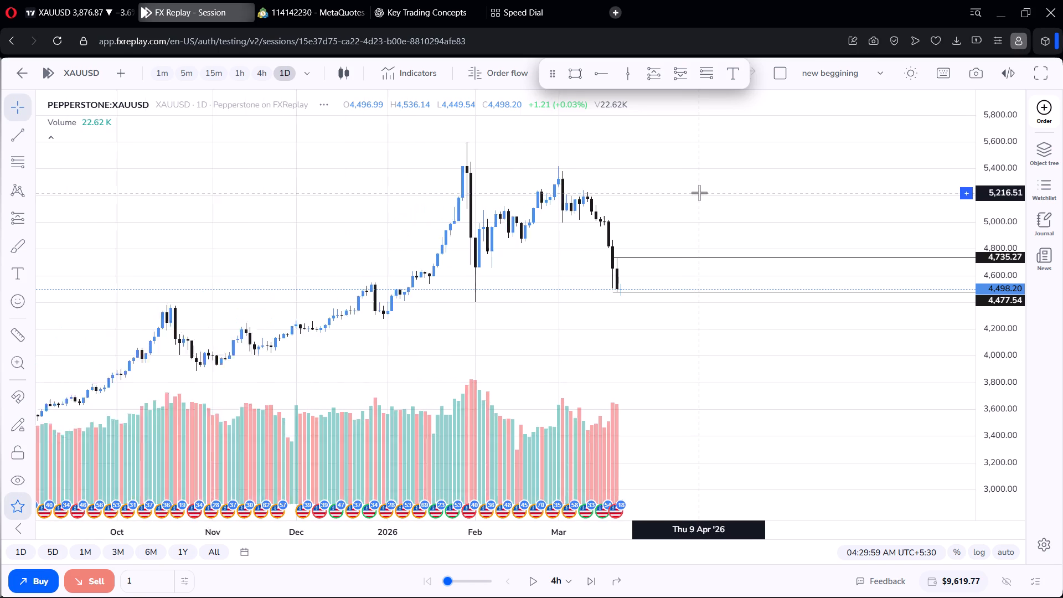
scroll(699, 193, down, 2)
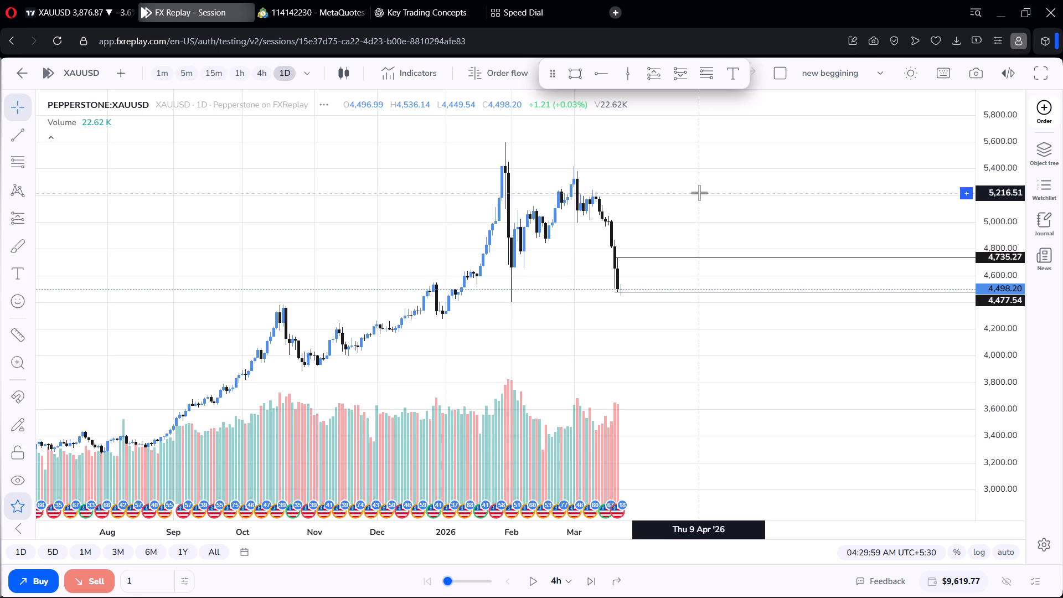
Mark the early-February swing low on the daily chart with a horizontal ray and fine-tune it to 4,404.61.
click(603, 73)
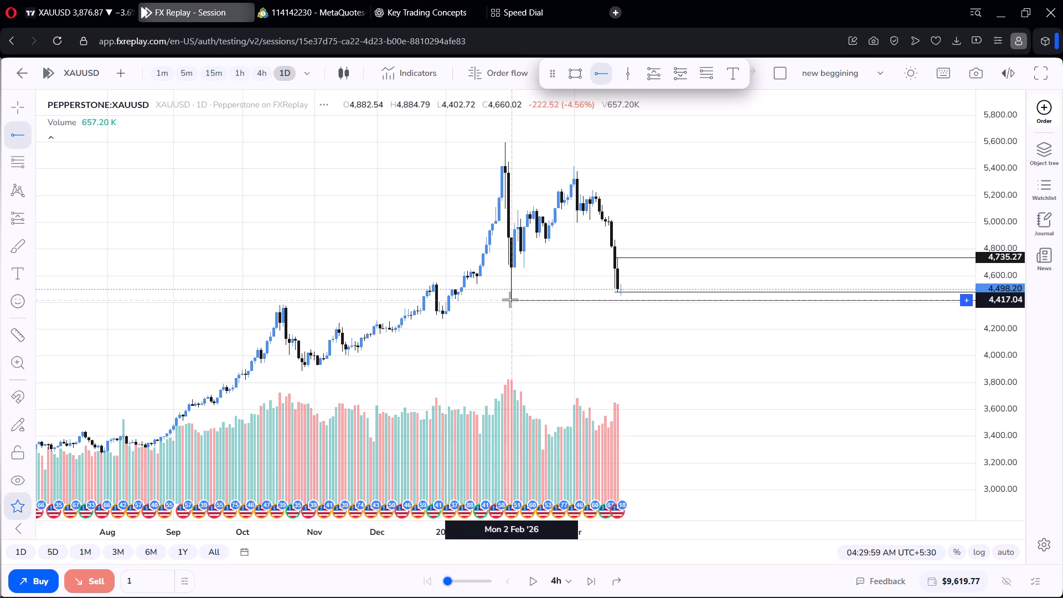
click(510, 300)
click(556, 266)
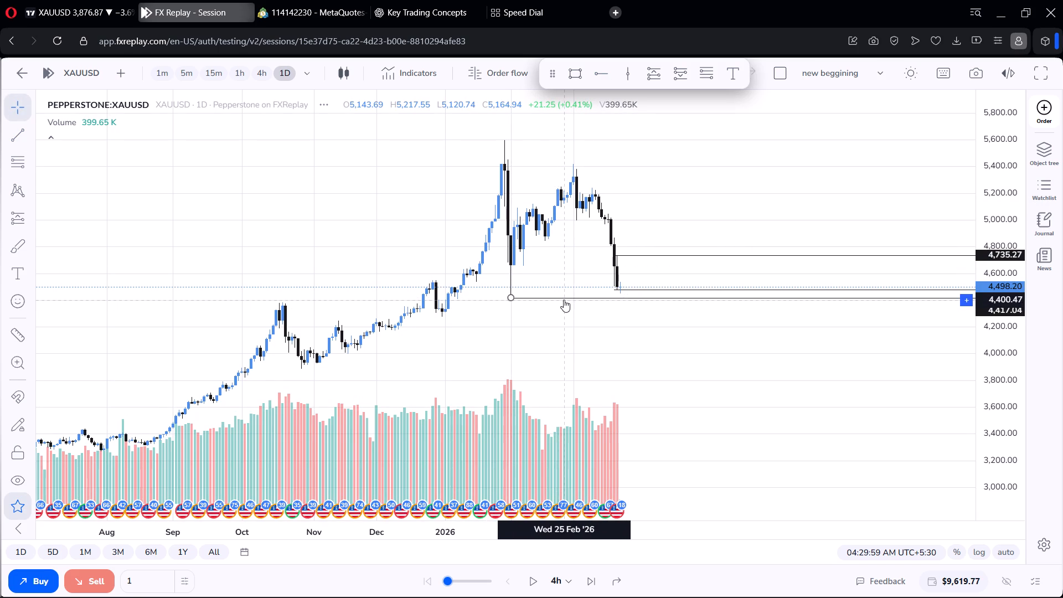
click(564, 300)
click(561, 295)
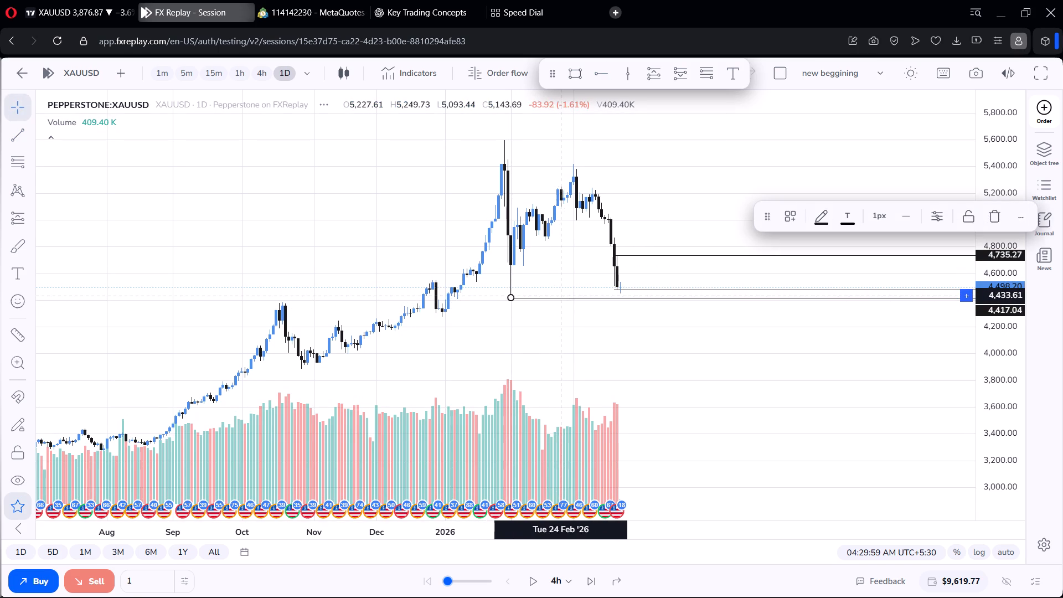
click(562, 293)
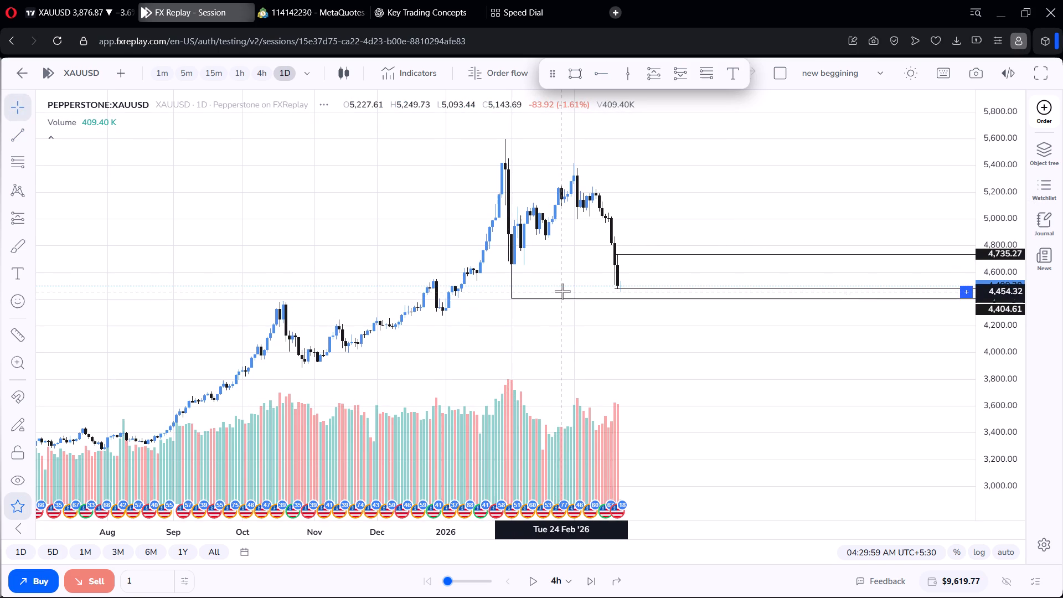
Mark the swing low around the turn of the year on the daily chart with a horizontal ray at 4,280.34.
scroll(560, 288, up, 5)
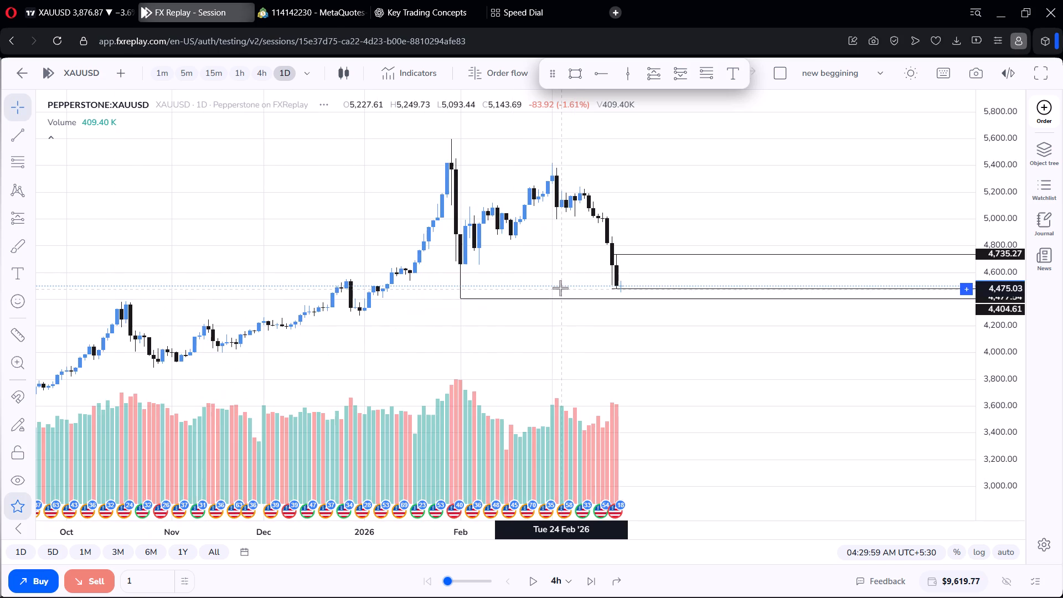
scroll(560, 288, down, 6)
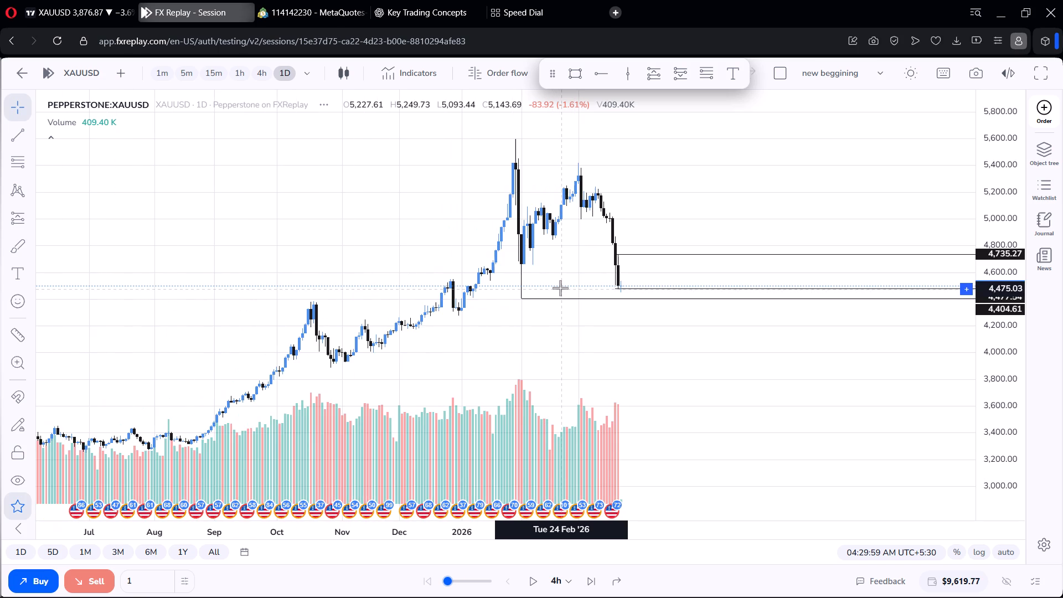
scroll(560, 288, down, 2)
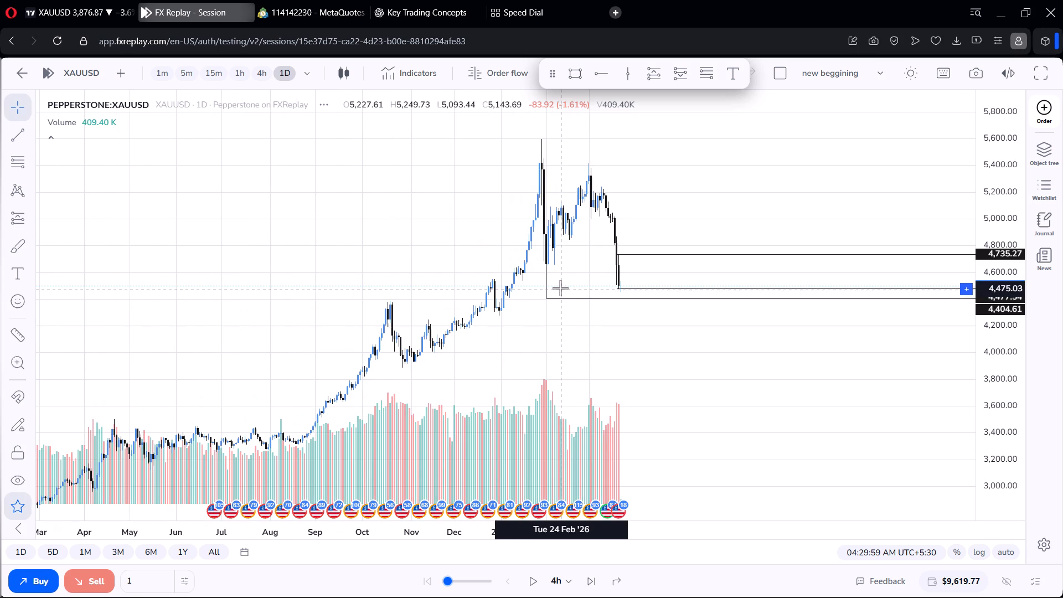
click(598, 75)
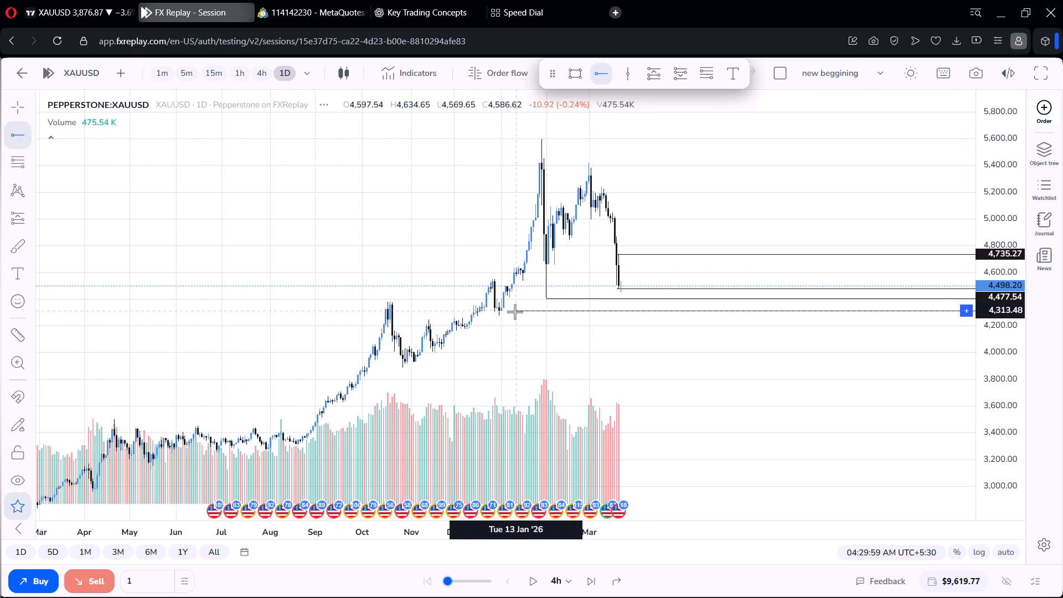
click(496, 315)
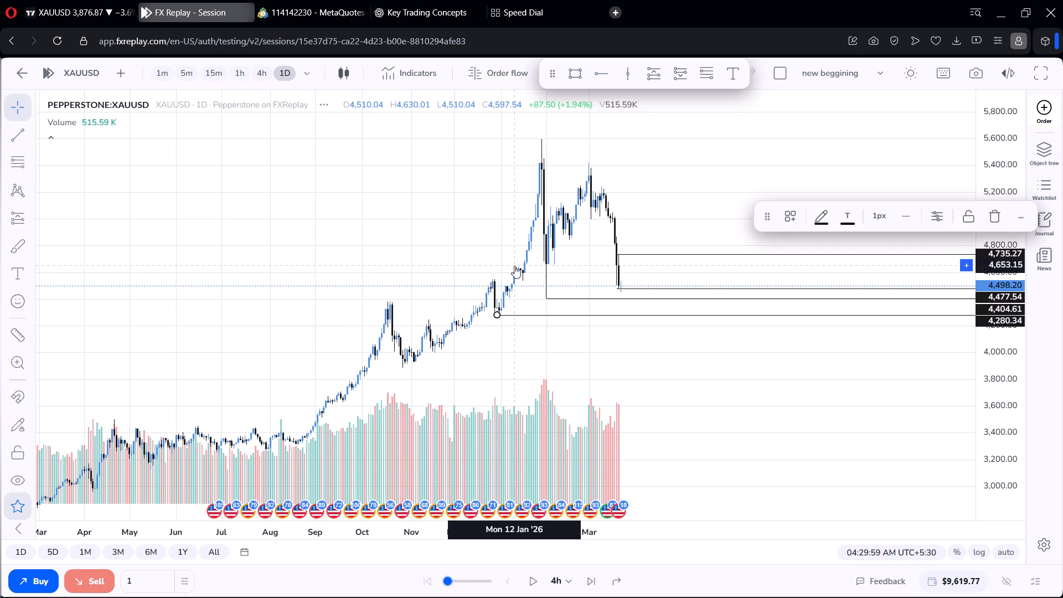
click(514, 266)
click(500, 231)
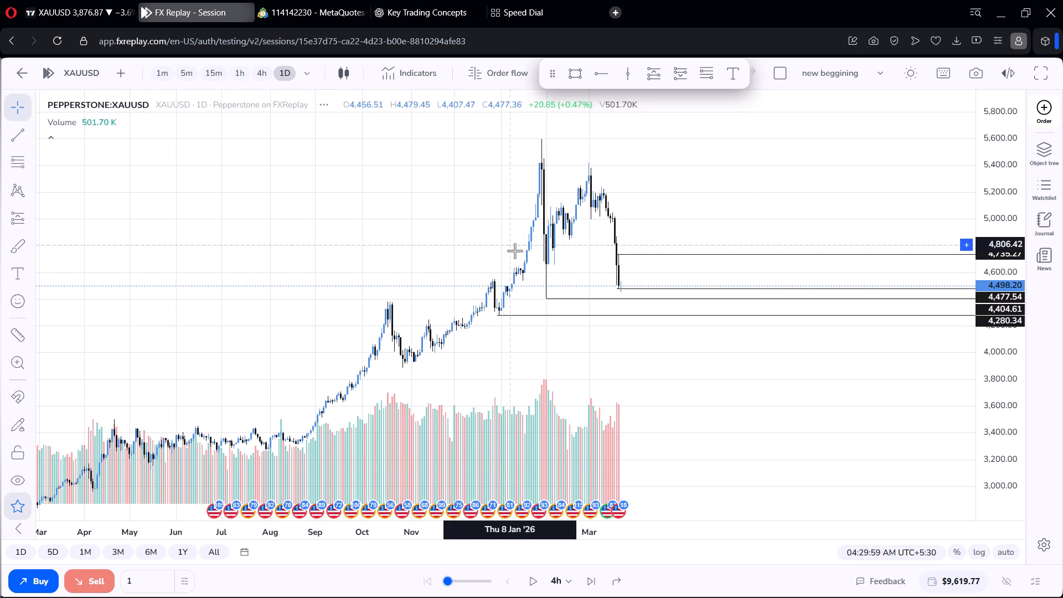
click(527, 268)
click(523, 265)
click(515, 271)
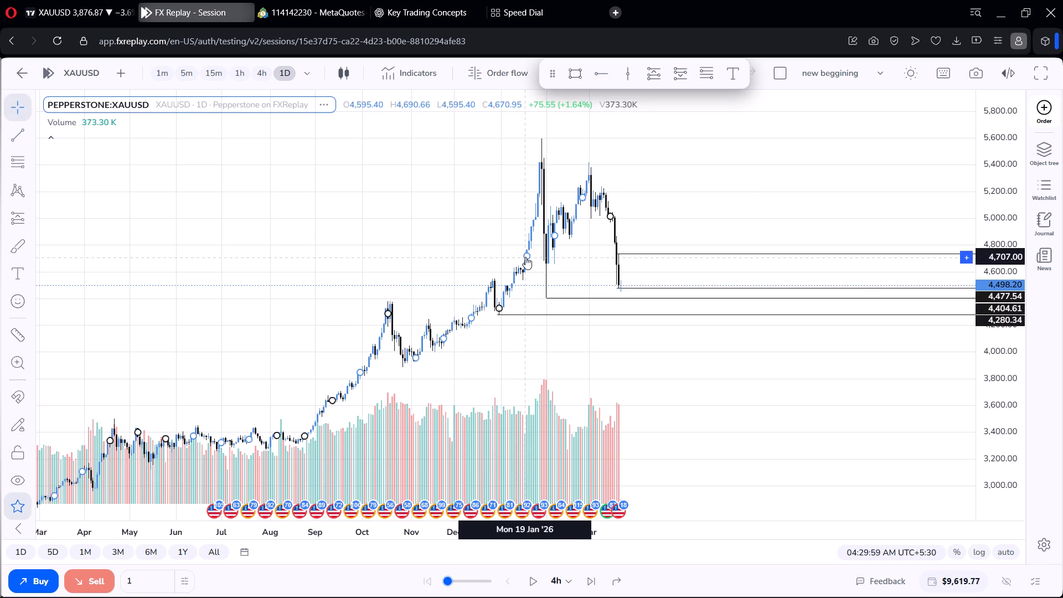
right_click(525, 257)
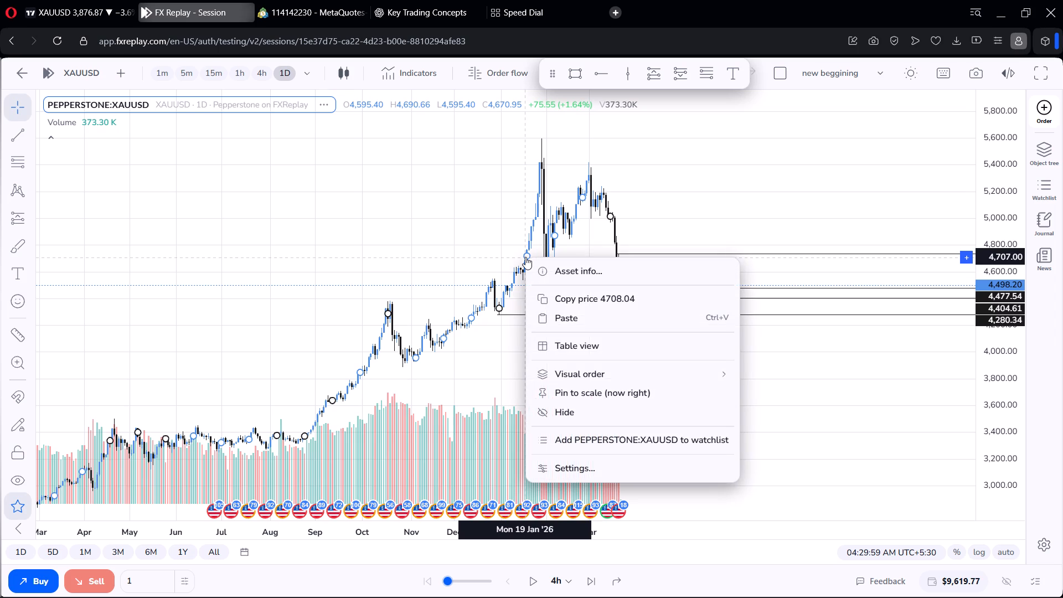
click(502, 233)
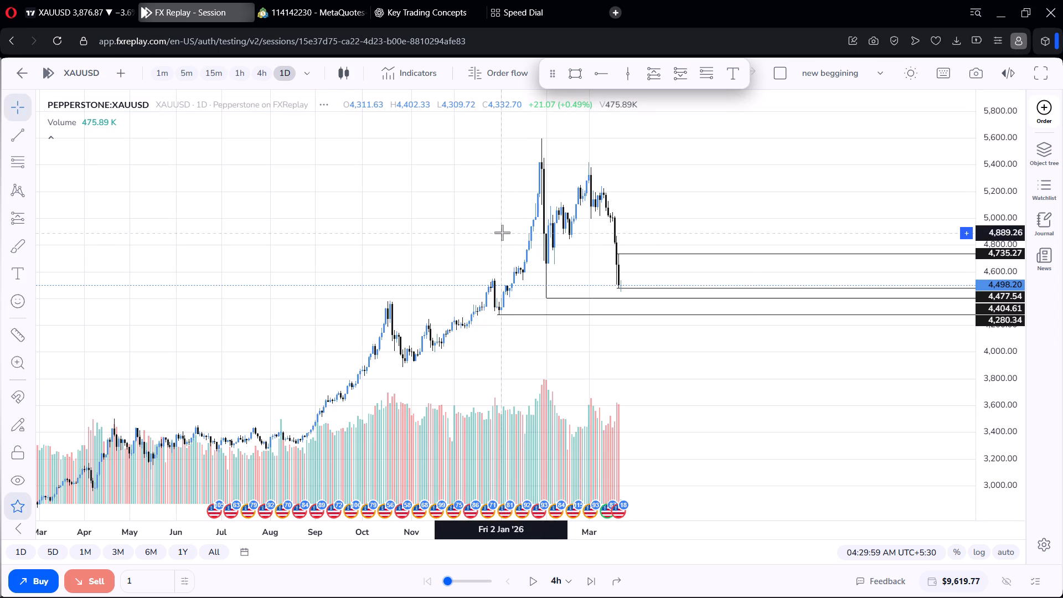
Examine the latest daily XAUUSD decline against the marked levels and the earlier swing highs and lows.
scroll(502, 233, up, 6)
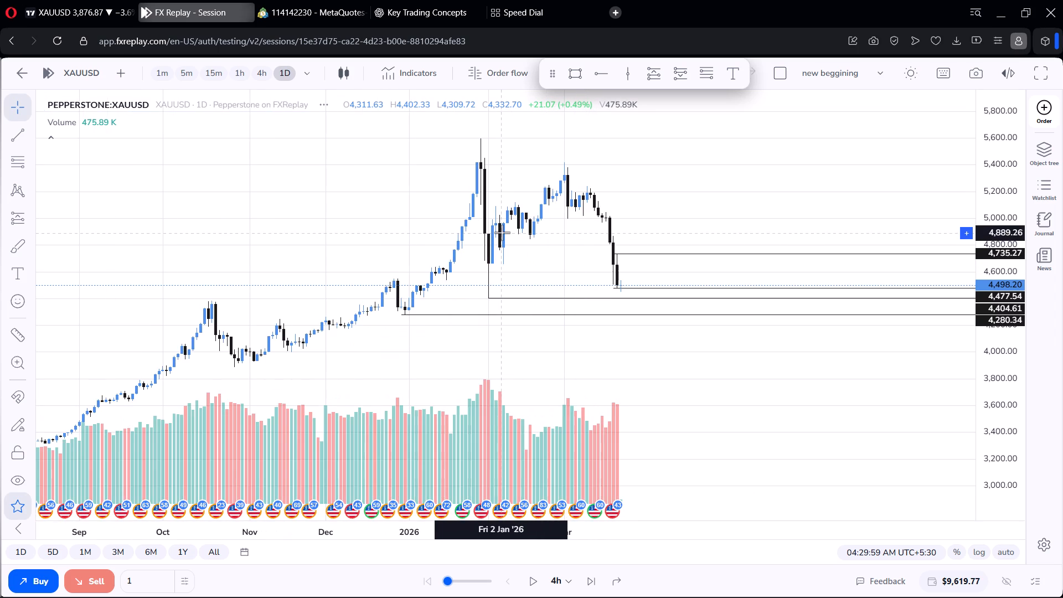
scroll(502, 231, down, 2)
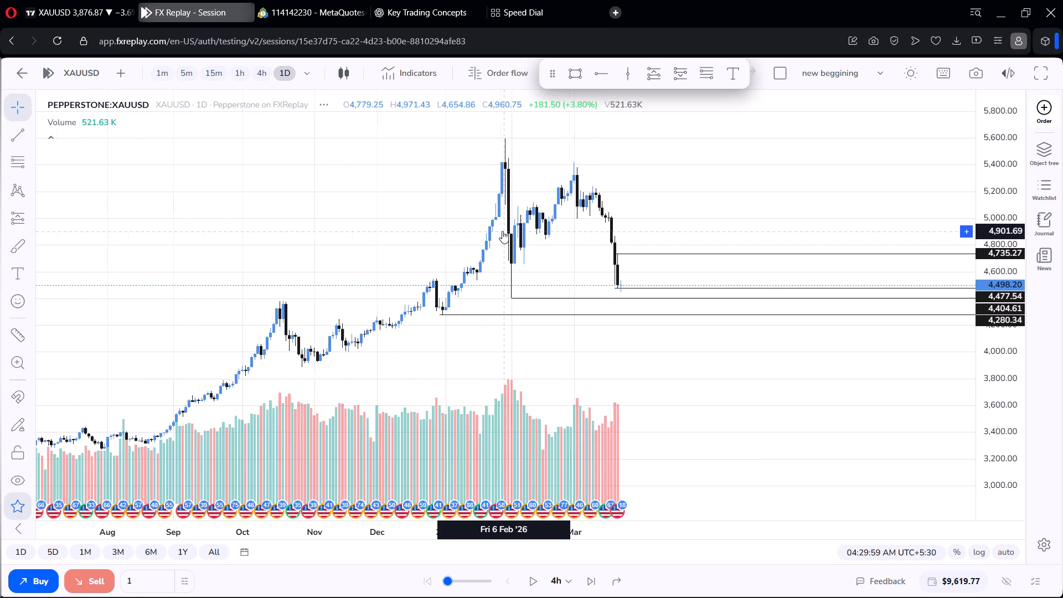
scroll(545, 249, up, 2)
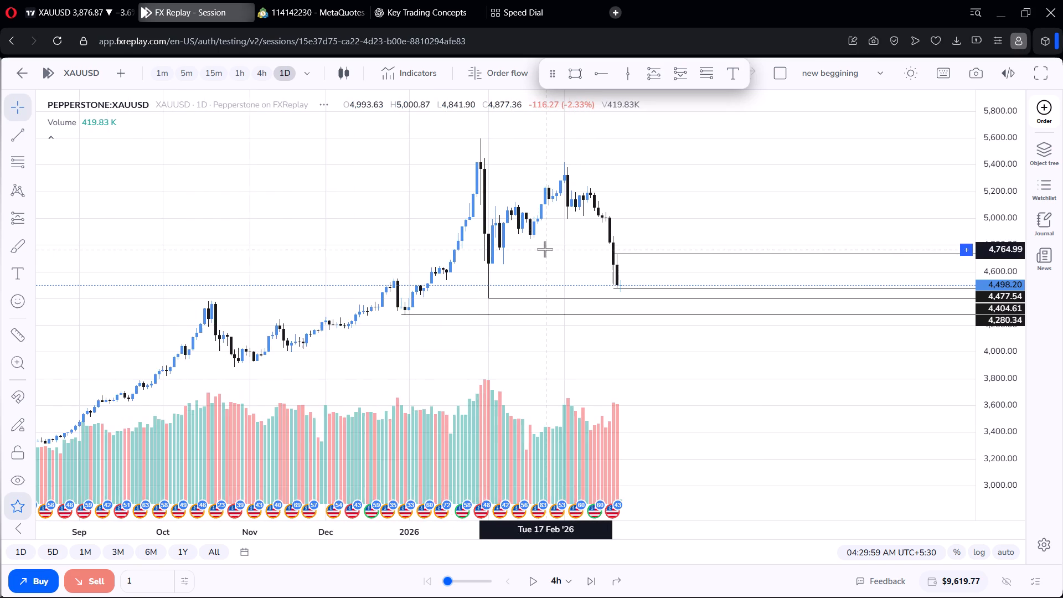
scroll(545, 249, up, 4)
scroll(545, 249, down, 6)
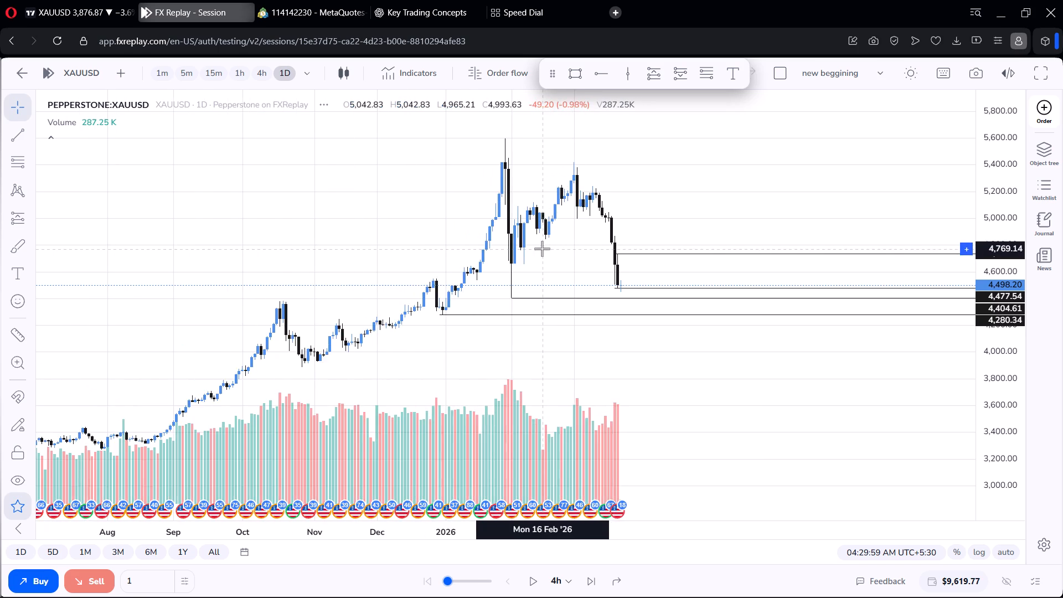
drag(541, 246, 384, 202)
scroll(527, 219, up, 3)
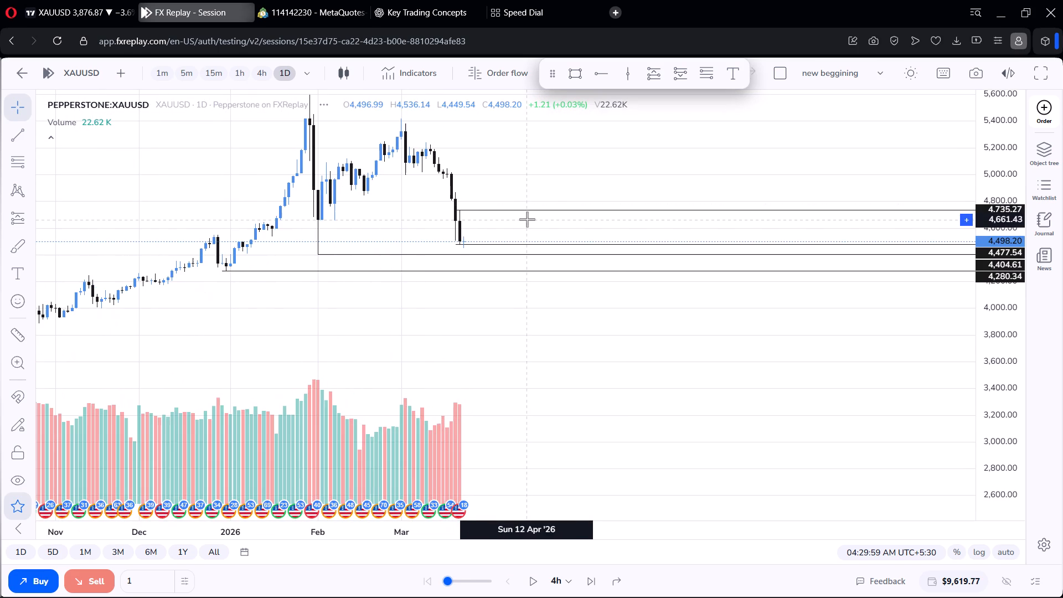
scroll(527, 219, down, 3)
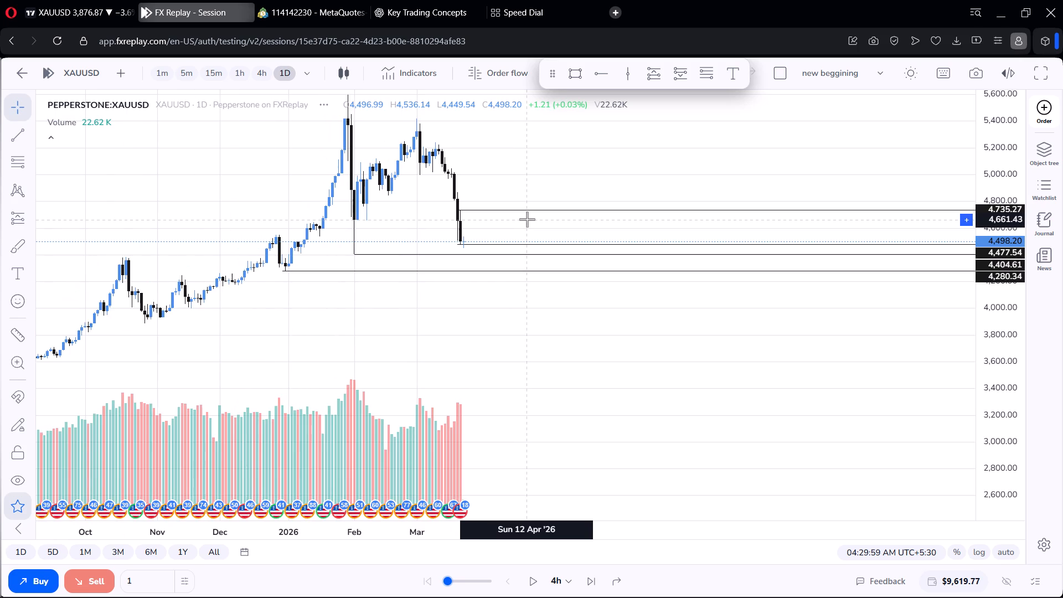
scroll(536, 229, up, 2)
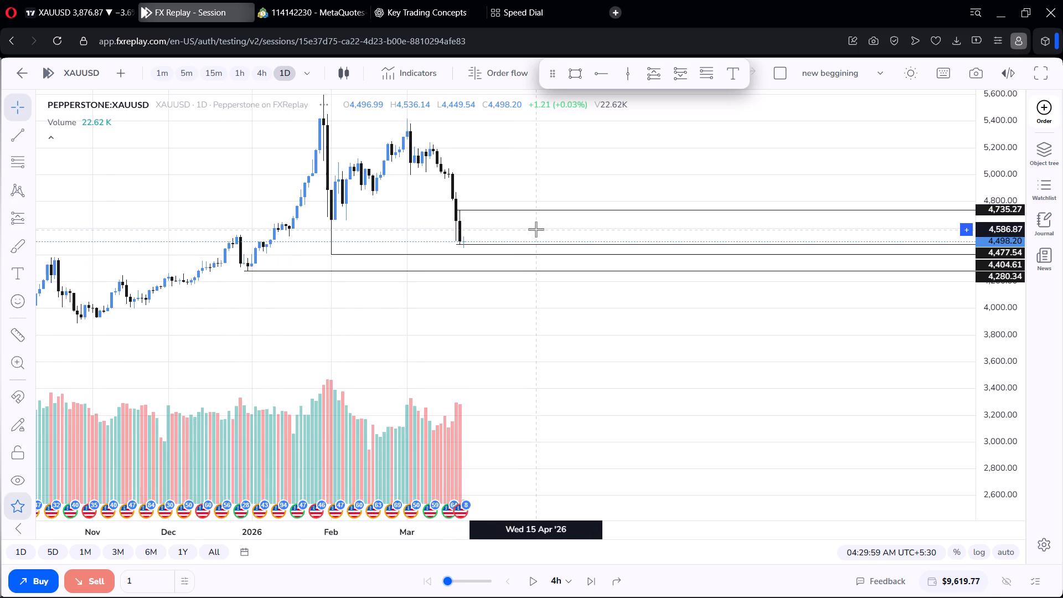
scroll(536, 229, up, 4)
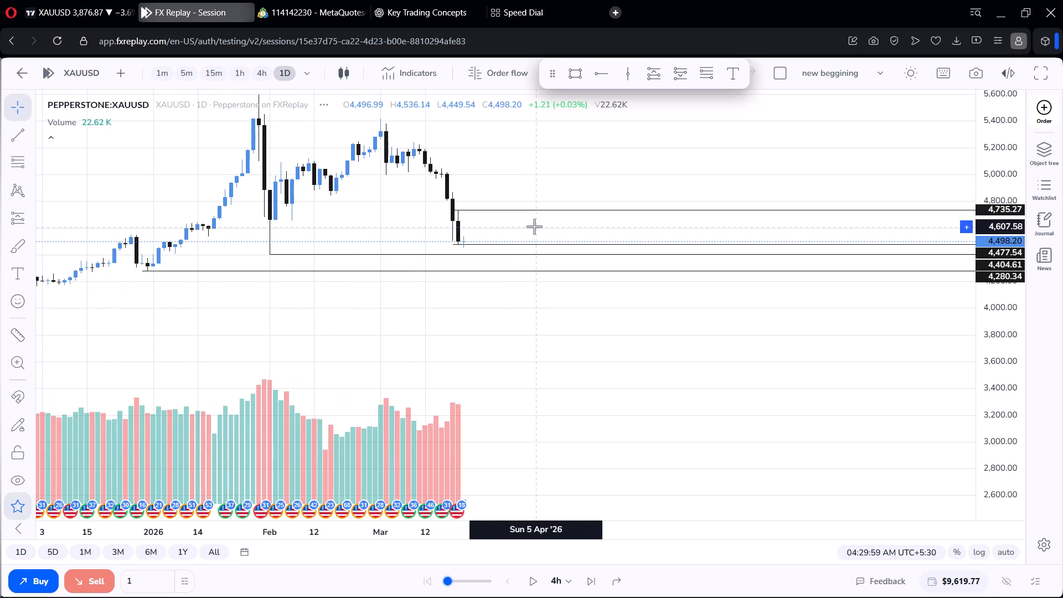
scroll(534, 226, down, 1)
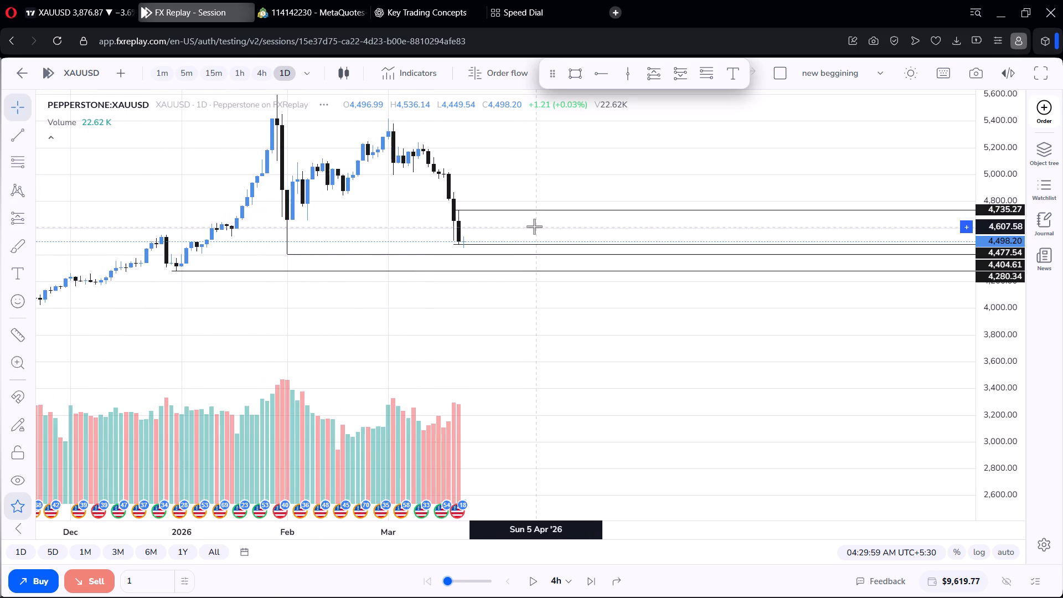
scroll(534, 226, down, 3)
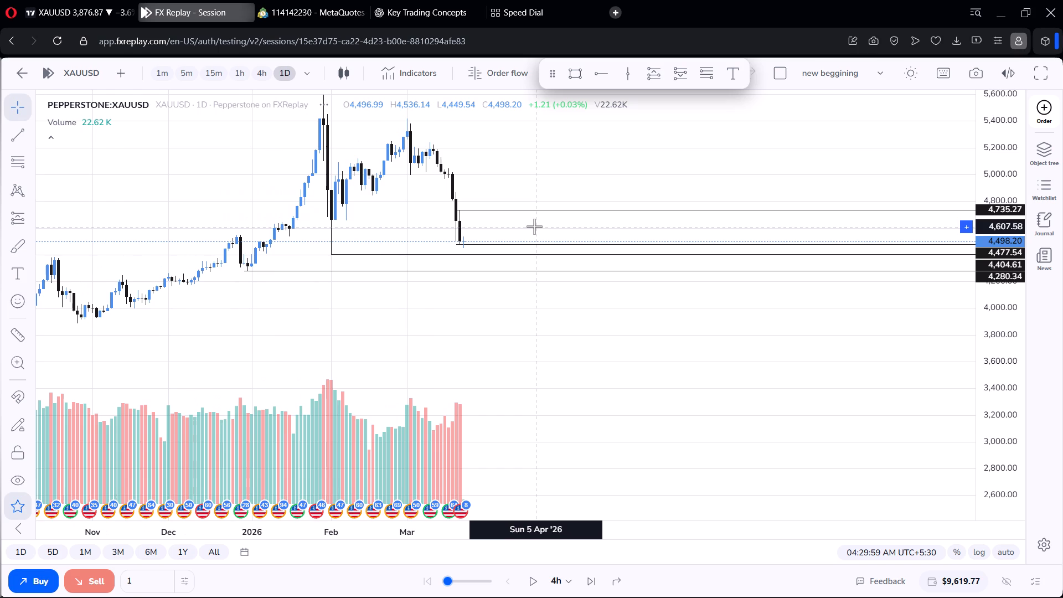
scroll(534, 226, down, 1)
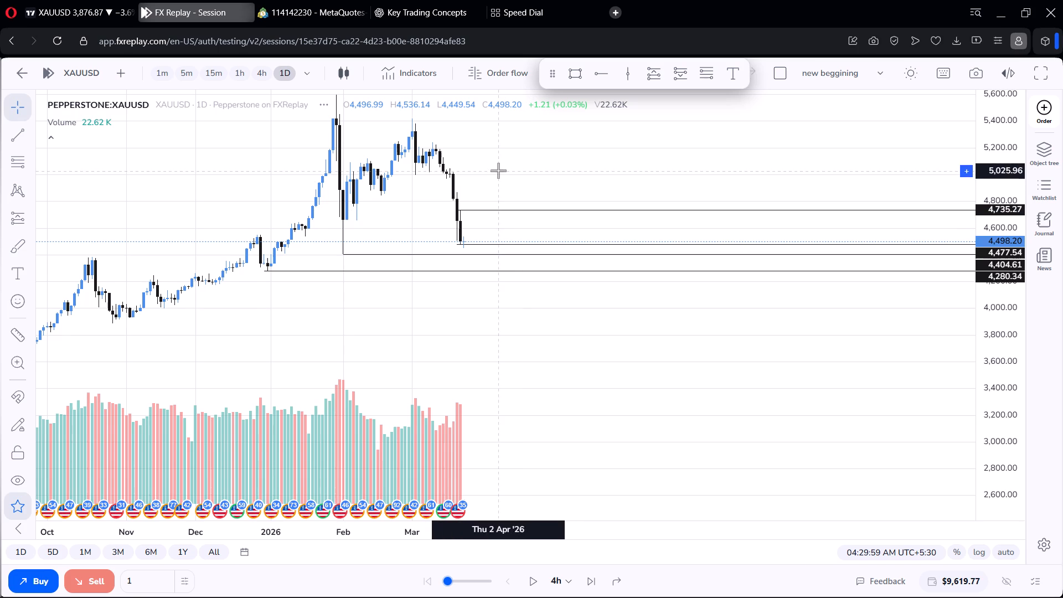
drag(499, 171, 530, 177)
Review the latest XAUUSD decline on the 4-hour and 1-hour charts against the marked horizontal levels.
click(254, 70)
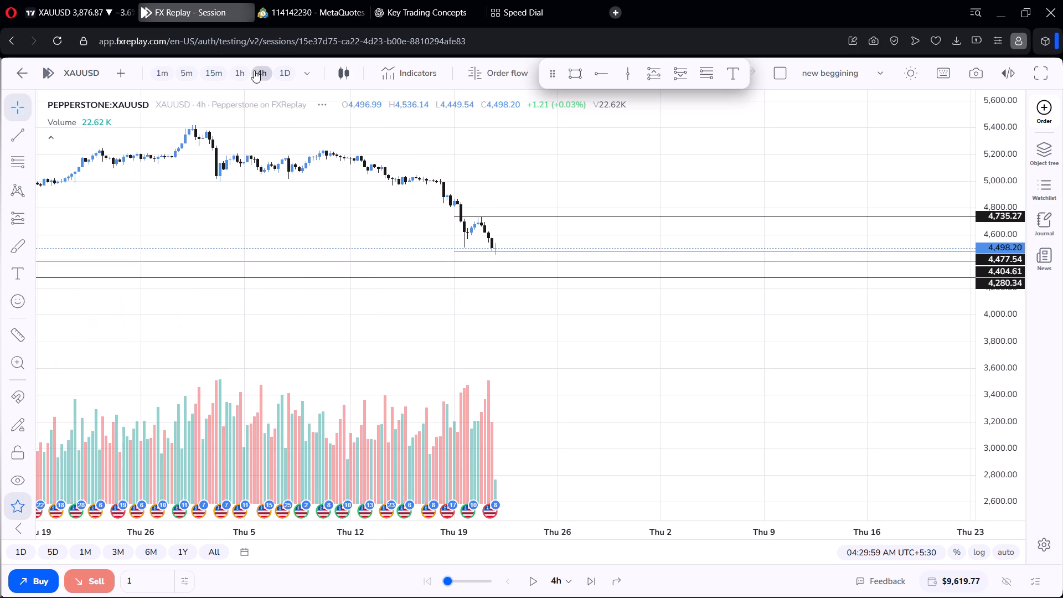
scroll(352, 148, down, 6)
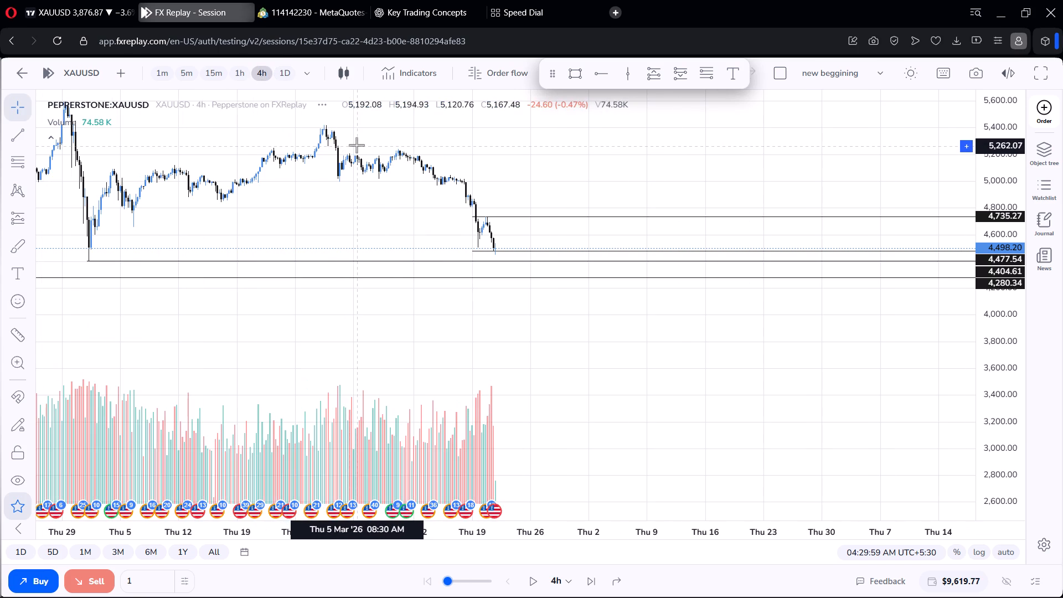
scroll(370, 162, up, 5)
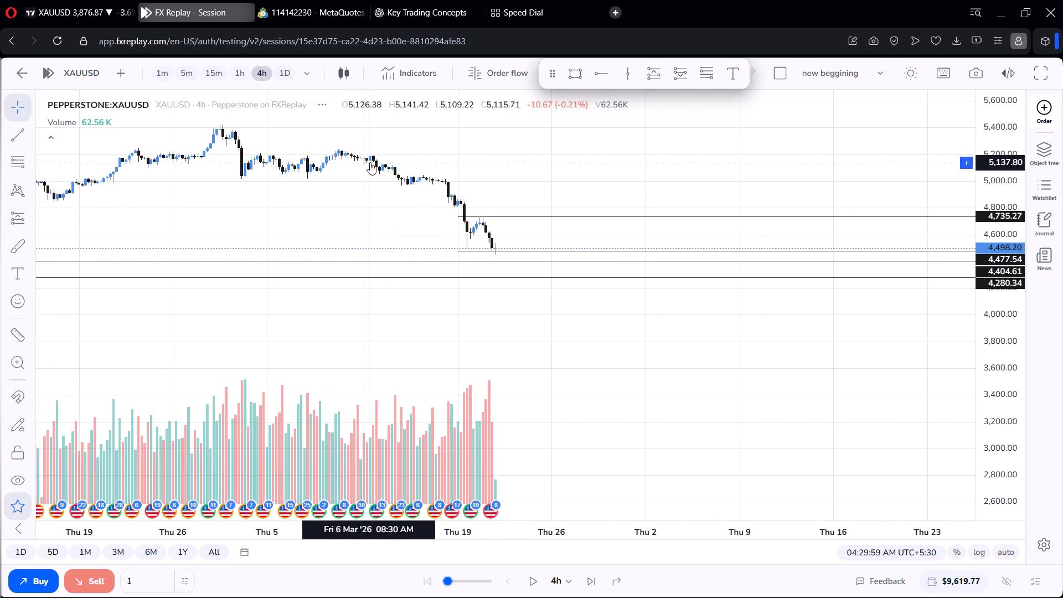
click(235, 76)
scroll(340, 159, down, 2)
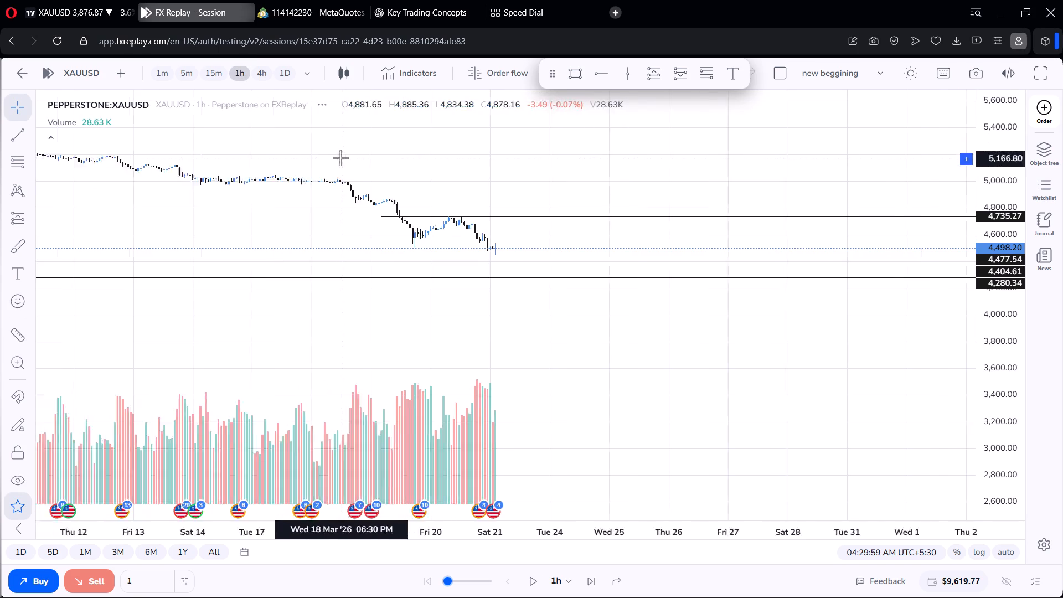
scroll(340, 158, down, 3)
scroll(999, 283, up, 19)
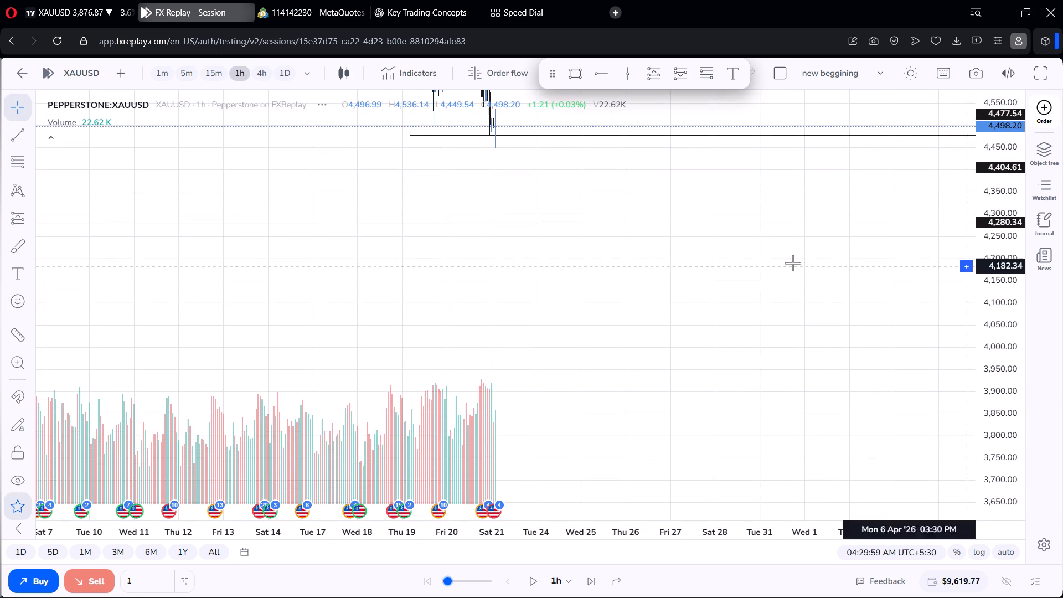
scroll(654, 243, up, 13)
drag(606, 198, 656, 382)
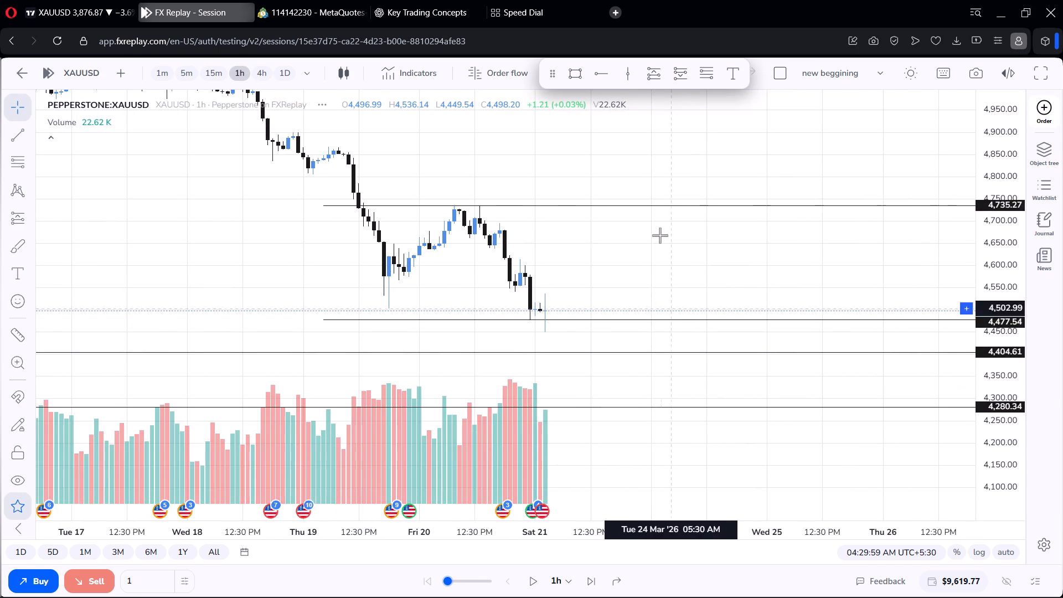
scroll(637, 250, down, 1)
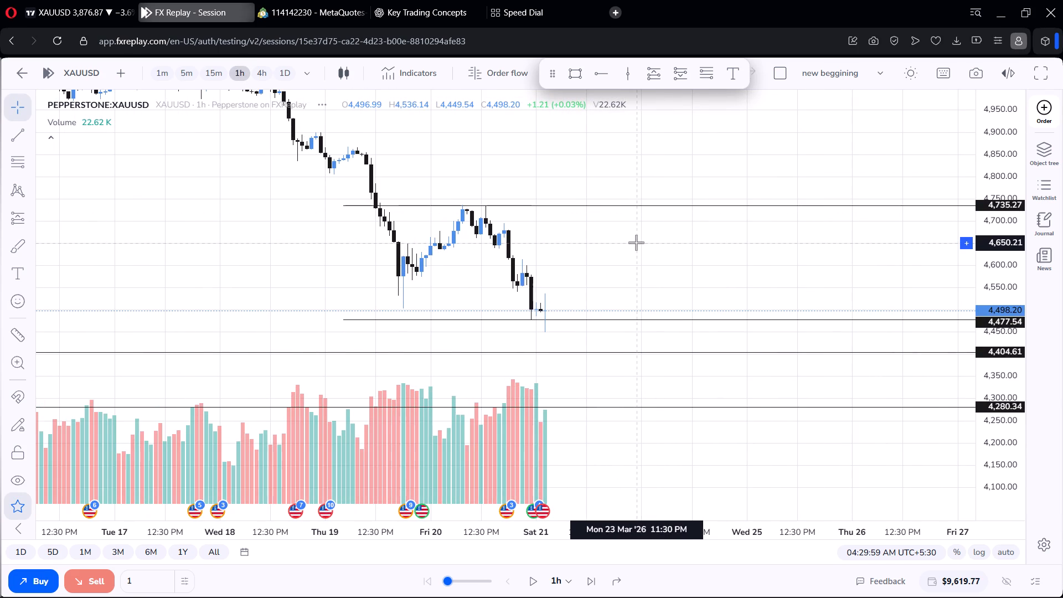
scroll(636, 243, down, 1)
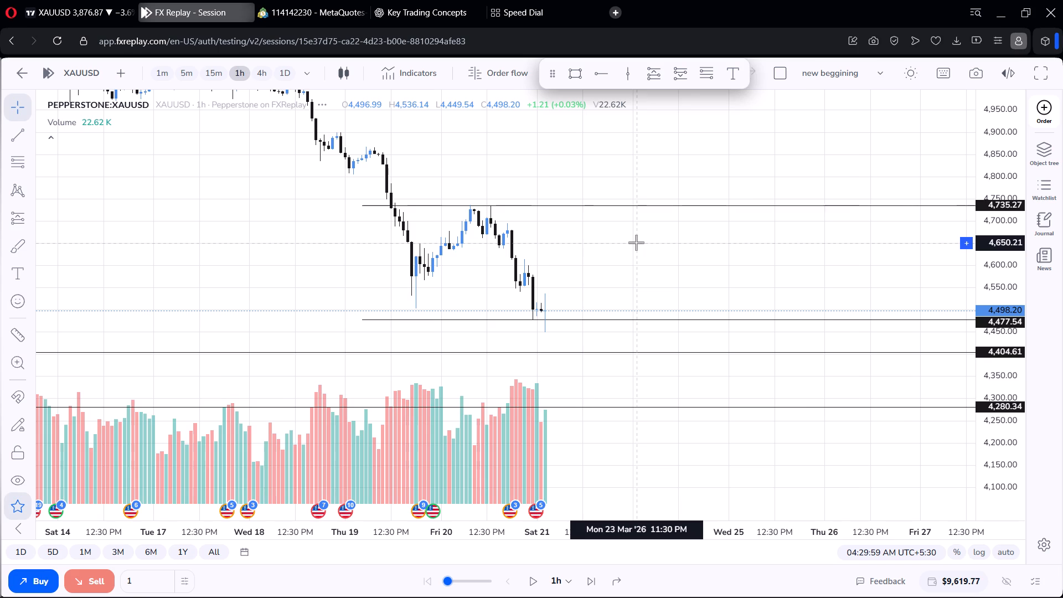
scroll(636, 243, down, 1)
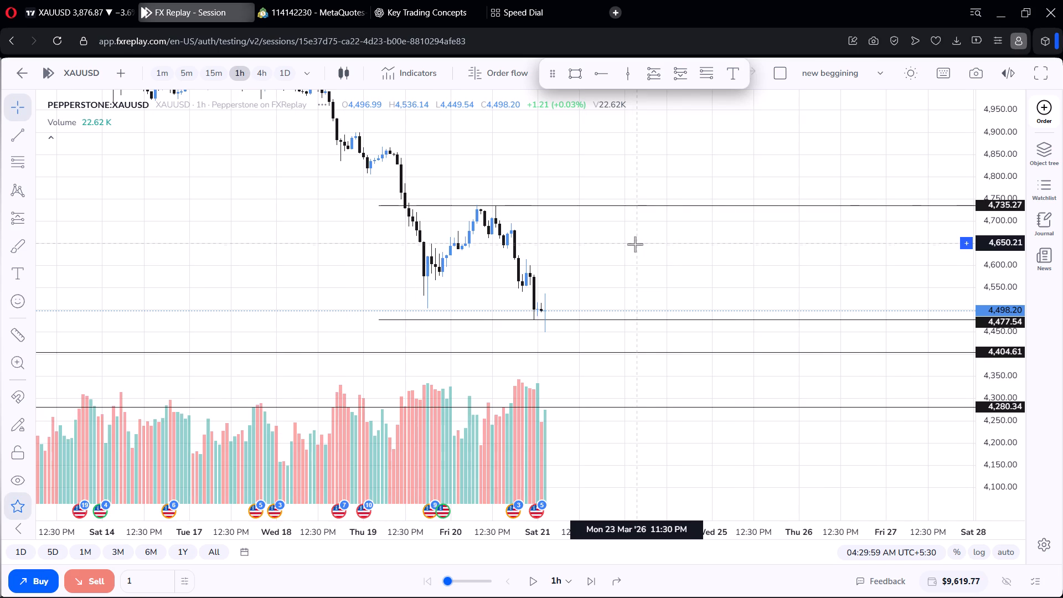
drag(627, 265, 620, 239)
scroll(621, 238, up, 11)
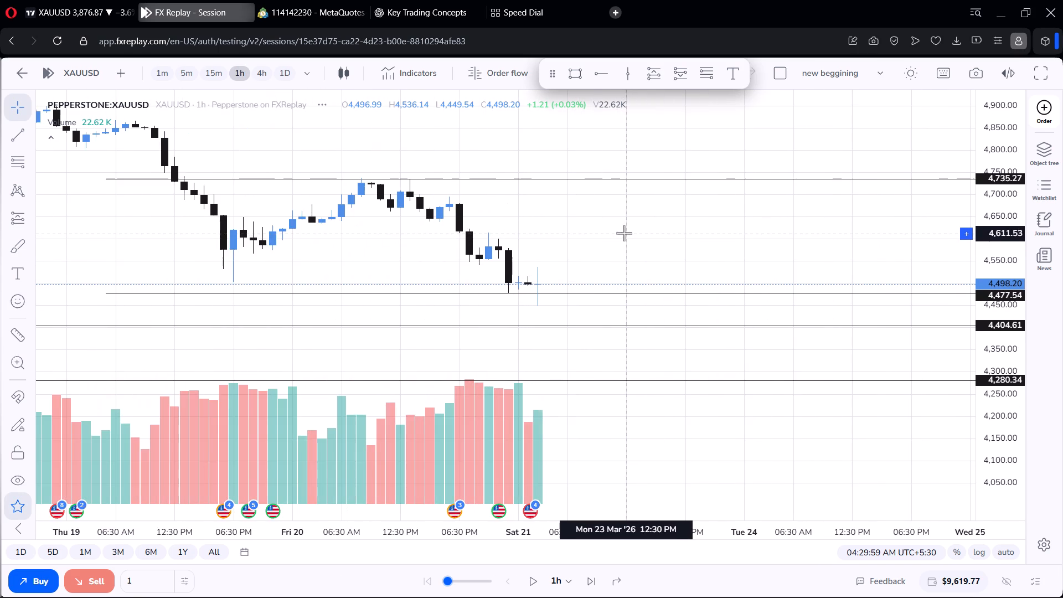
scroll(625, 230, down, 4)
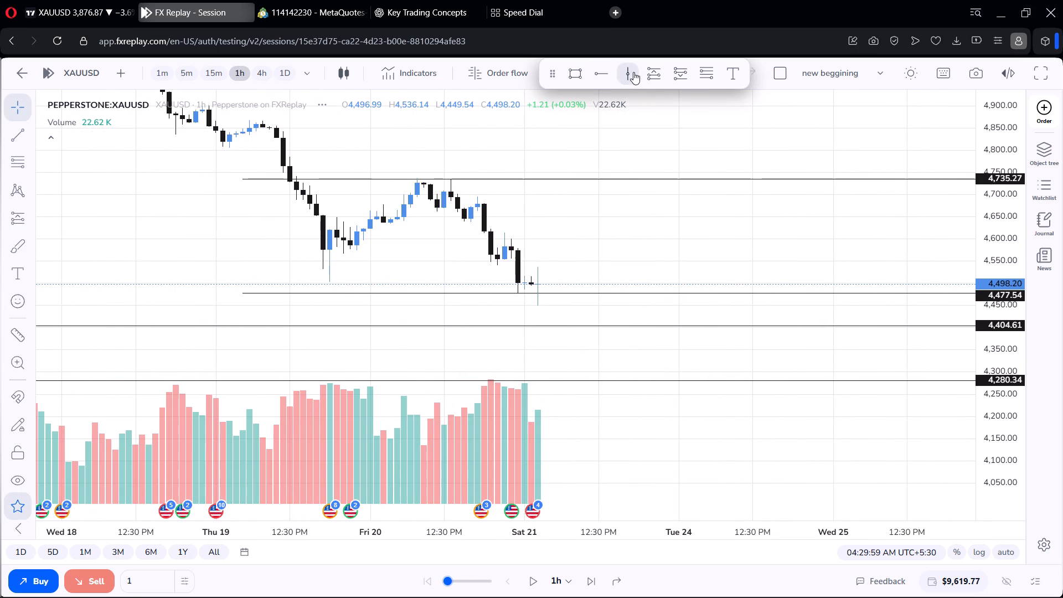
Mark a time window on the 1-hour chart with vertical lines at Mon 23 Mar '26 01:30 PM and 06:30 PM.
click(633, 72)
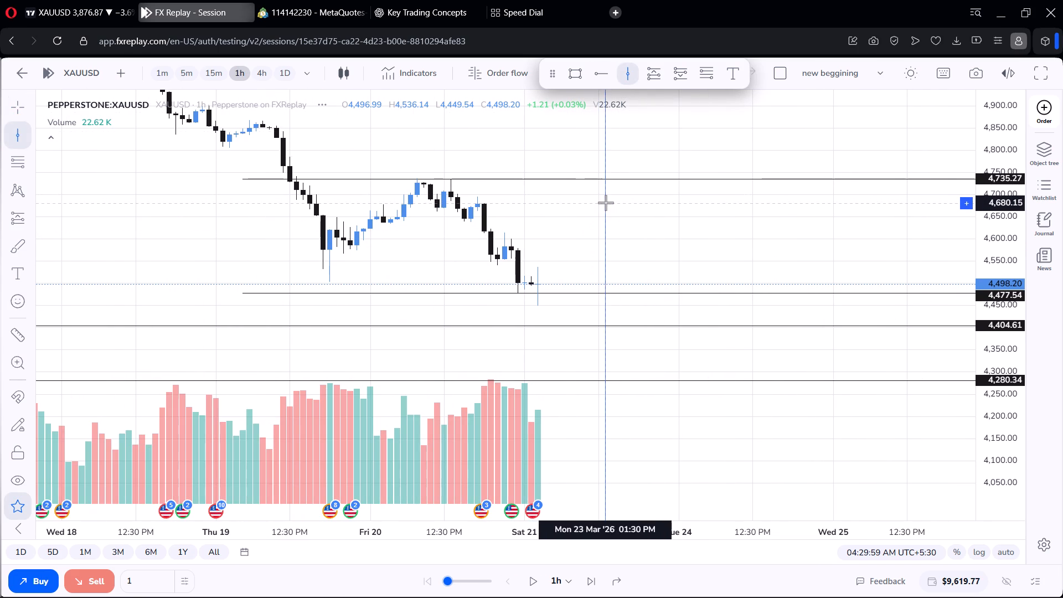
click(606, 203)
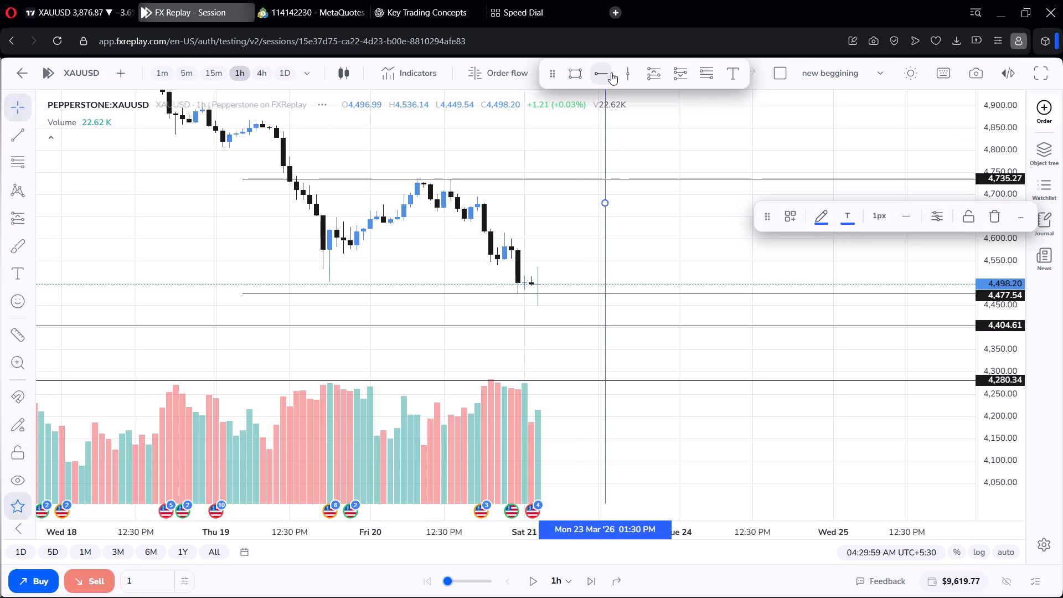
click(621, 75)
click(641, 166)
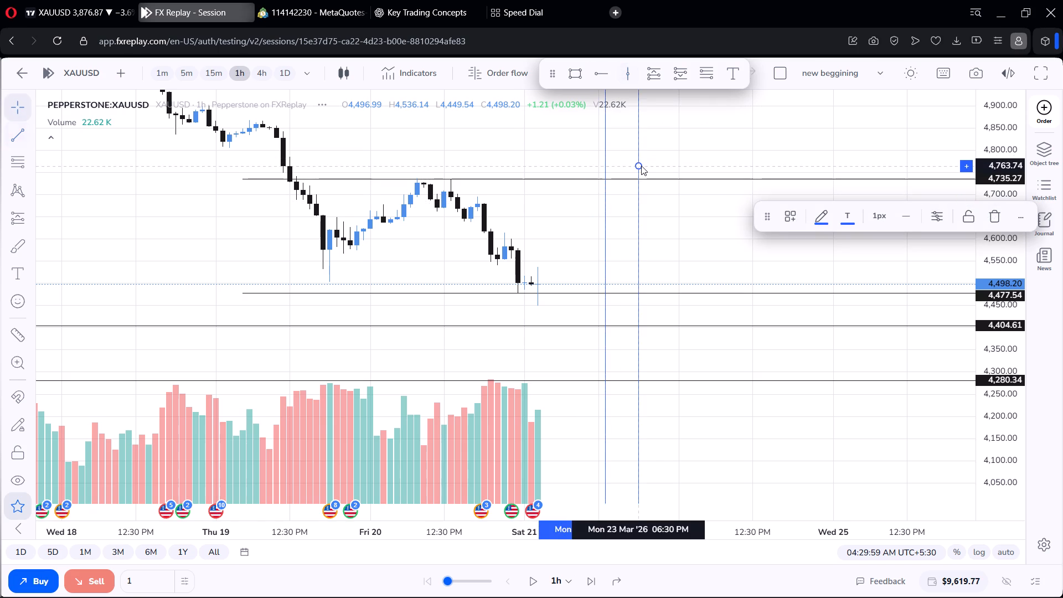
Examine the 1-hour swings of 19 to 21 March between the 4,735.27 and 4,477.54 levels and the marked time window.
scroll(641, 166, up, 4)
scroll(691, 204, up, 2)
scroll(692, 204, down, 6)
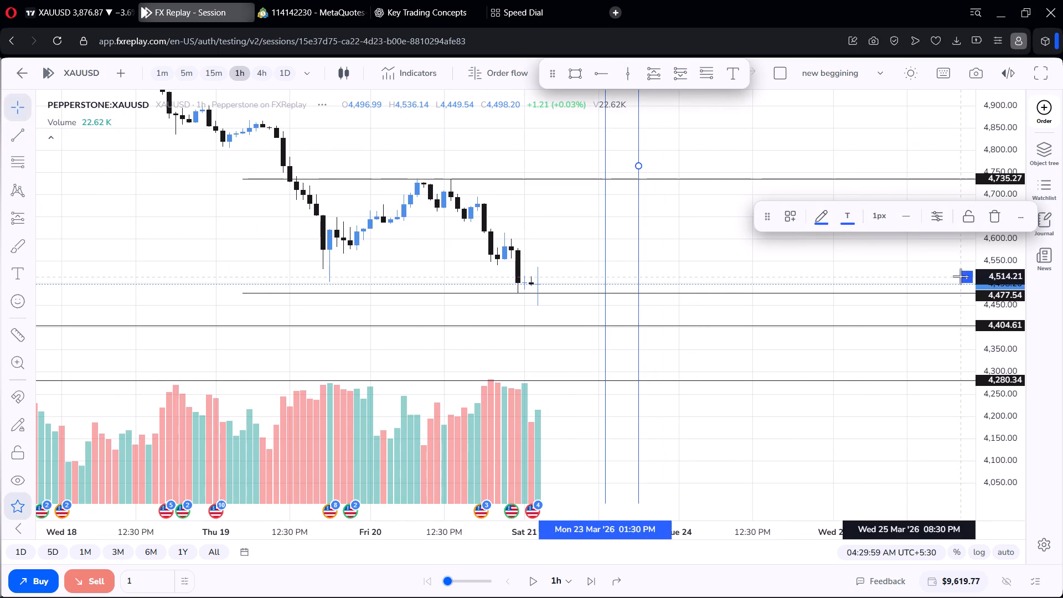
scroll(1005, 306, up, 11)
scroll(692, 252, up, 4)
drag(680, 215, 678, 224)
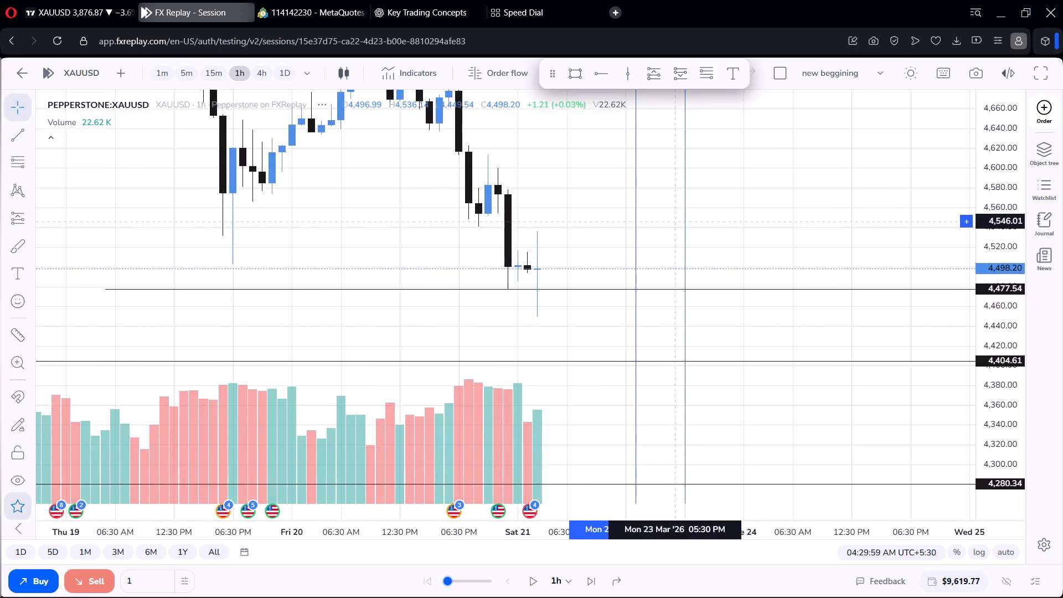
drag(678, 224, 696, 385)
scroll(664, 353, down, 5)
drag(557, 294, 543, 243)
drag(531, 221, 529, 207)
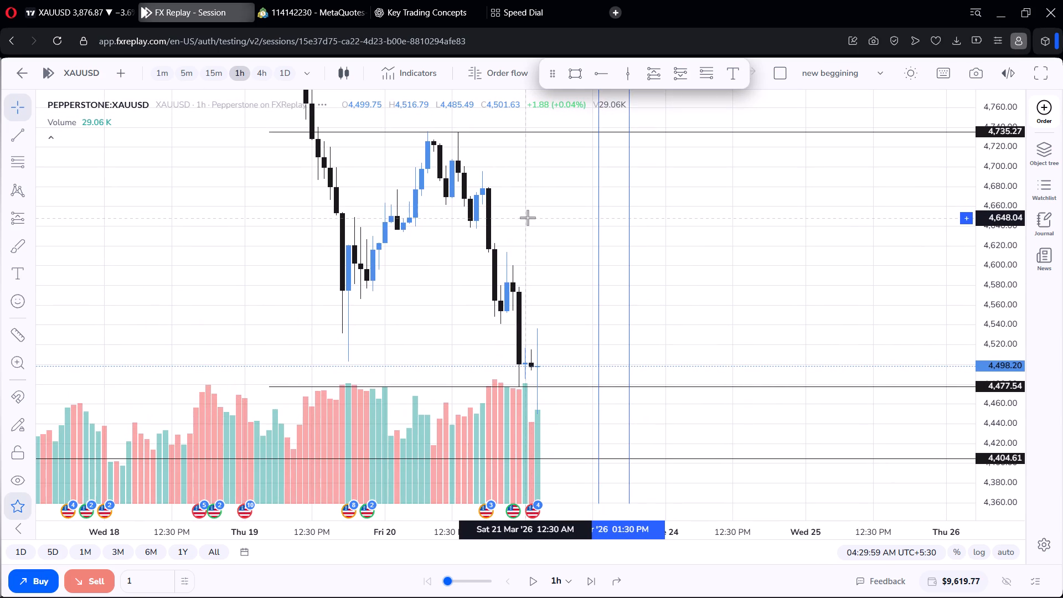
drag(524, 227, 519, 220)
scroll(509, 225, down, 5)
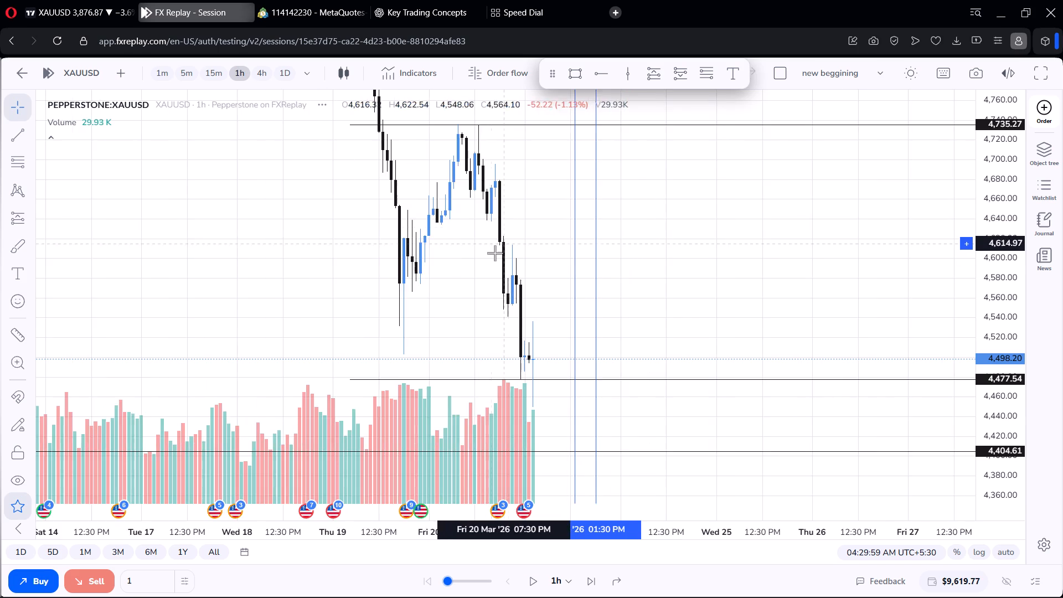
Trace the 1-hour XAUUSD history back through February and January to examine the swing lows behind the 4,404.61 and 4,280.34 levels.
drag(481, 261, 541, 209)
scroll(550, 212, down, 18)
scroll(549, 215, down, 5)
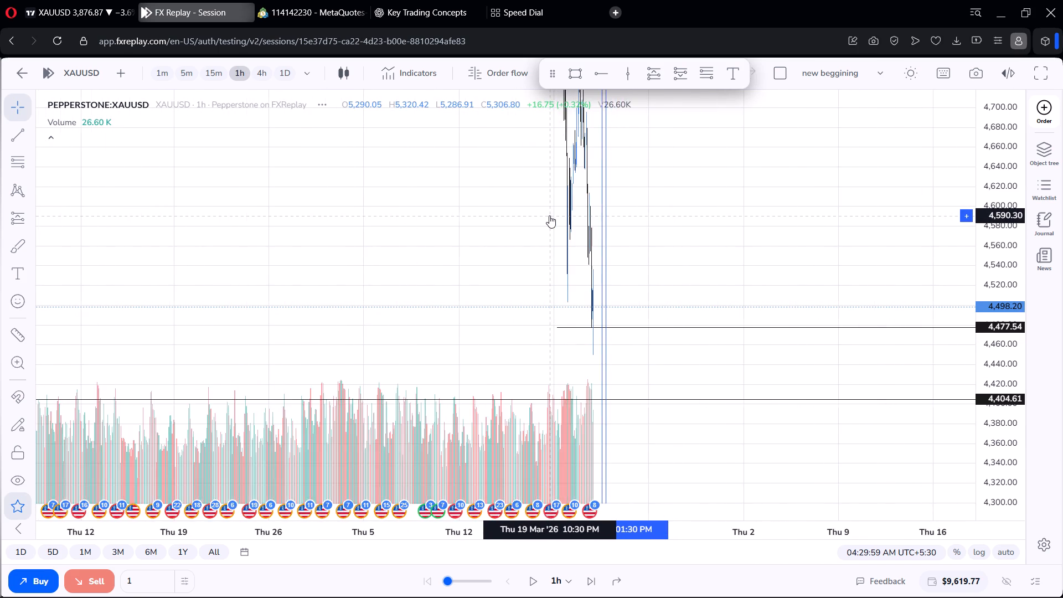
scroll(549, 215, down, 6)
scroll(455, 260, up, 5)
drag(421, 261, 590, 210)
scroll(548, 220, up, 6)
drag(484, 230, 762, 220)
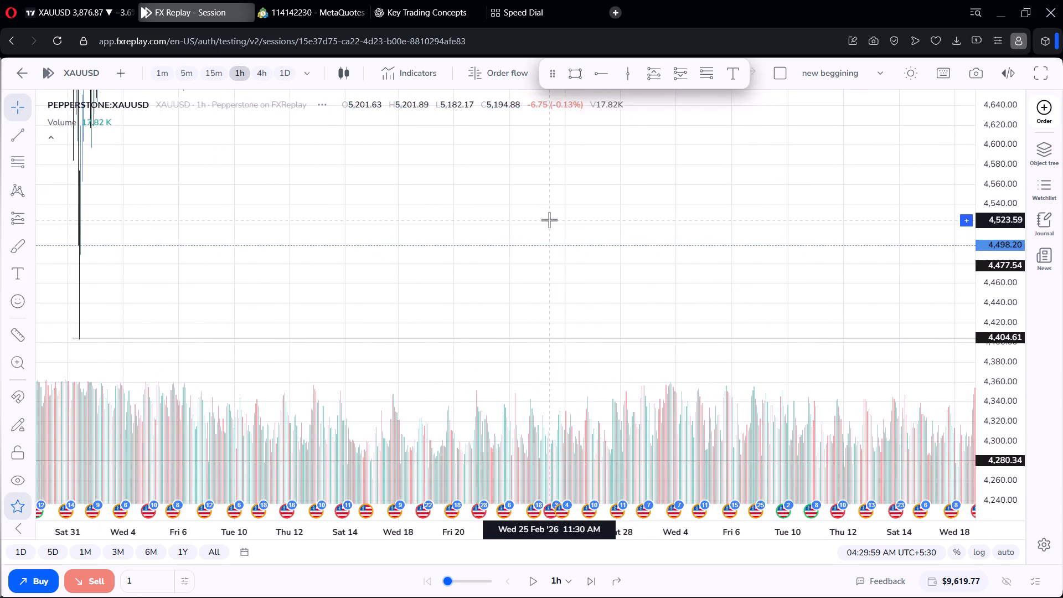
scroll(549, 220, up, 3)
drag(502, 225, 757, 189)
scroll(538, 194, up, 5)
drag(538, 206, 1019, 188)
drag(570, 187, 805, 180)
drag(588, 183, 699, 226)
scroll(601, 212, up, 2)
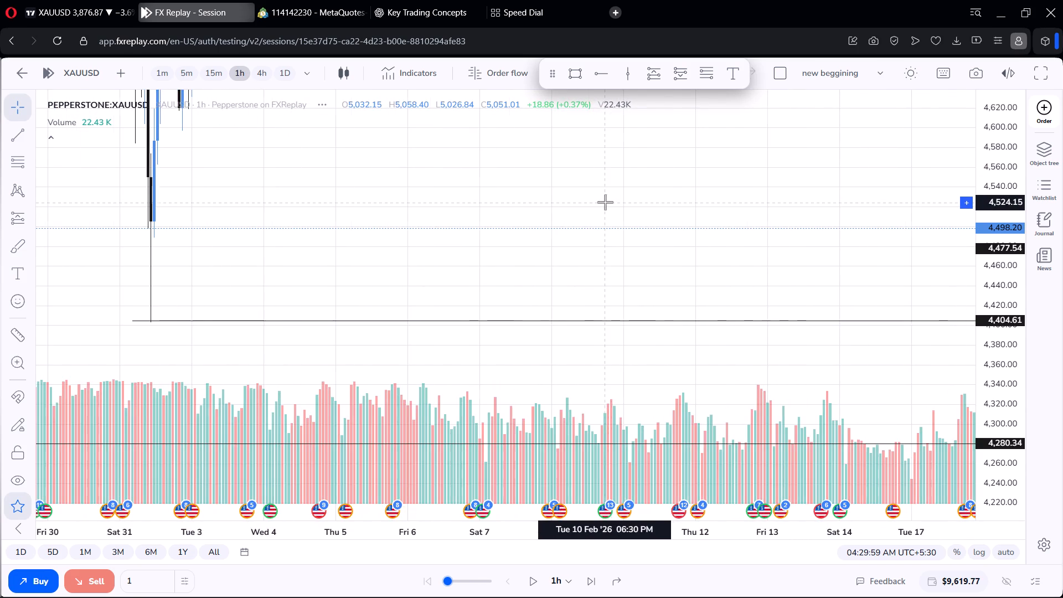
scroll(605, 202, up, 2)
scroll(605, 202, down, 6)
drag(362, 219, 492, 211)
scroll(353, 224, up, 4)
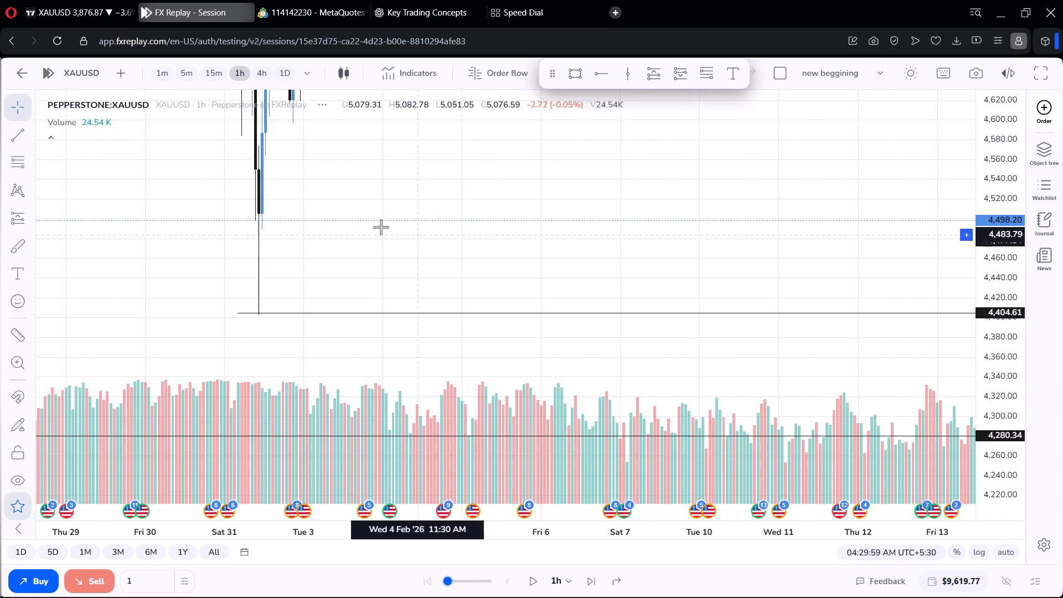
drag(359, 220, 534, 205)
scroll(355, 218, up, 4)
scroll(355, 218, down, 4)
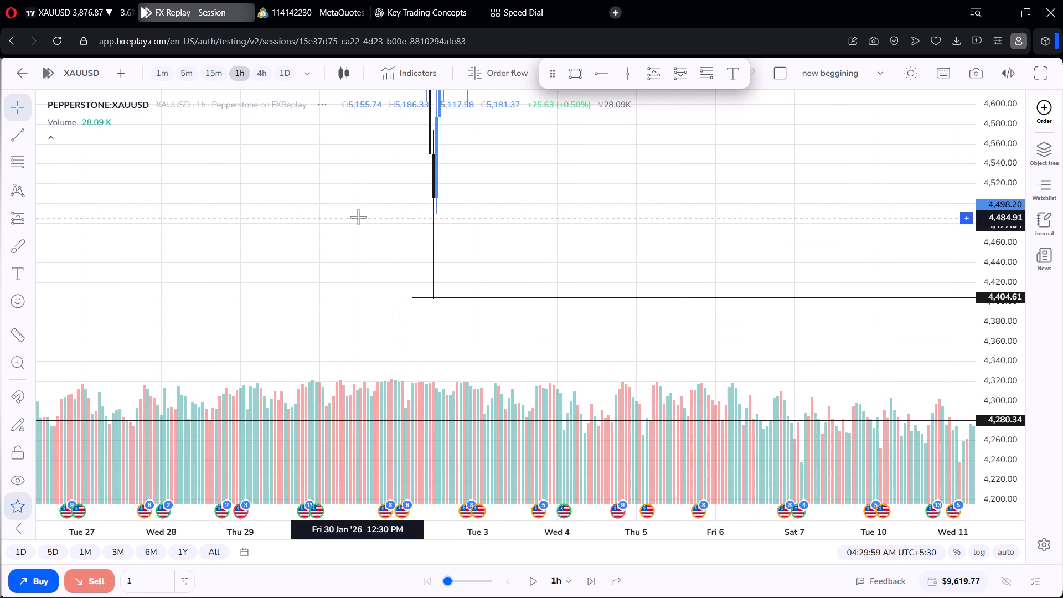
scroll(359, 217, down, 12)
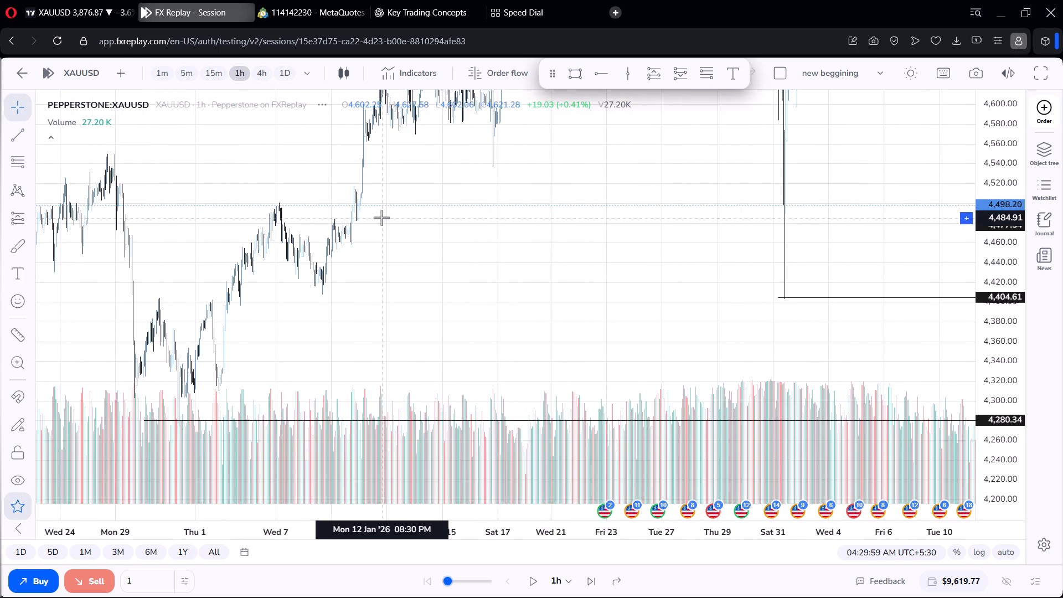
scroll(446, 262, up, 5)
drag(348, 243, 486, 228)
scroll(427, 224, up, 4)
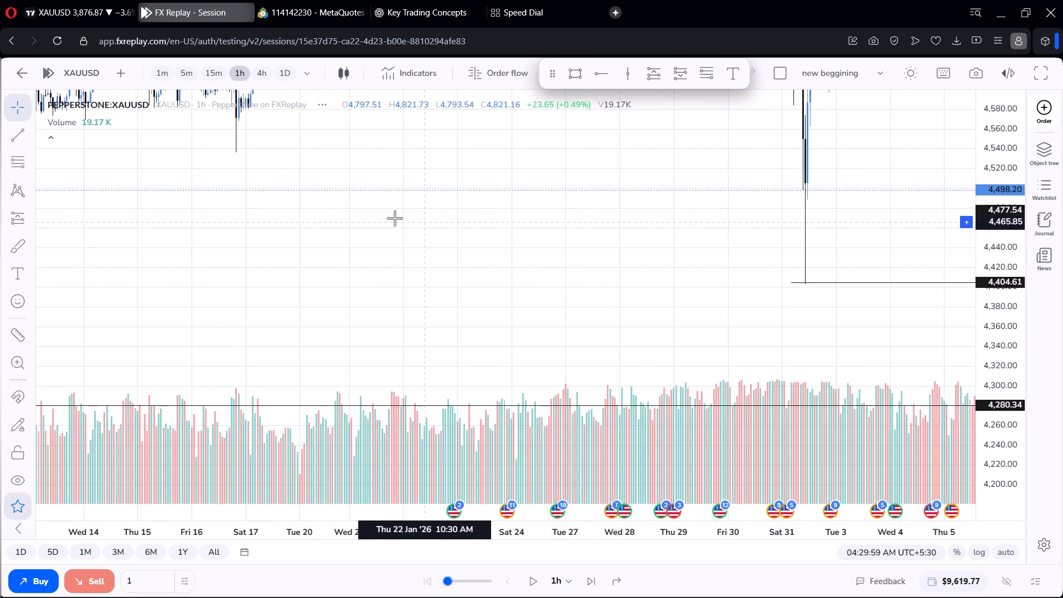
drag(368, 218, 589, 206)
scroll(436, 216, up, 1)
scroll(436, 216, down, 1)
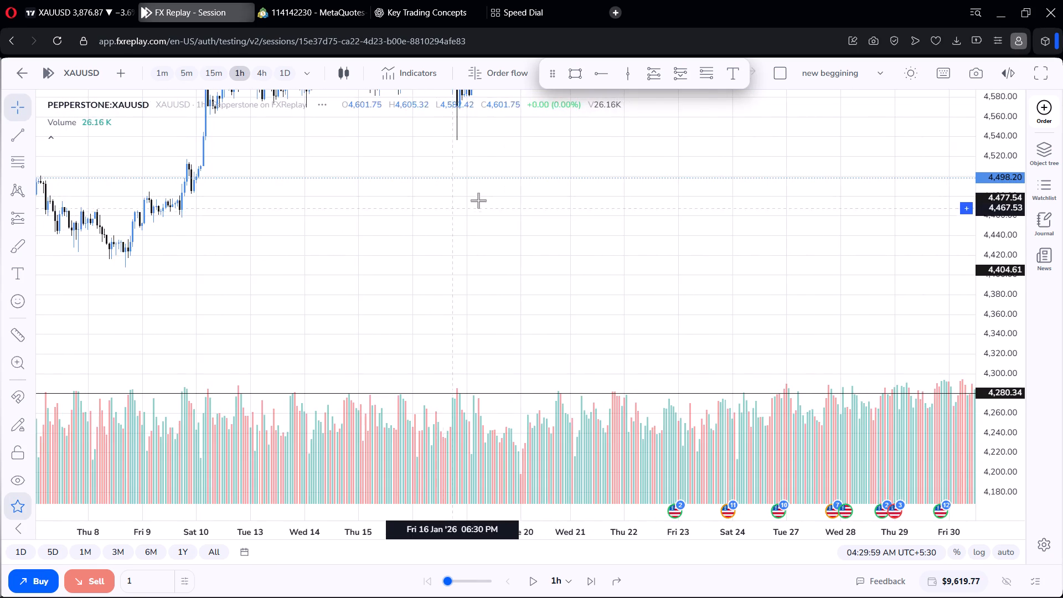
Return to the latest 1-hour candles and examine price against the 4,477.54, 4,404.61 and 4,280.34 levels.
drag(600, 191, 193, 194)
drag(553, 179, 412, 166)
drag(705, 190, 467, 184)
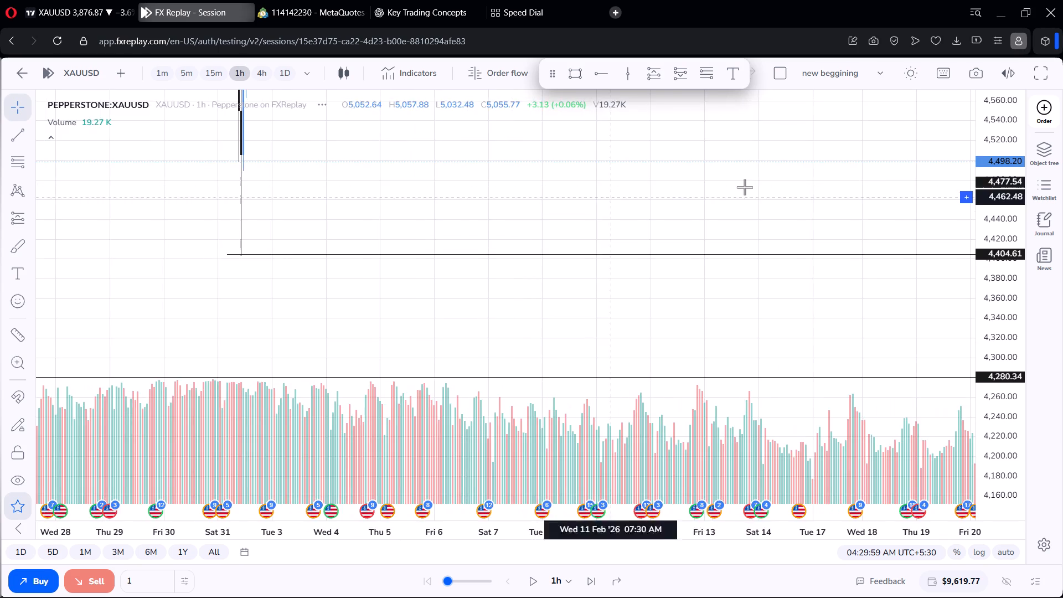
drag(749, 183, 482, 200)
drag(724, 179, 518, 207)
drag(836, 200, 458, 194)
drag(737, 193, 328, 181)
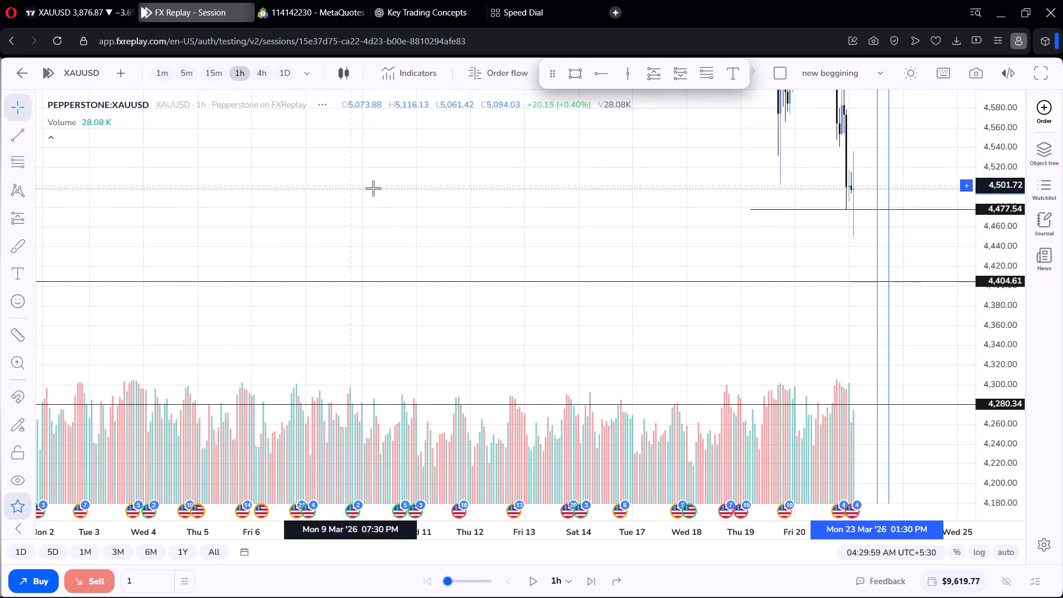
drag(569, 197, 274, 170)
drag(709, 215, 611, 214)
scroll(611, 217, down, 1)
scroll(610, 219, up, 5)
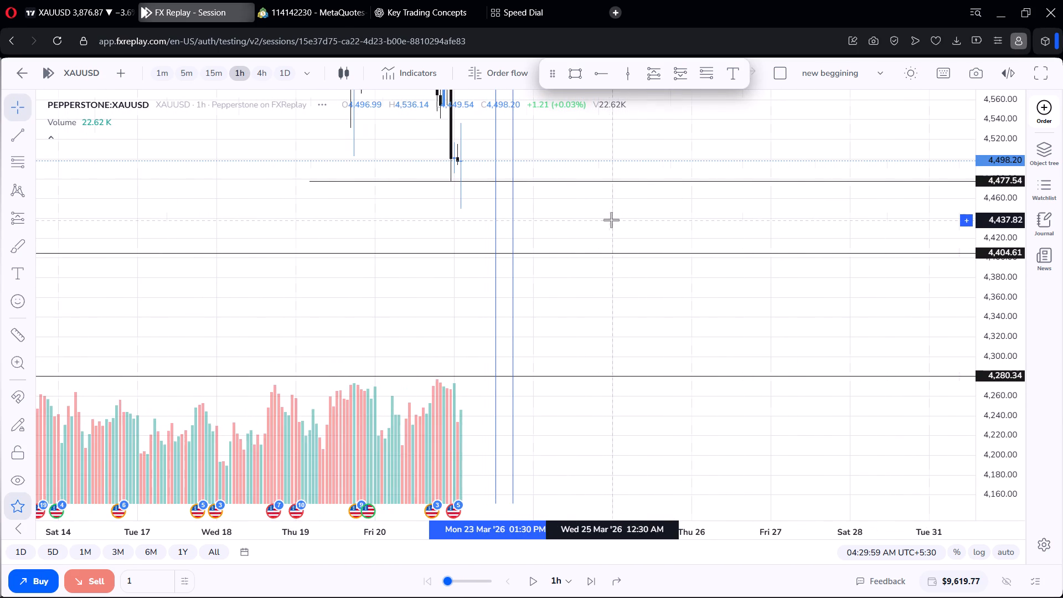
scroll(607, 224, up, 9)
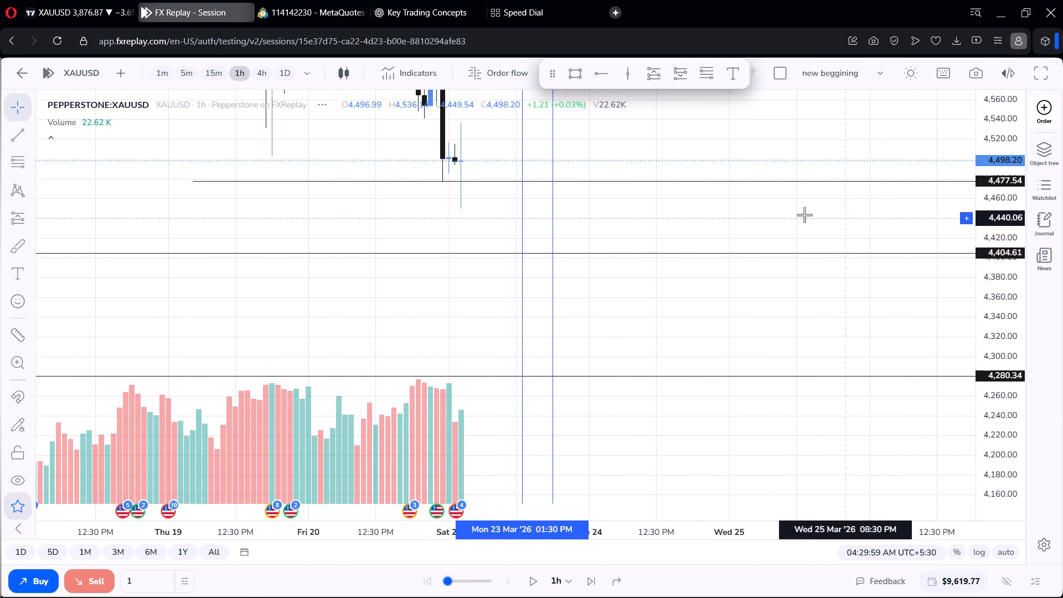
drag(801, 214, 947, 217)
scroll(863, 221, up, 2)
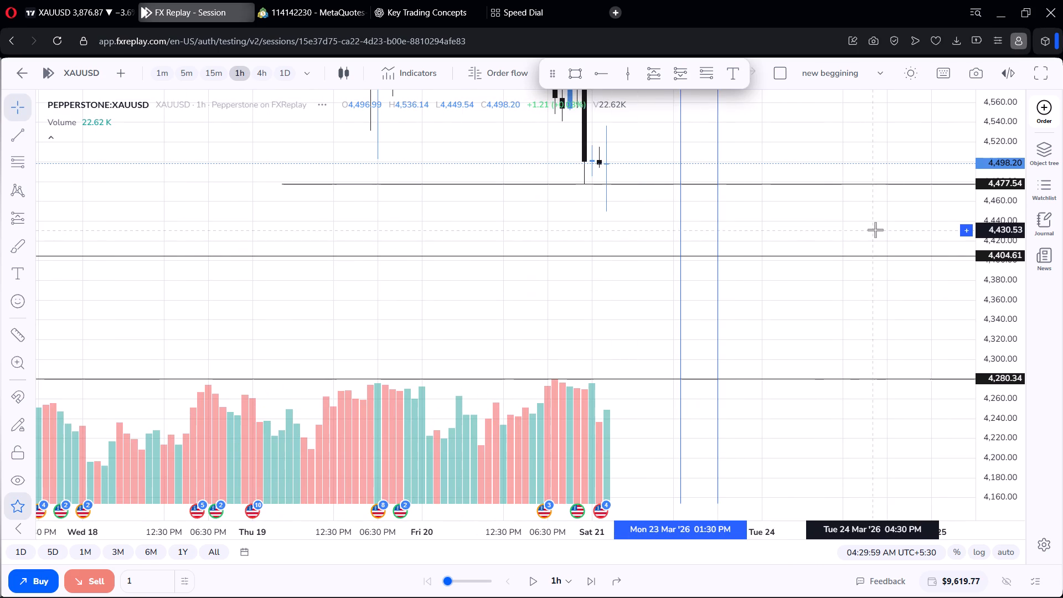
drag(803, 221, 844, 203)
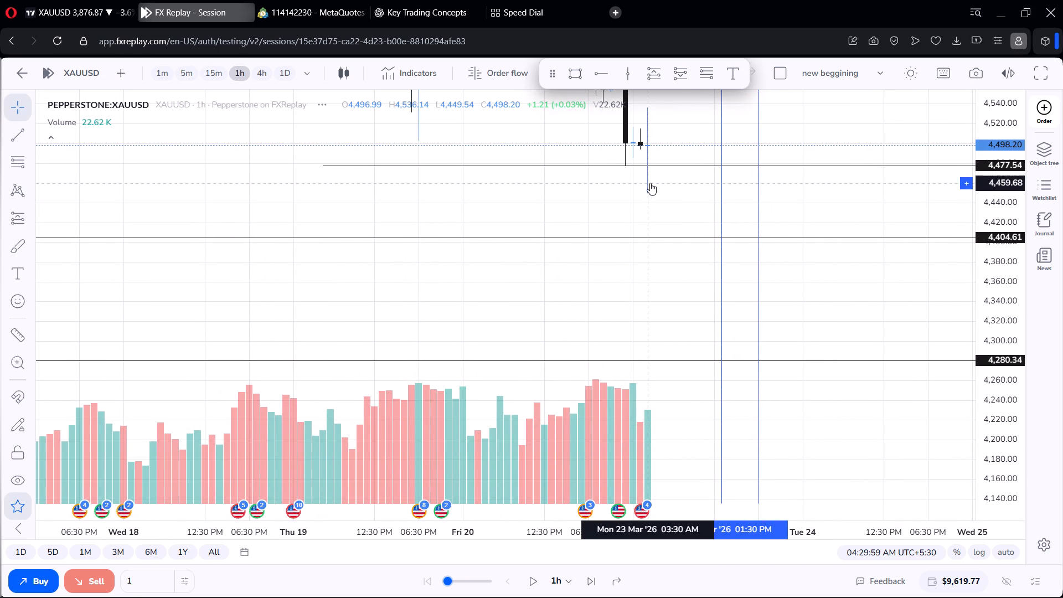
drag(698, 141, 746, 266)
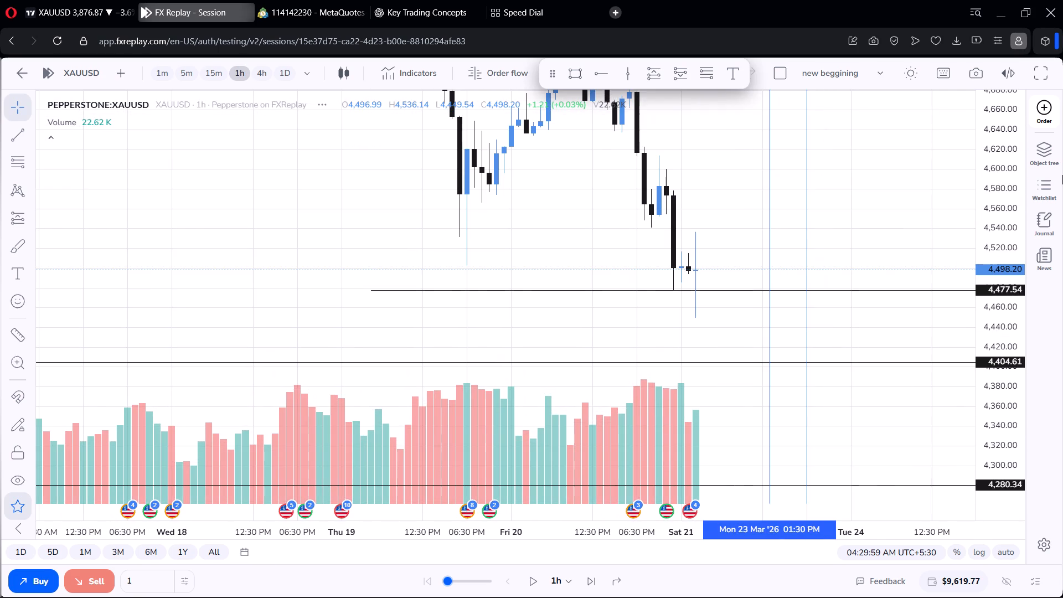
scroll(1019, 185, down, 7)
scroll(756, 193, down, 6)
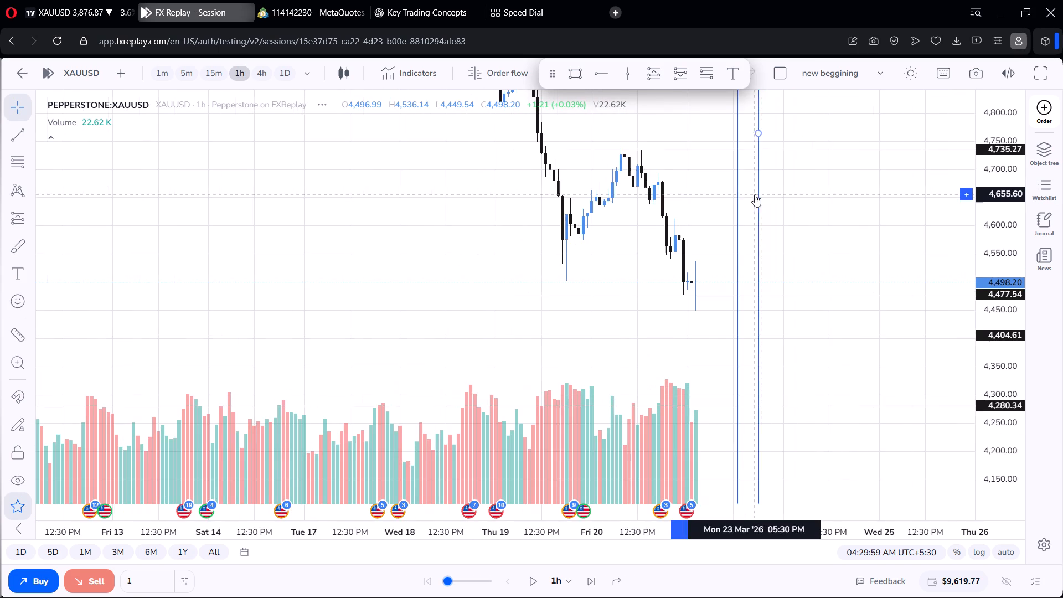
Switch XAUUSD to the 15-minute timeframe and examine the 19 to 21 March swings against the 4,735.27, 4,477.54 and 4,404.61 levels.
click(210, 73)
scroll(487, 185, down, 4)
drag(630, 218, 618, 179)
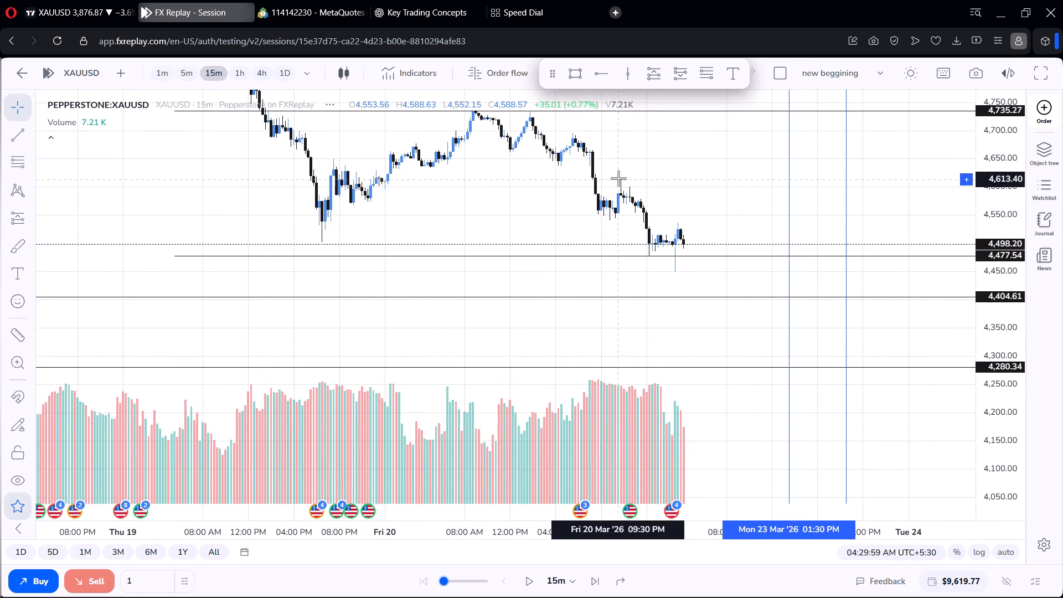
scroll(1041, 221, up, 7)
scroll(976, 229, up, 4)
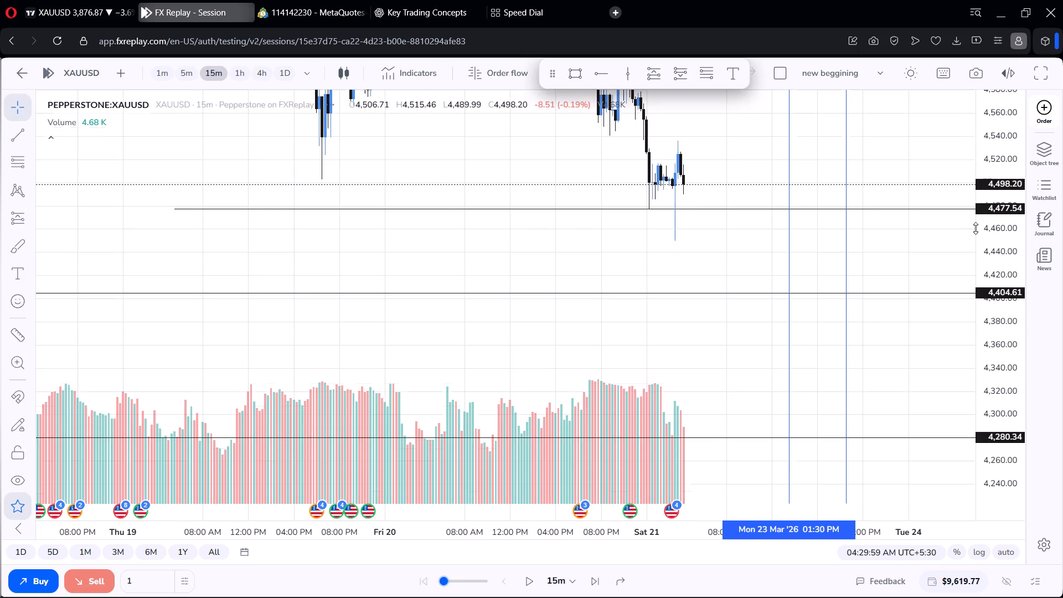
scroll(976, 228, up, 1)
scroll(601, 146, up, 4)
drag(609, 146, 610, 296)
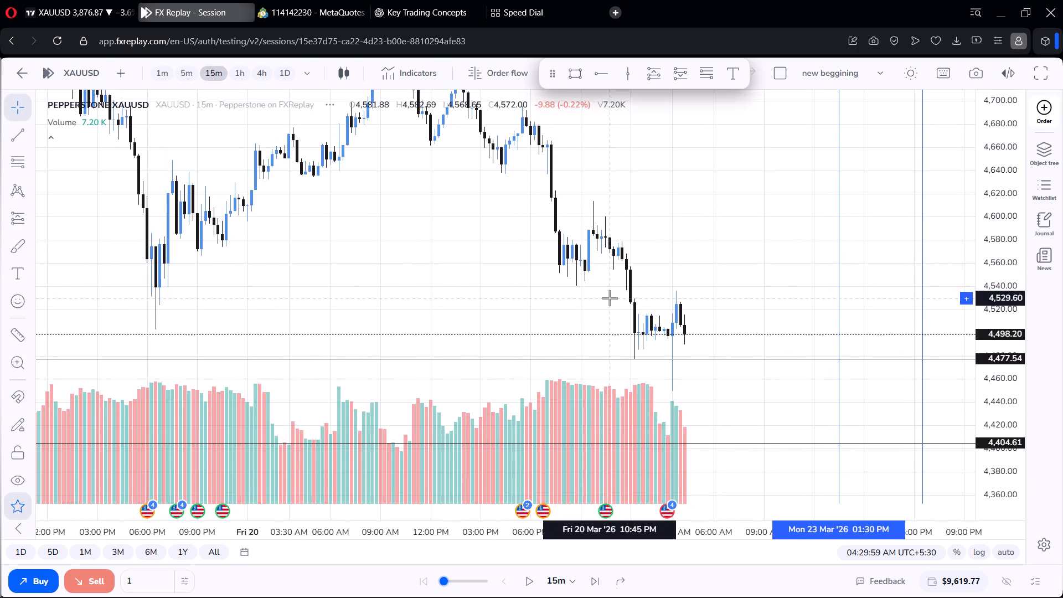
scroll(1001, 164, down, 5)
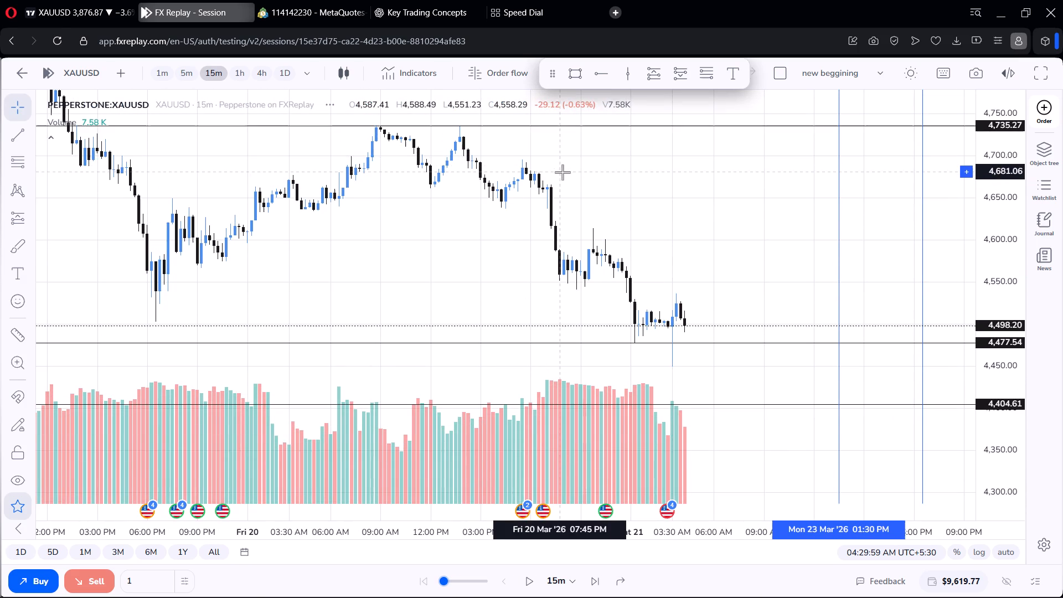
drag(563, 172, 570, 140)
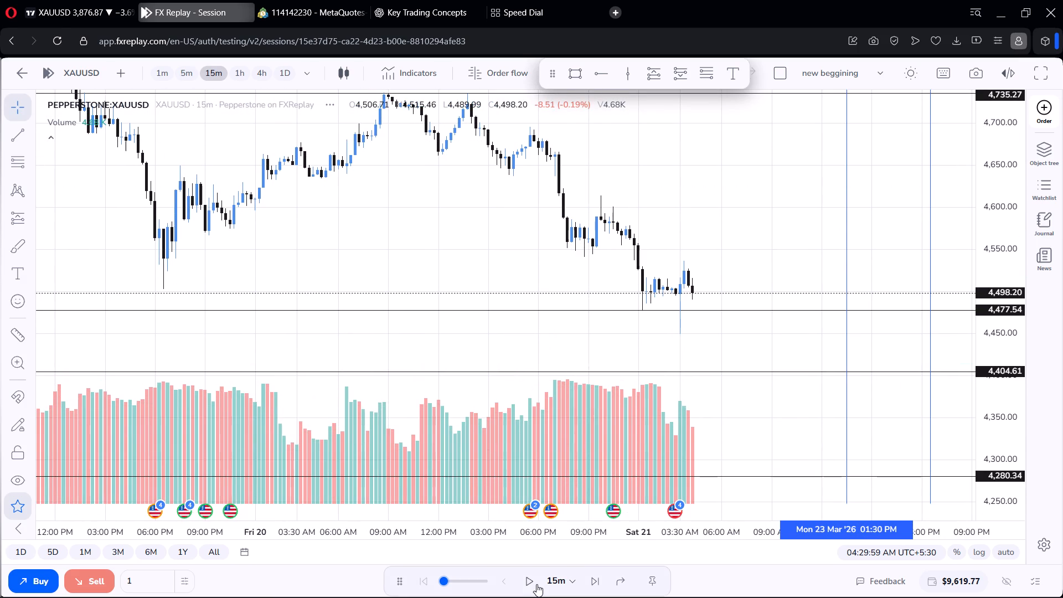
Replay the 15-minute candles forward and pause at 05:14:59.
click(528, 578)
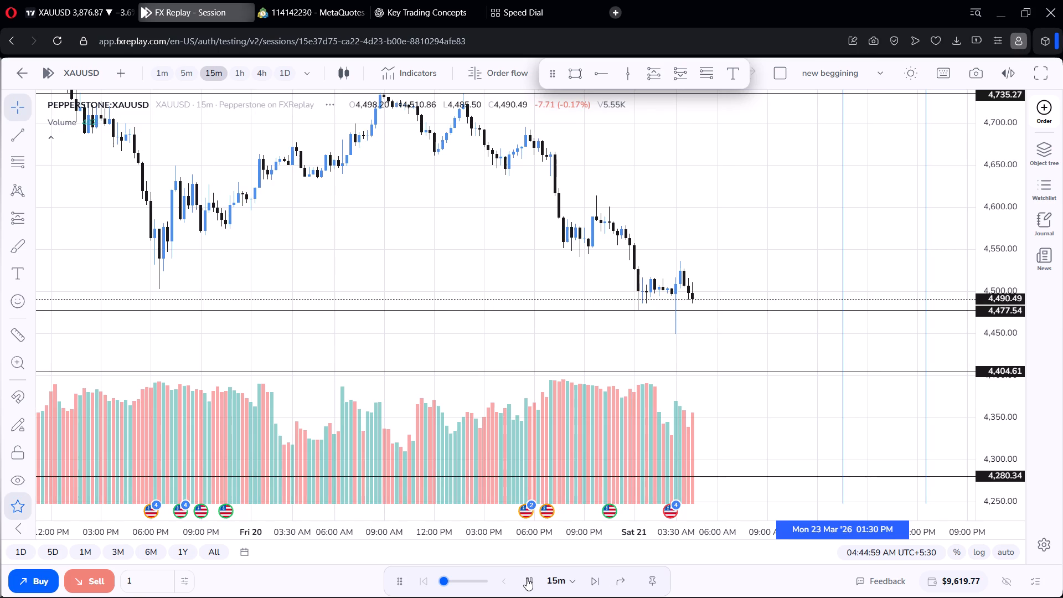
click(527, 578)
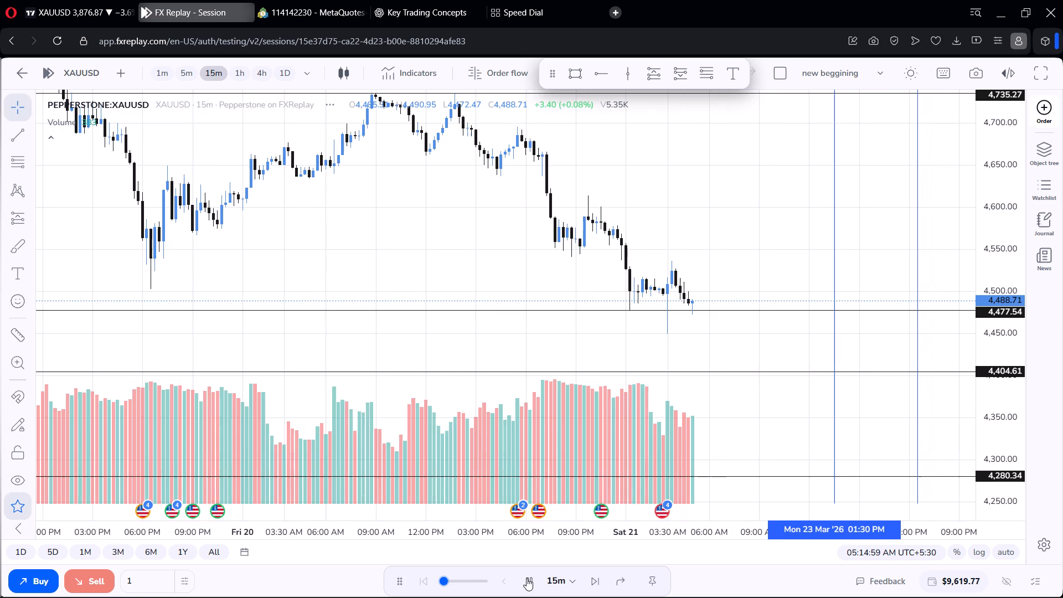
scroll(772, 216, up, 7)
scroll(772, 216, down, 6)
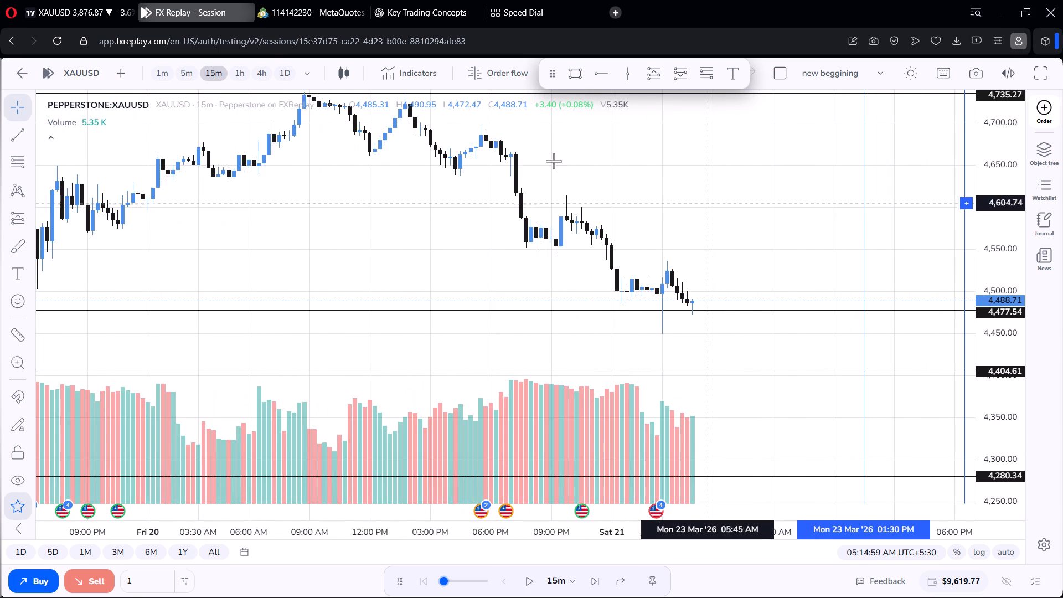
Switch to the 5-minute timeframe and examine the latest candles around the 4,477.54 level.
click(184, 75)
scroll(584, 262, down, 4)
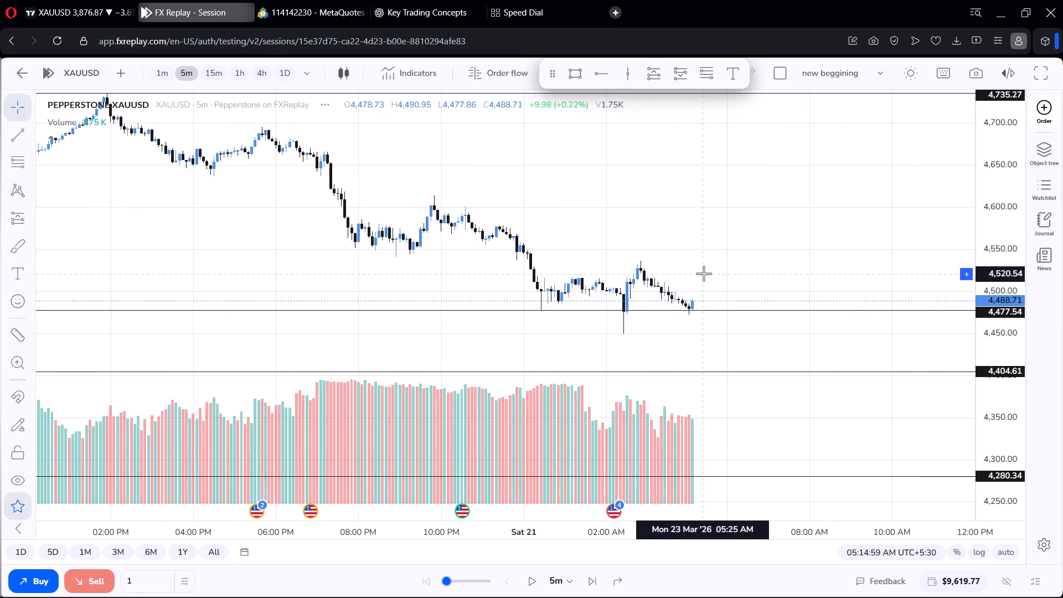
scroll(719, 260, up, 4)
scroll(1004, 276, up, 2)
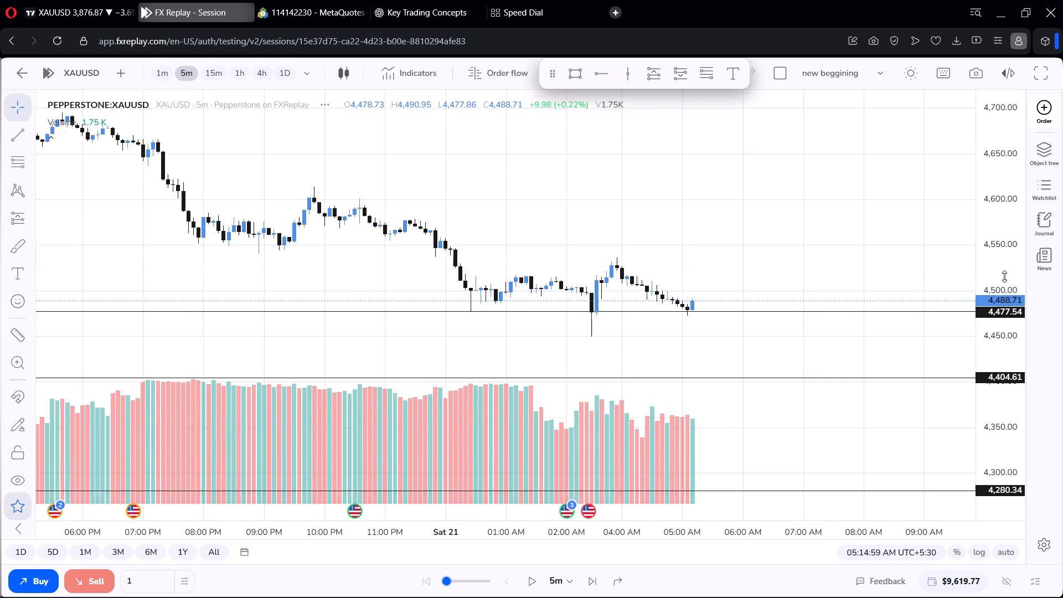
scroll(1004, 276, up, 5)
scroll(735, 254, up, 5)
scroll(735, 254, down, 6)
drag(734, 235, 732, 210)
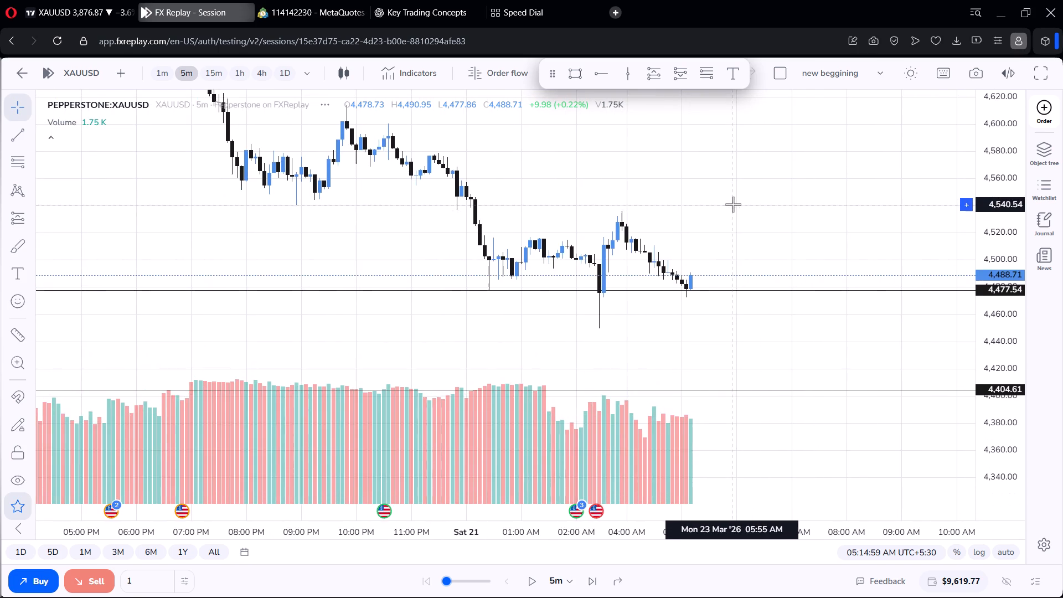
scroll(733, 204, down, 5)
drag(716, 193, 742, 231)
scroll(801, 237, up, 6)
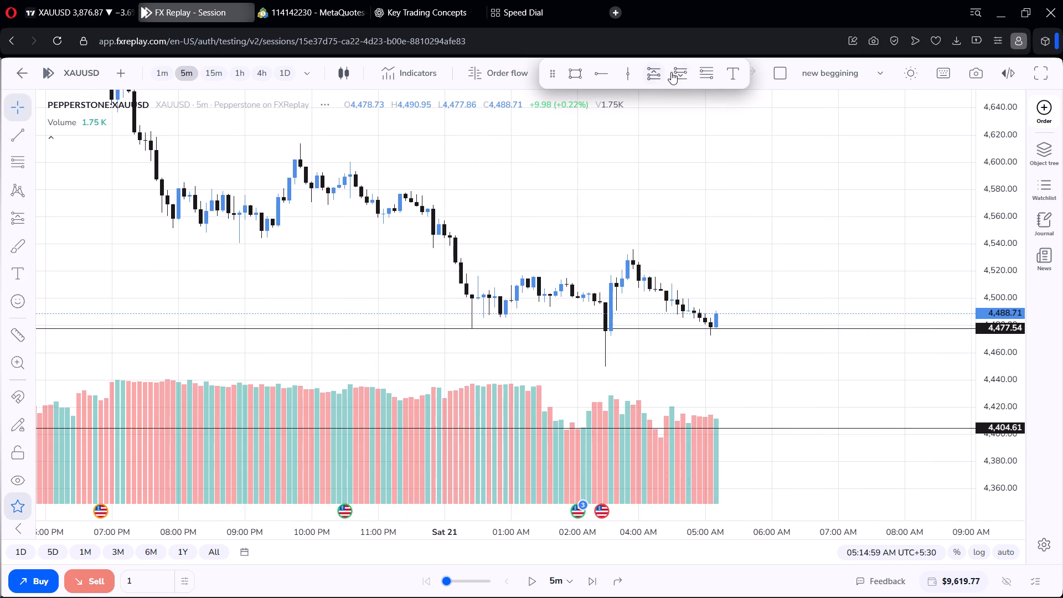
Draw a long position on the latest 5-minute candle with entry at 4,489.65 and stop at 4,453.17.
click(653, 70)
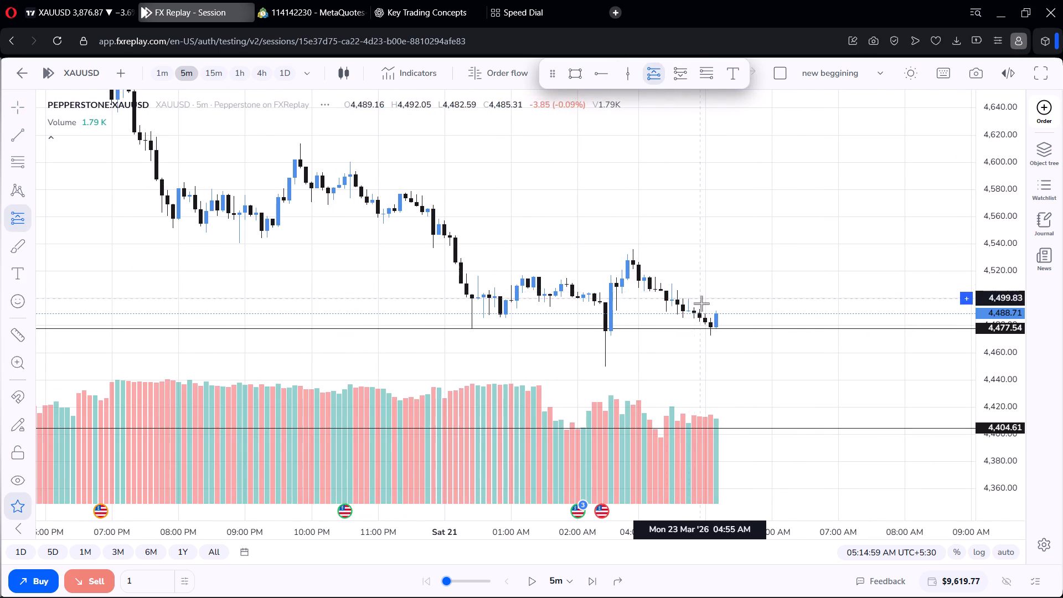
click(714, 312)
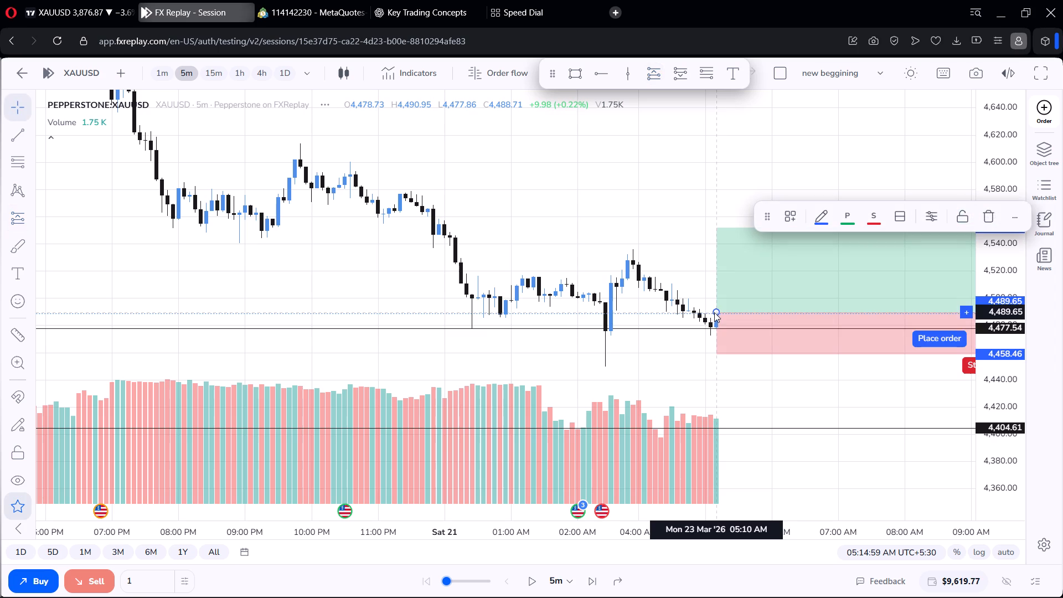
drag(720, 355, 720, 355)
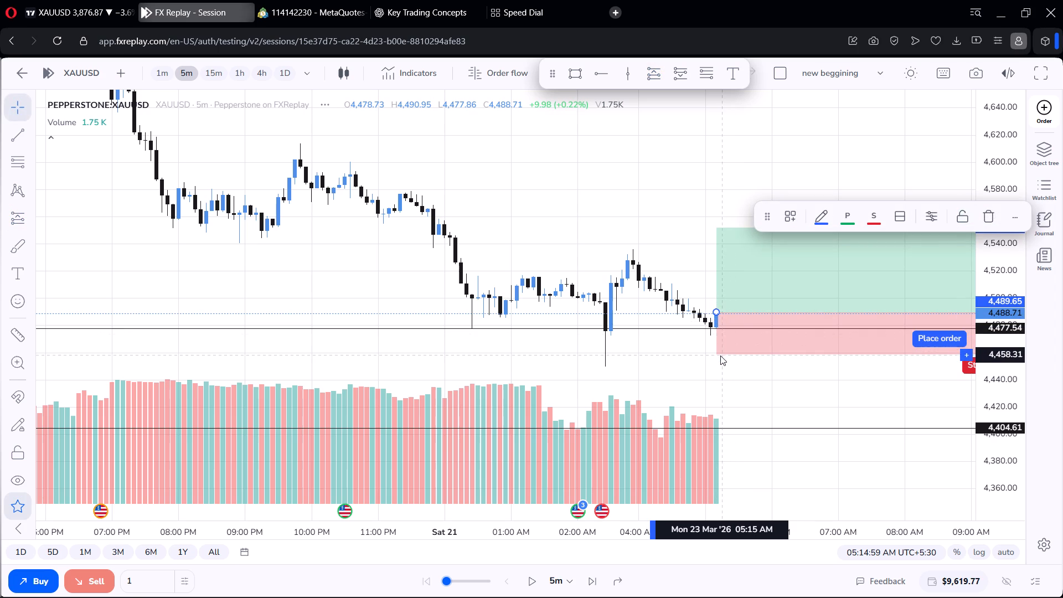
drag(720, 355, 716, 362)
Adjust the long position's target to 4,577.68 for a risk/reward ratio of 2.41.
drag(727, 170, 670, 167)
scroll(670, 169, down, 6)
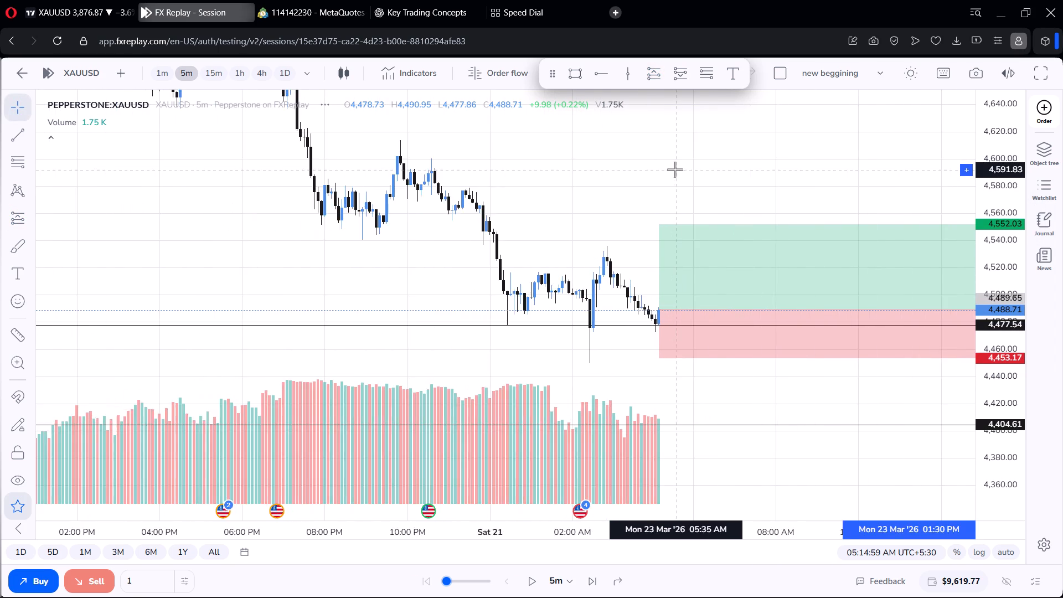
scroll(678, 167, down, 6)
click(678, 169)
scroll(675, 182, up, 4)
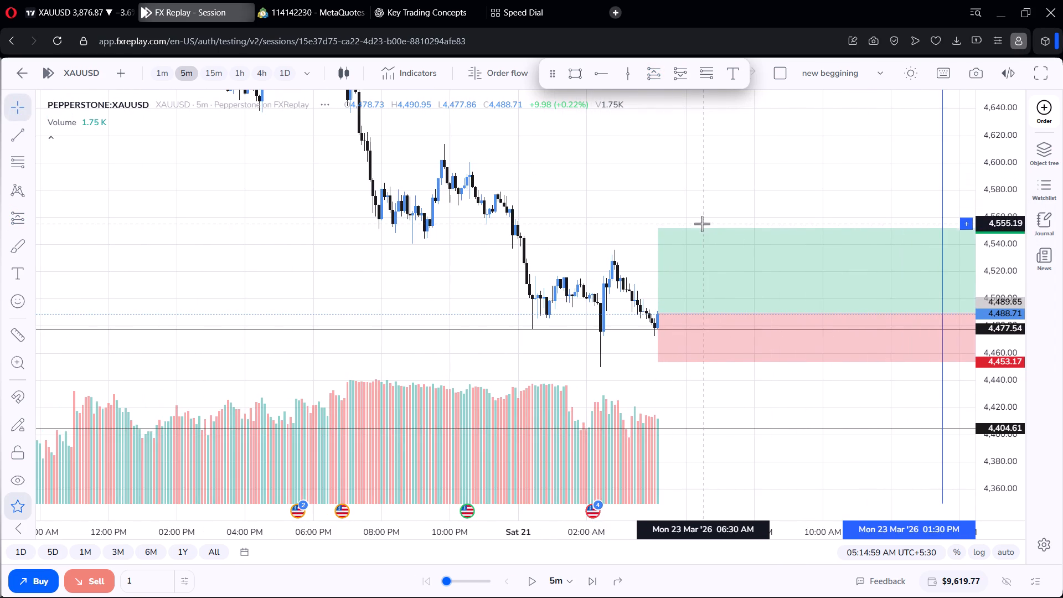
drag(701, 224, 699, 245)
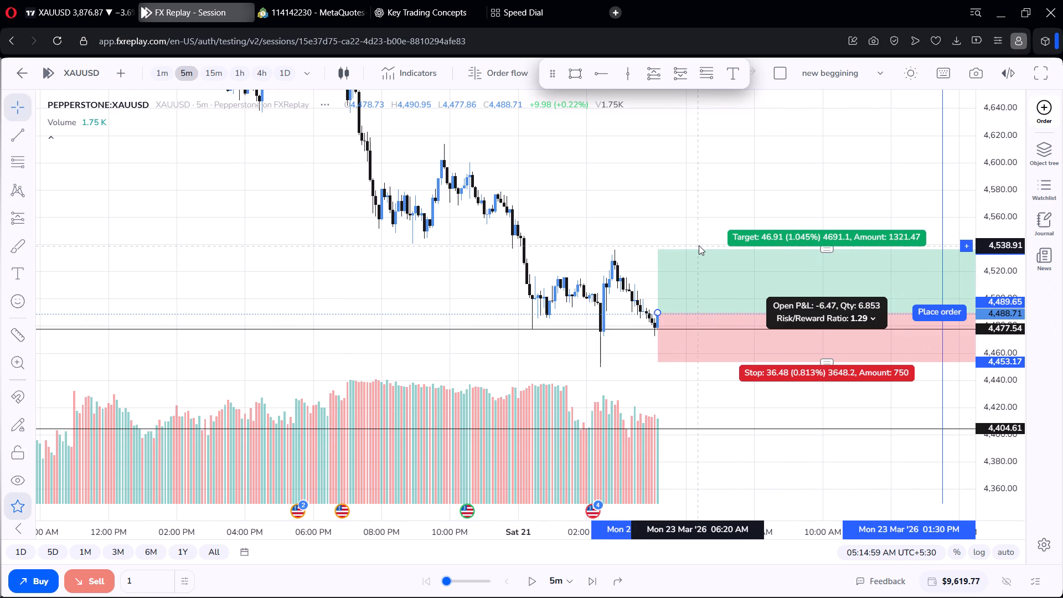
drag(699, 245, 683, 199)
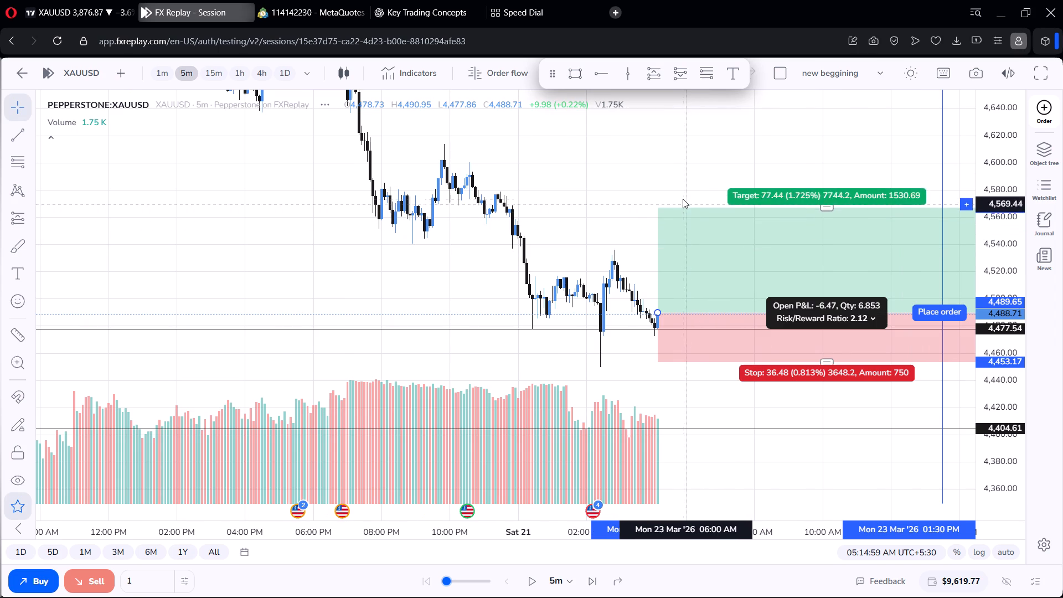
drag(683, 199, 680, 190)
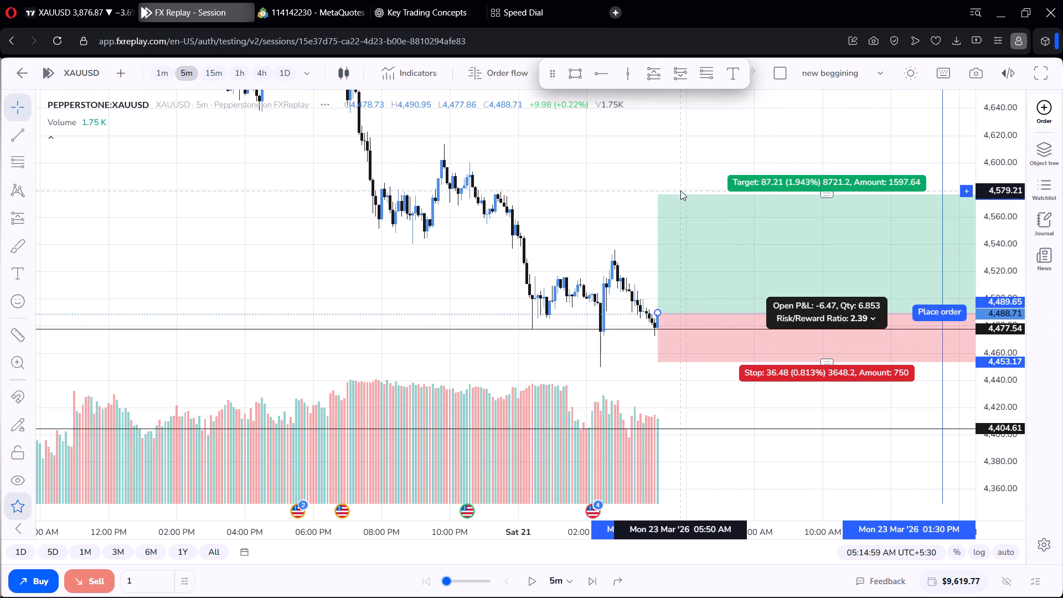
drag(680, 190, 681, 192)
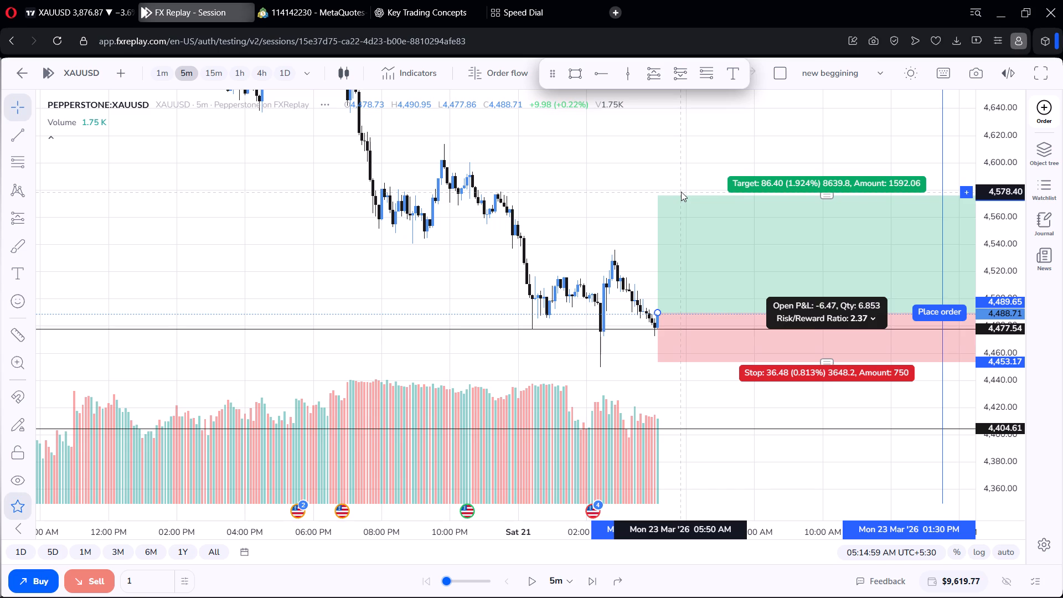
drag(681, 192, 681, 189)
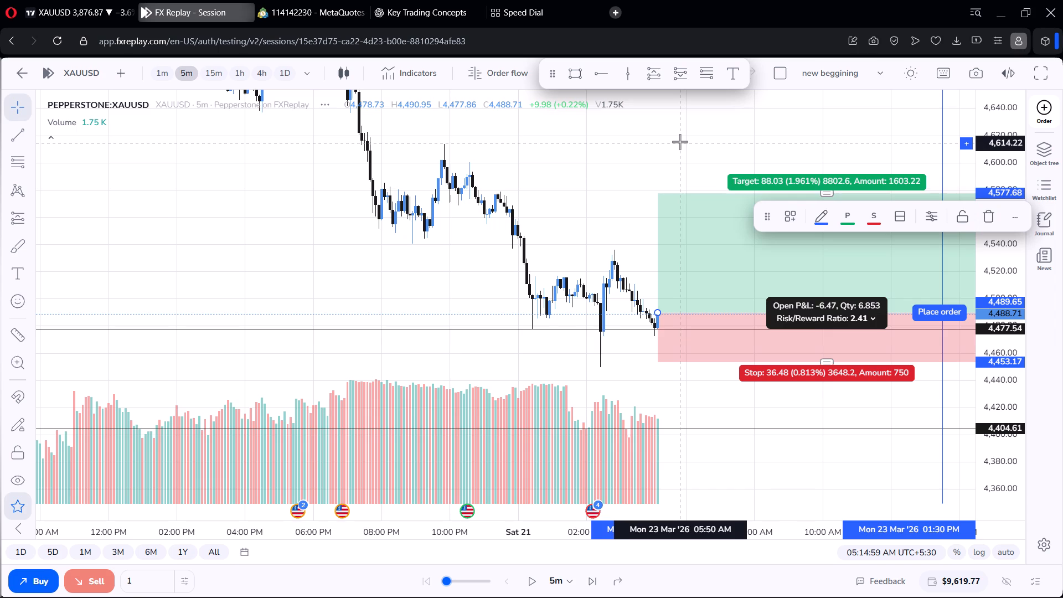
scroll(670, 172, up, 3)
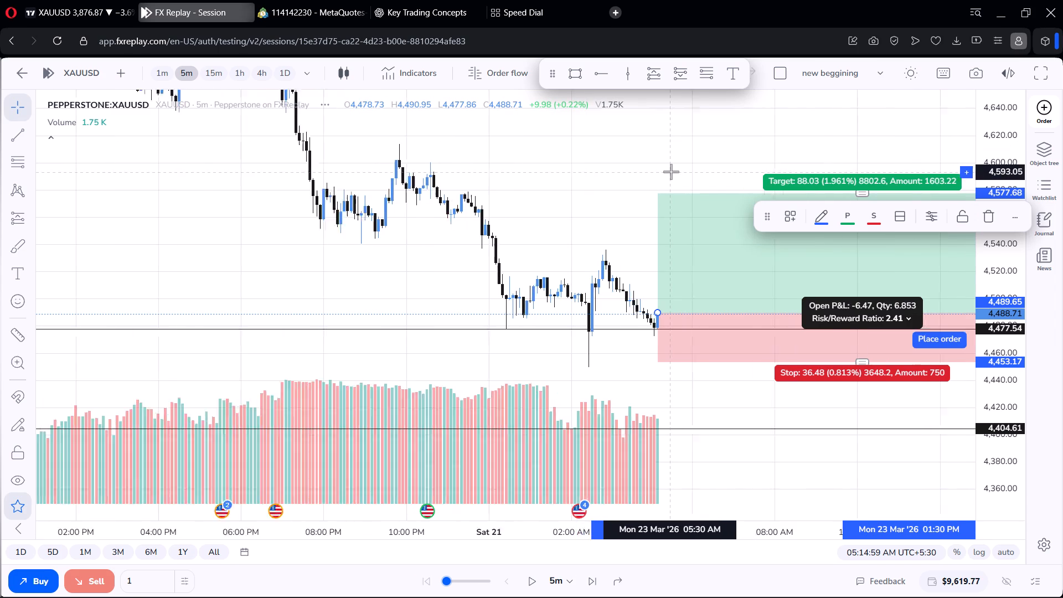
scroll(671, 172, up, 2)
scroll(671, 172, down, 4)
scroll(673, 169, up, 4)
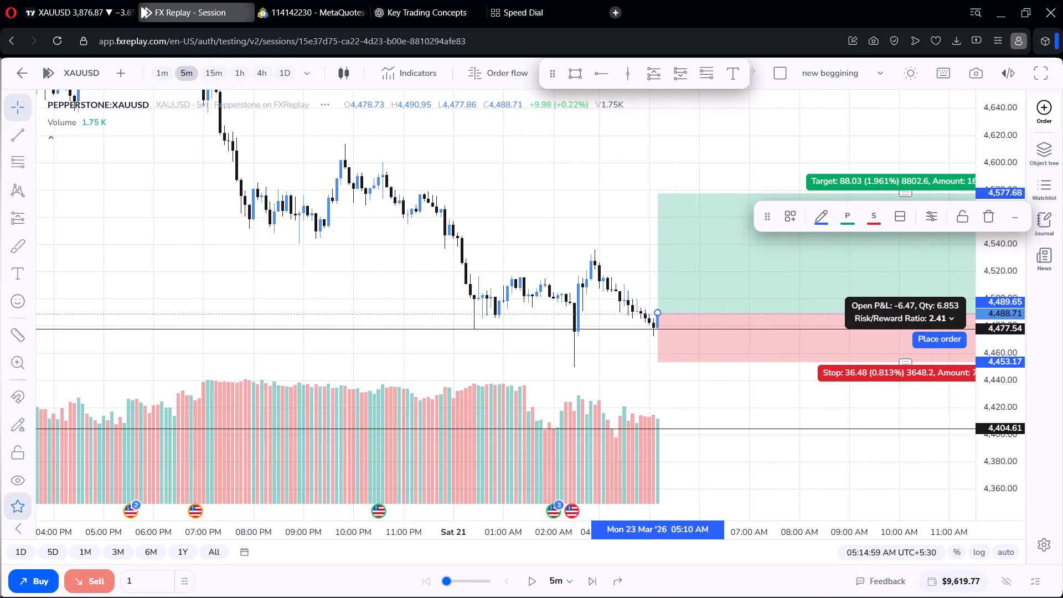
Replay the 5-minute candles forward and pause at 05:24:59.
click(531, 587)
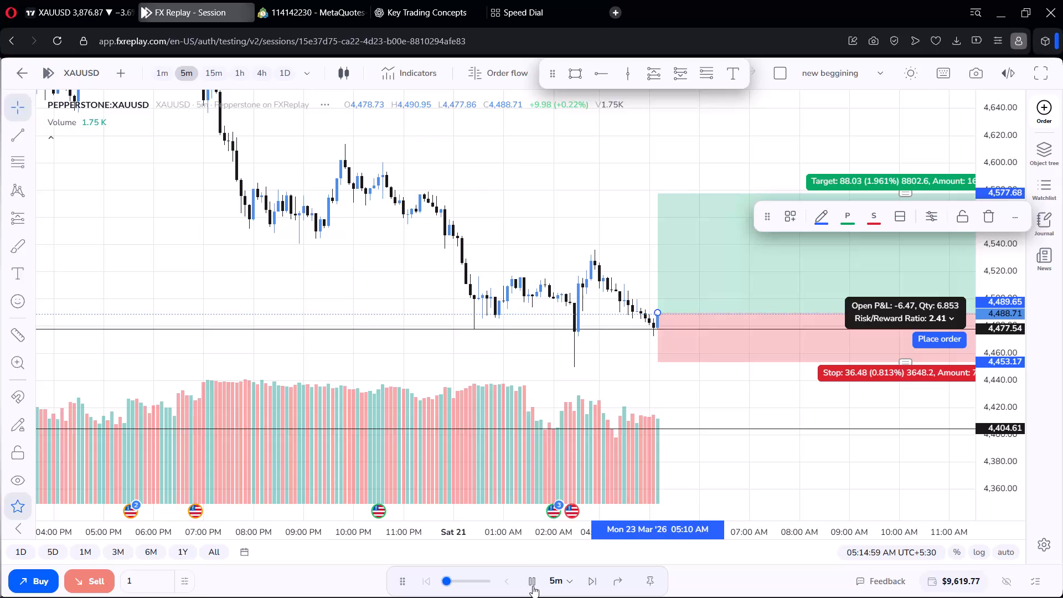
click(533, 586)
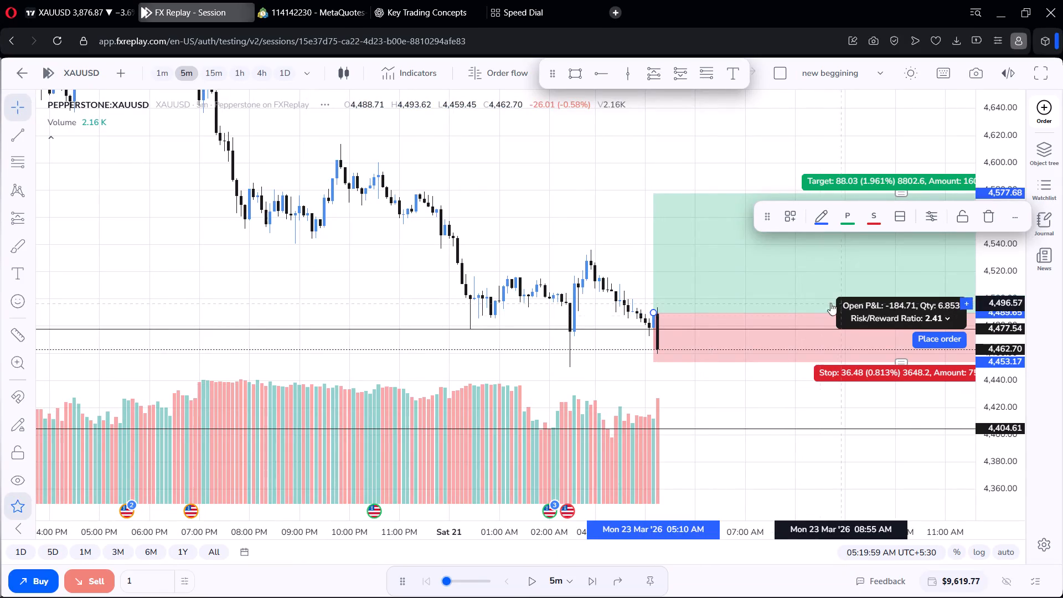
click(534, 579)
click(535, 578)
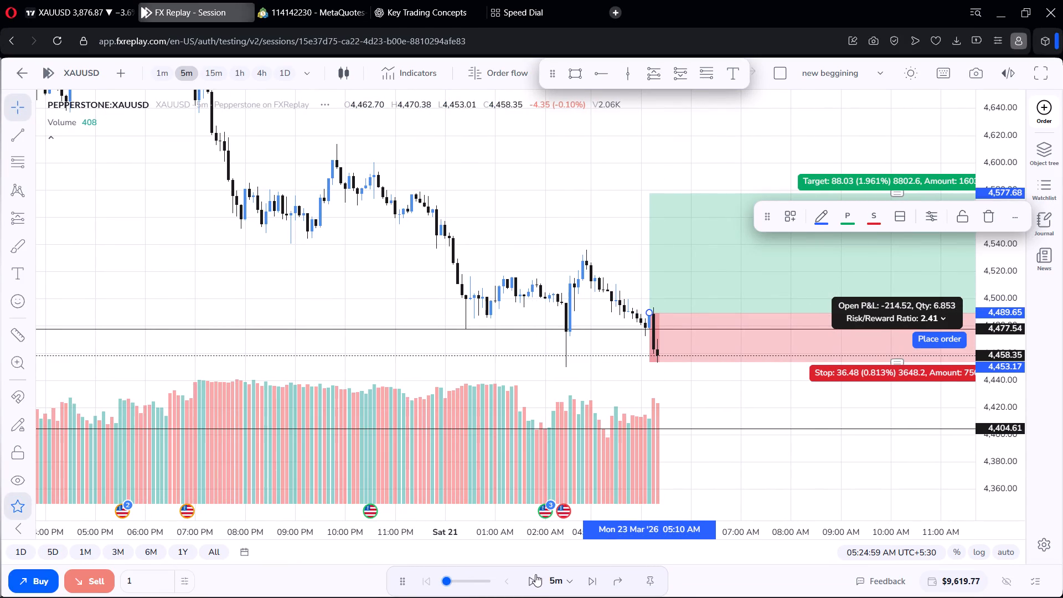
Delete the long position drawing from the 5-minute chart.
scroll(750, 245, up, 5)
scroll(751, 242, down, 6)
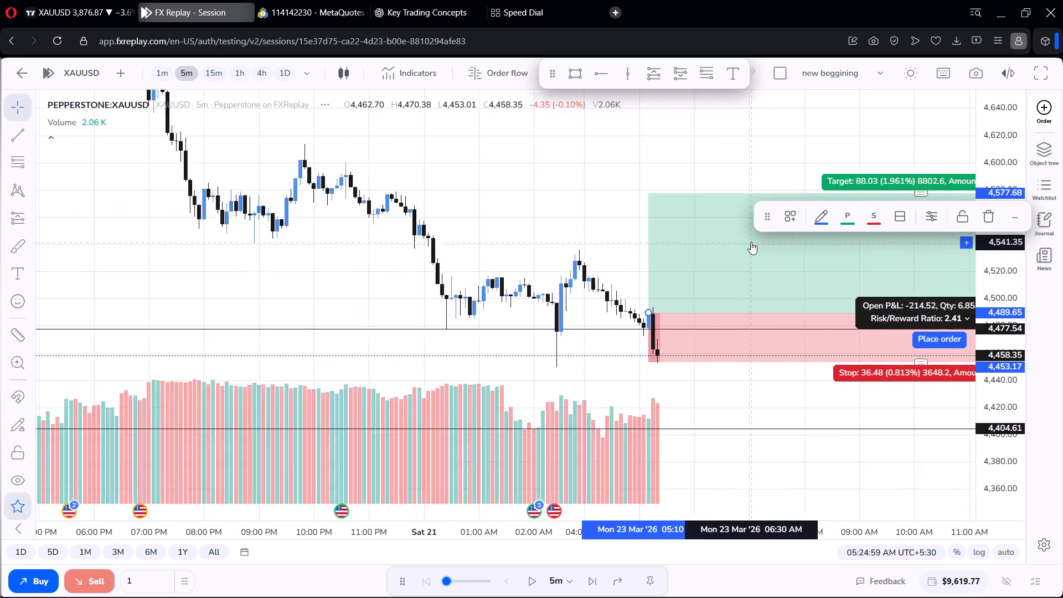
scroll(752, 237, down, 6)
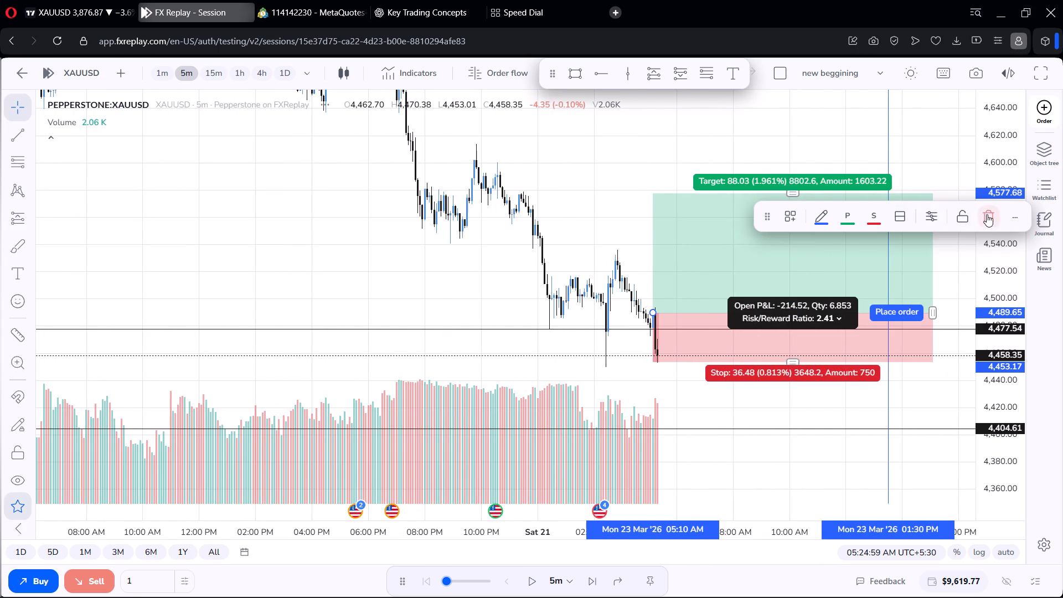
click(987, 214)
Switch to the 1-hour timeframe and examine the latest candles against the 4,735.27, 4,477.54, 4,404.61 and 4,280.34 levels and marked time window.
scroll(668, 249, up, 4)
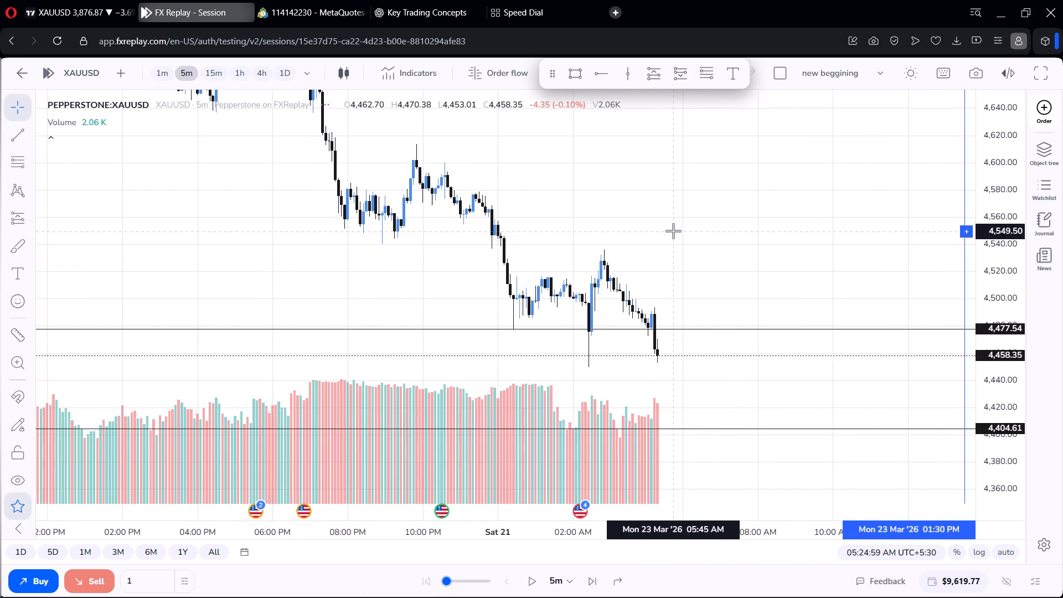
drag(244, 84, 243, 79)
scroll(510, 229, up, 2)
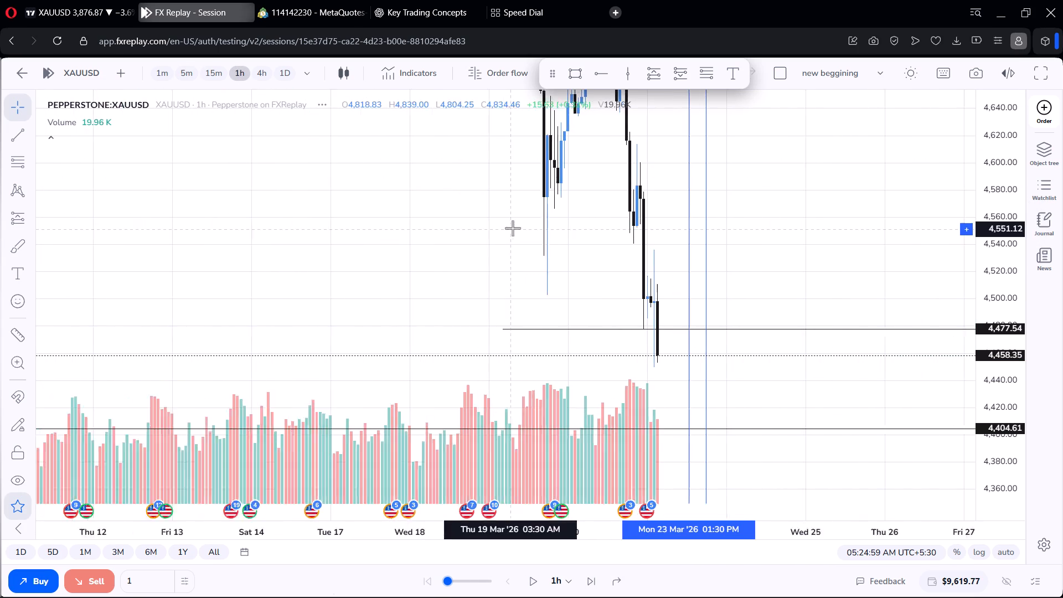
scroll(513, 228, up, 9)
scroll(673, 240, up, 2)
scroll(674, 235, down, 2)
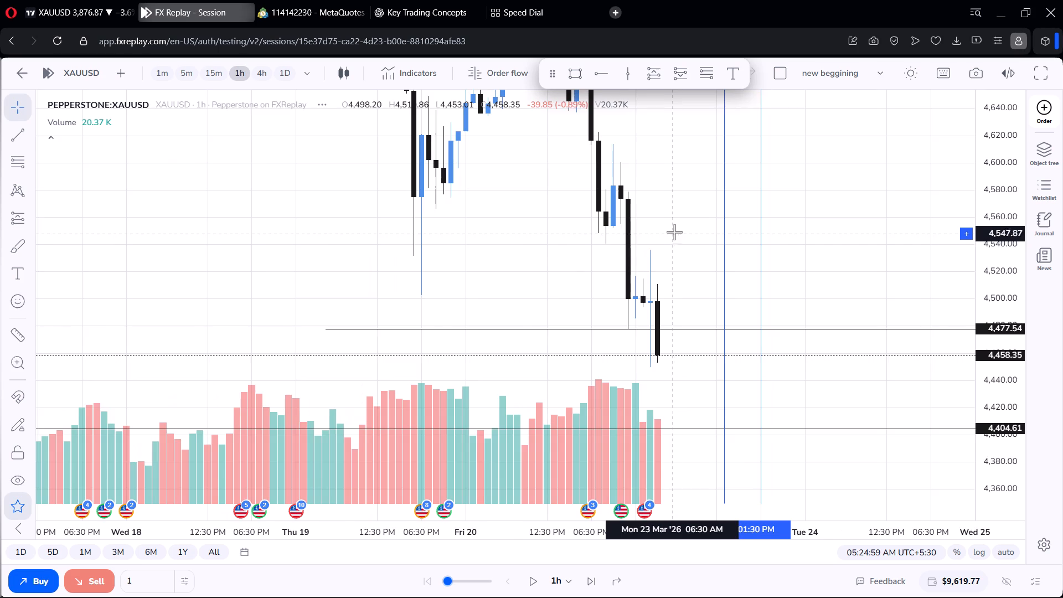
drag(672, 233, 649, 177)
scroll(660, 183, down, 4)
scroll(660, 183, up, 4)
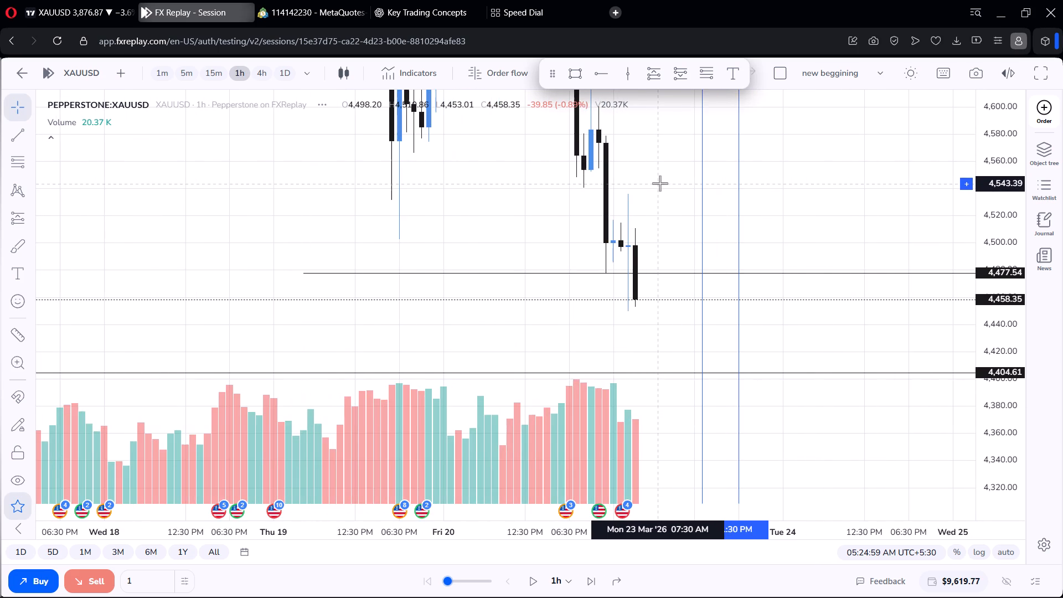
scroll(990, 199, down, 4)
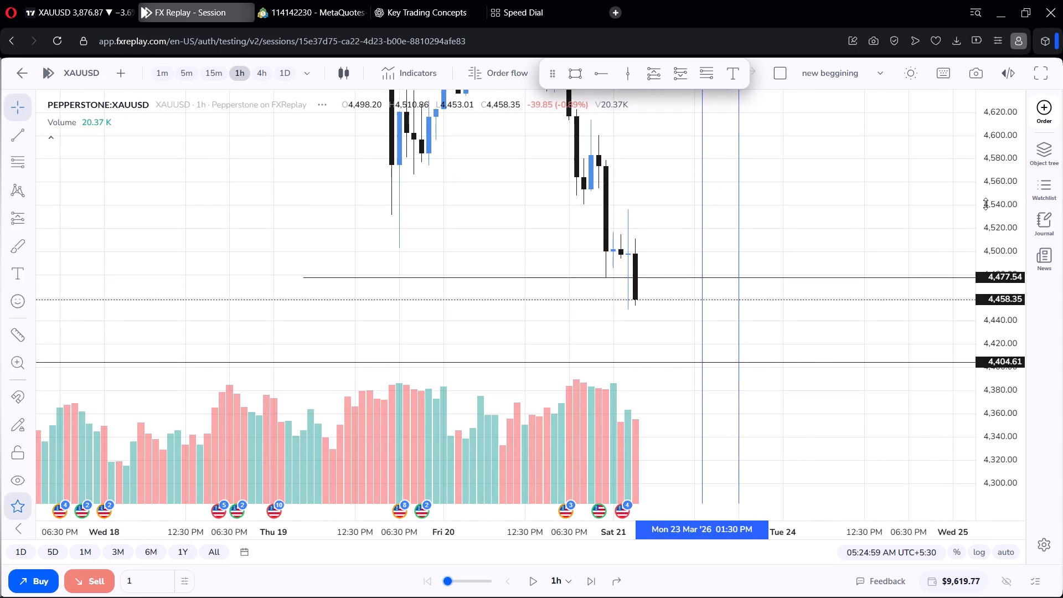
scroll(988, 200, down, 7)
scroll(815, 208, down, 5)
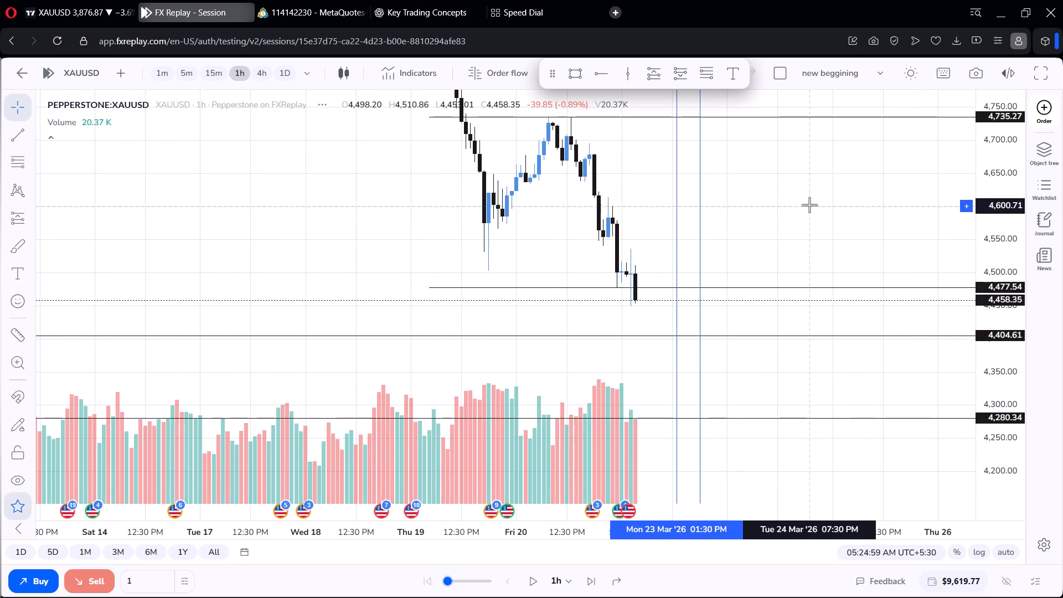
Examine the 1-hour candles around the 4,477.54, 4,404.61 and 4,280.34 levels and the marked time window.
scroll(809, 204, up, 1)
drag(810, 201, 843, 170)
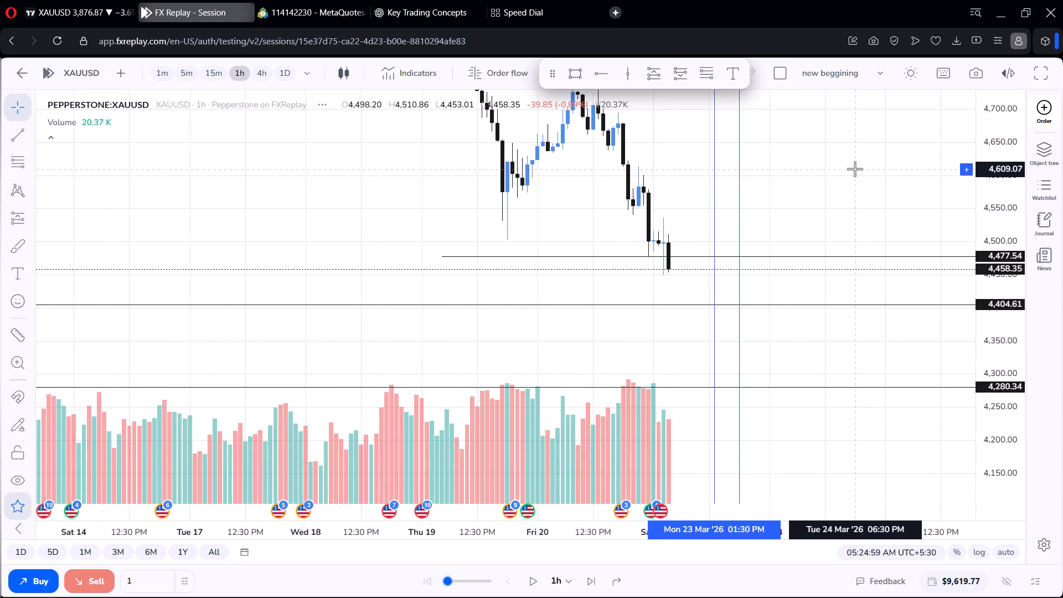
drag(845, 198, 838, 141)
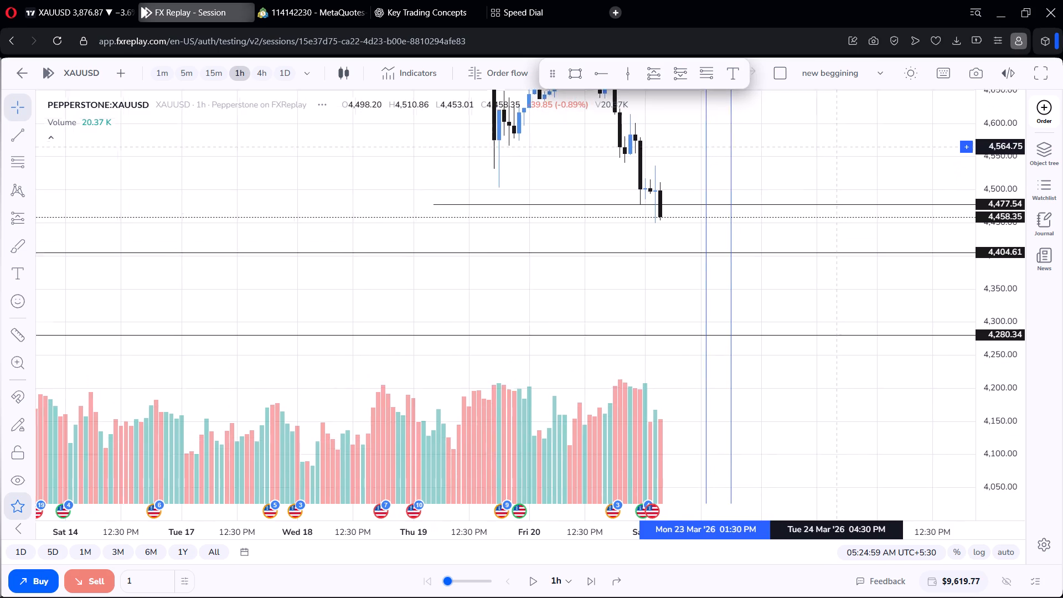
drag(838, 141, 839, 140)
scroll(842, 136, up, 6)
scroll(845, 138, down, 4)
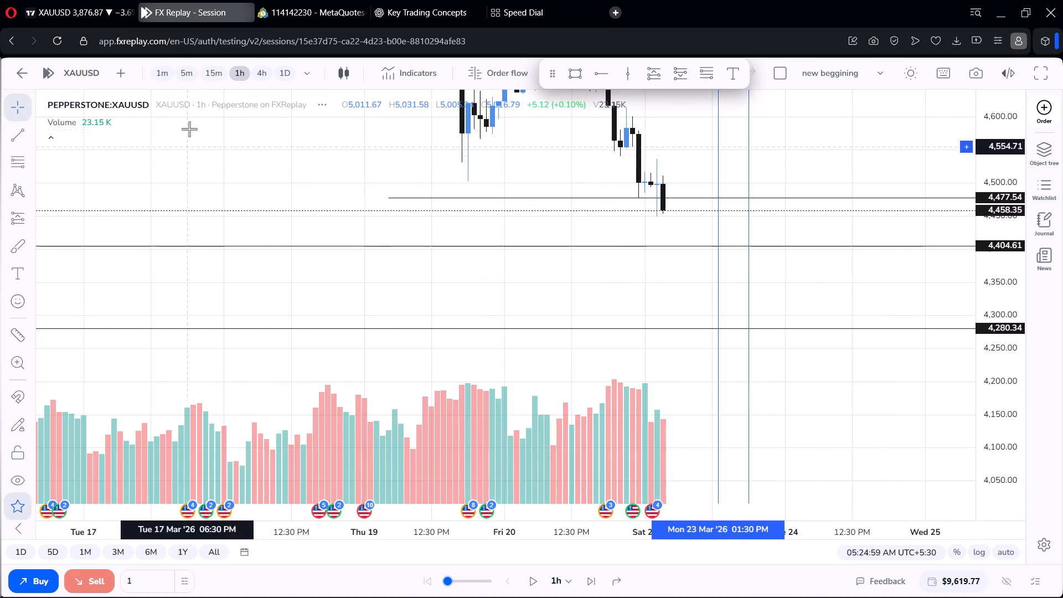
Switch to the 15-minute timeframe and replay the candles forward in short runs, pausing at 07:14:59.
click(207, 77)
scroll(662, 406, down, 5)
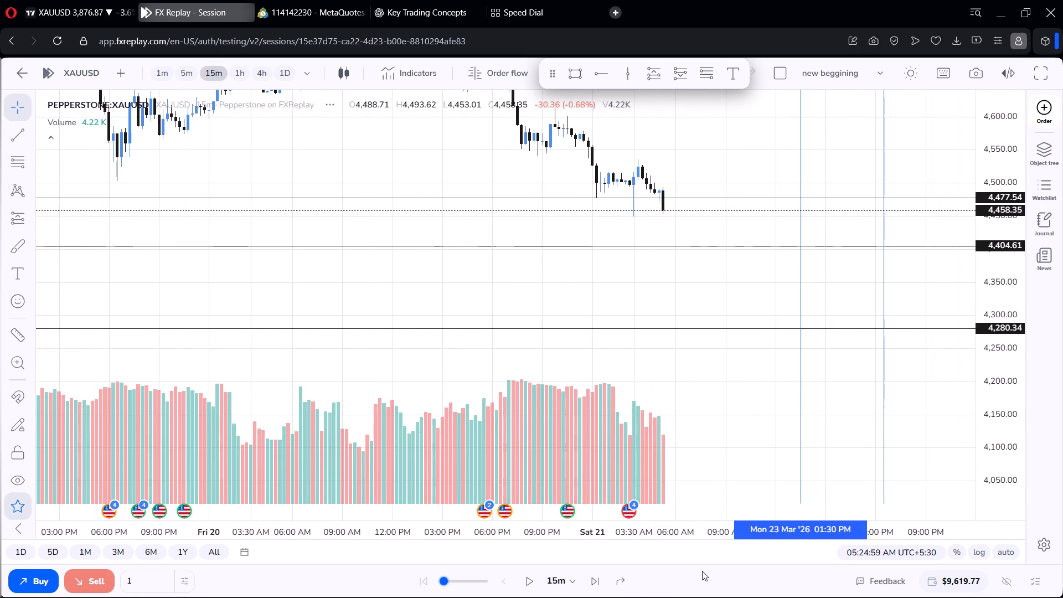
click(528, 581)
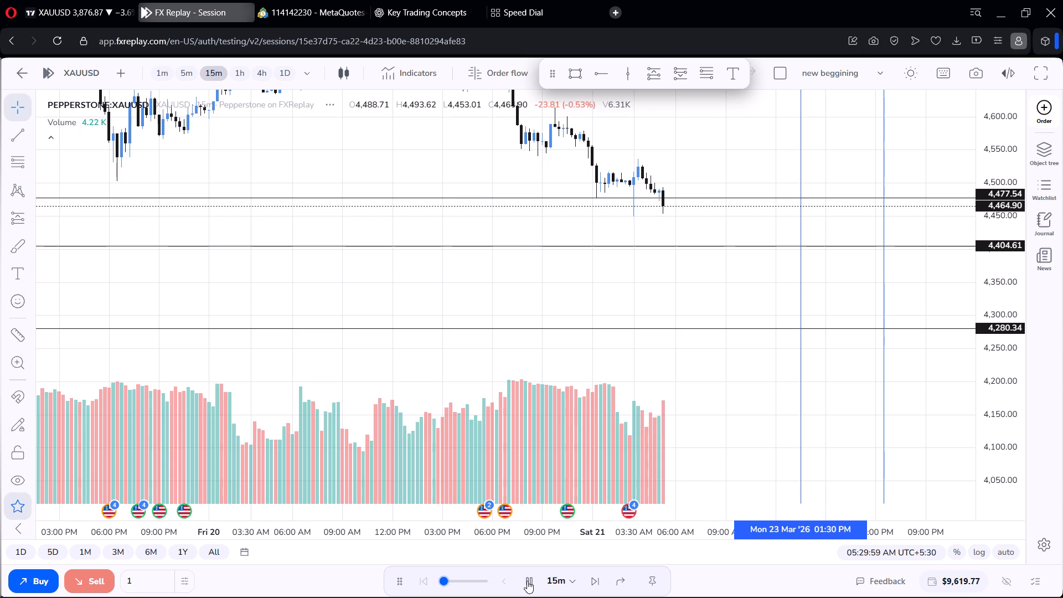
click(527, 581)
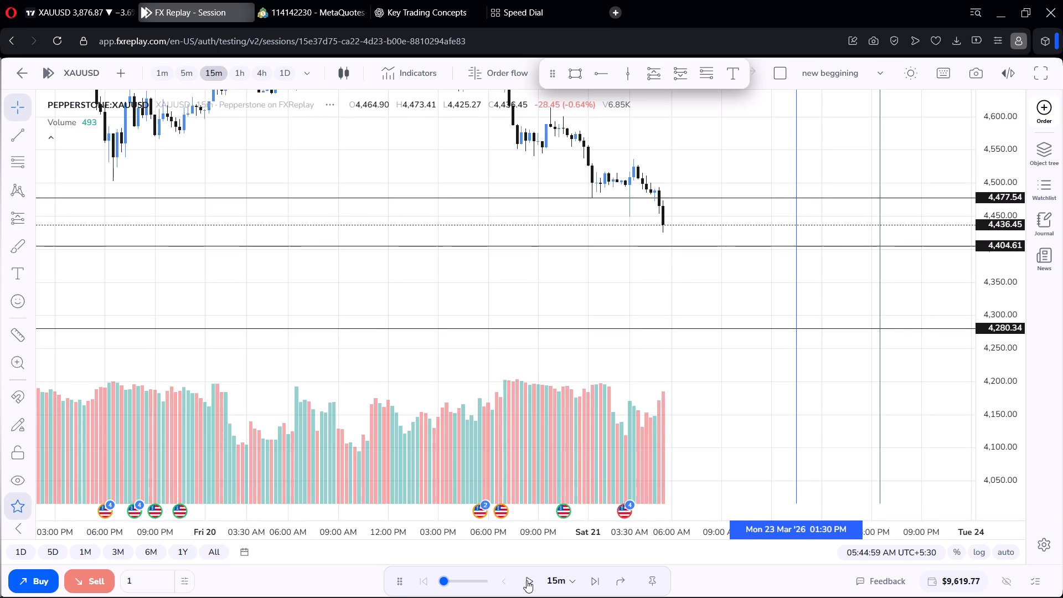
click(527, 580)
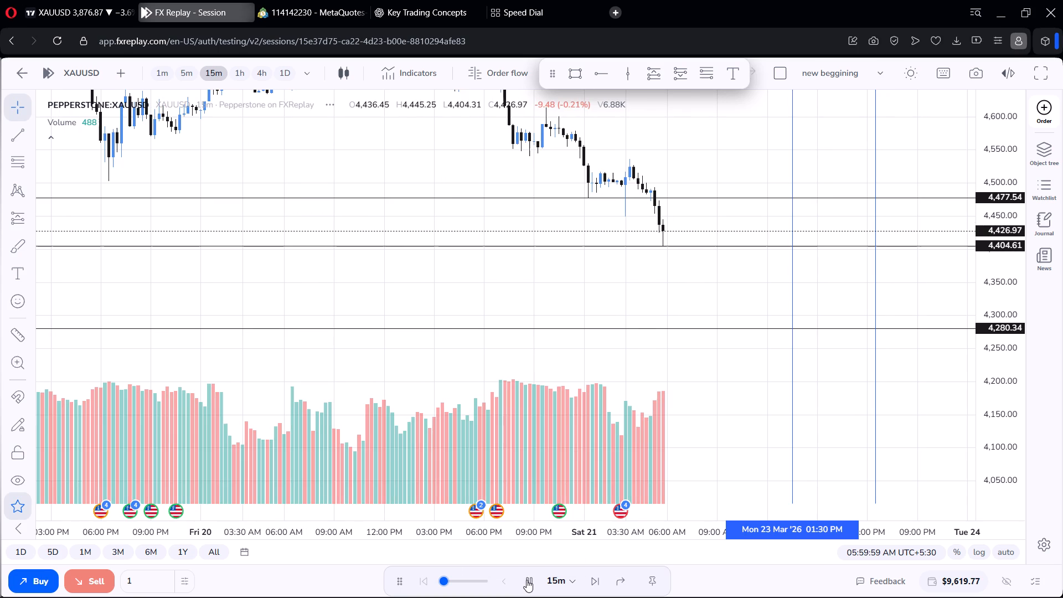
click(527, 580)
click(527, 580)
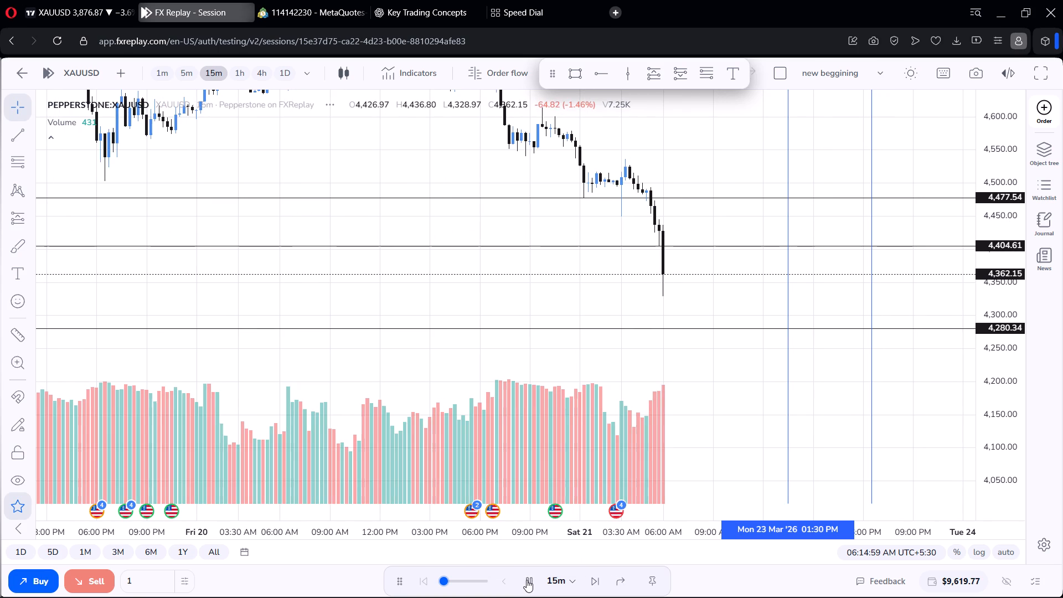
click(527, 580)
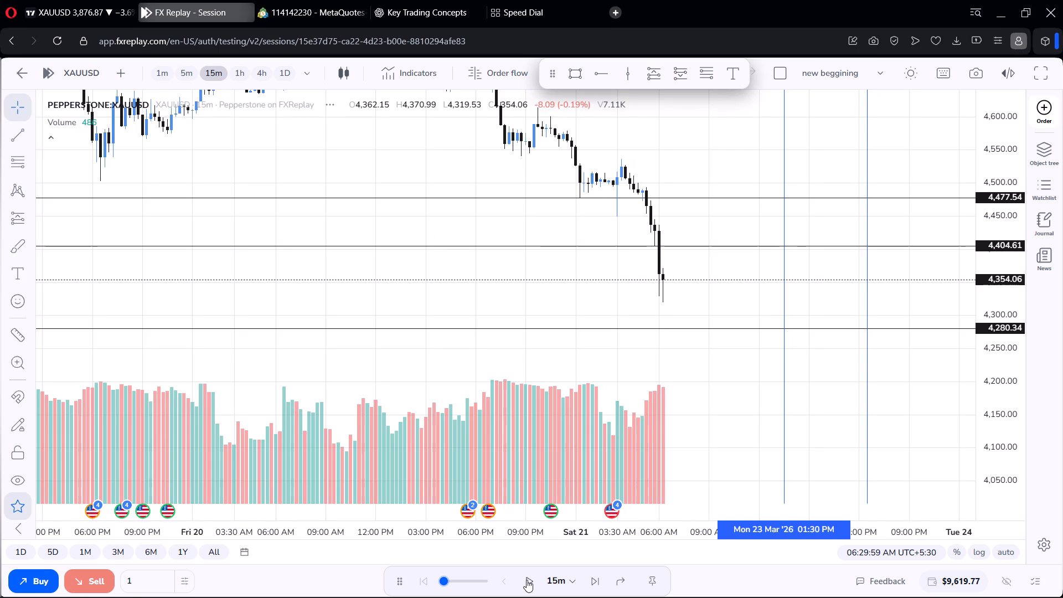
click(527, 580)
click(527, 580)
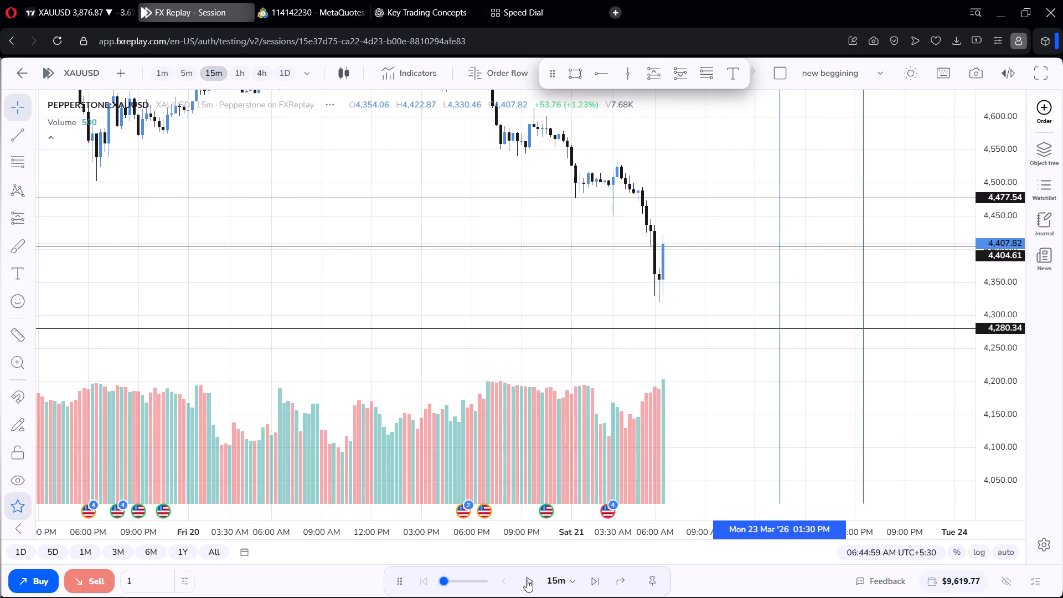
click(527, 580)
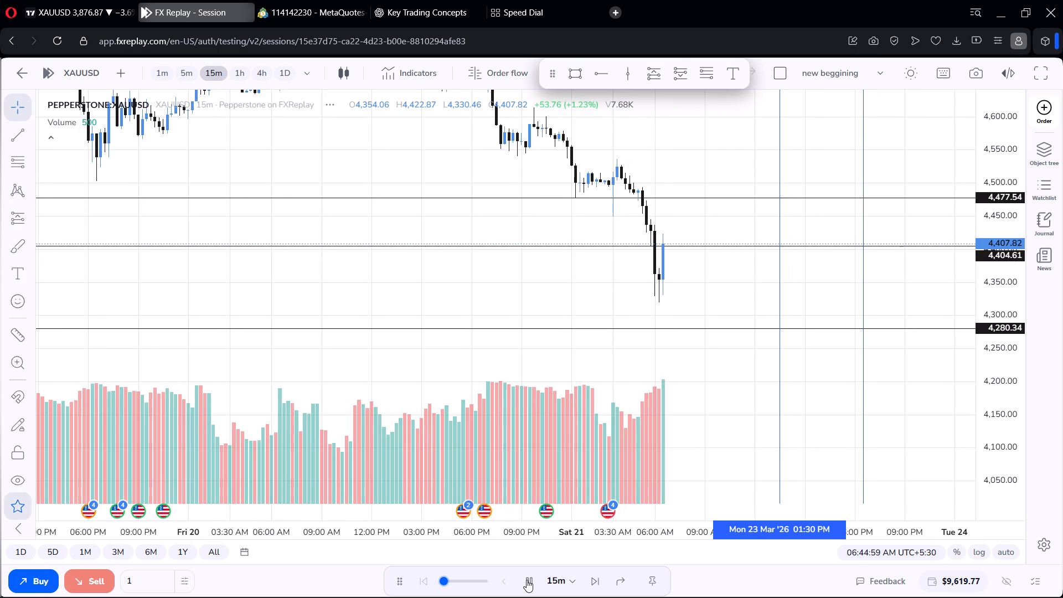
click(527, 580)
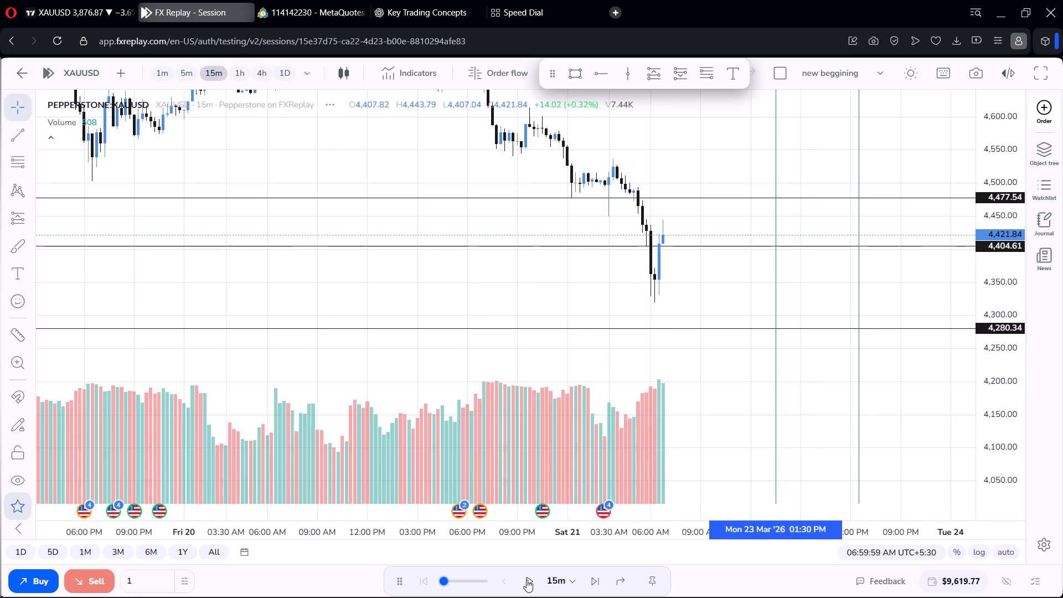
click(527, 580)
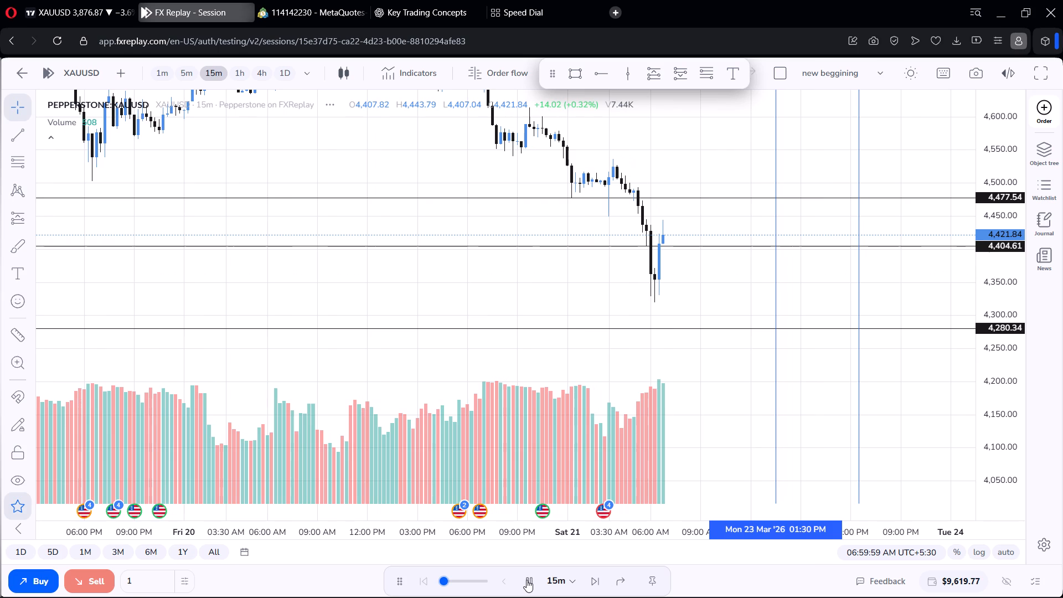
click(527, 580)
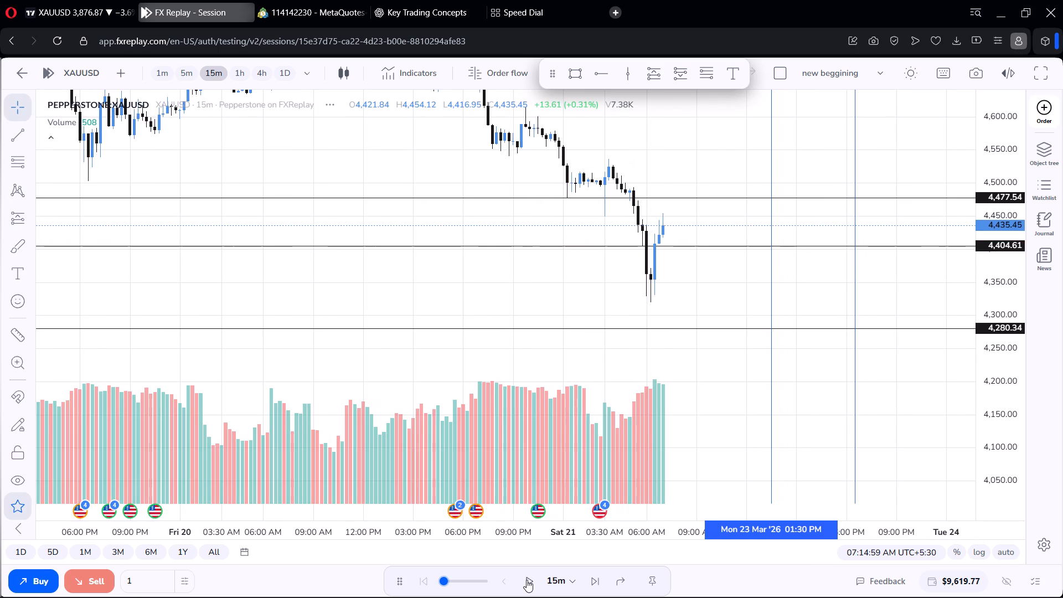
Switch to the 5-minute timeframe and replay one candle forward, pausing at 07:19:59.
click(185, 74)
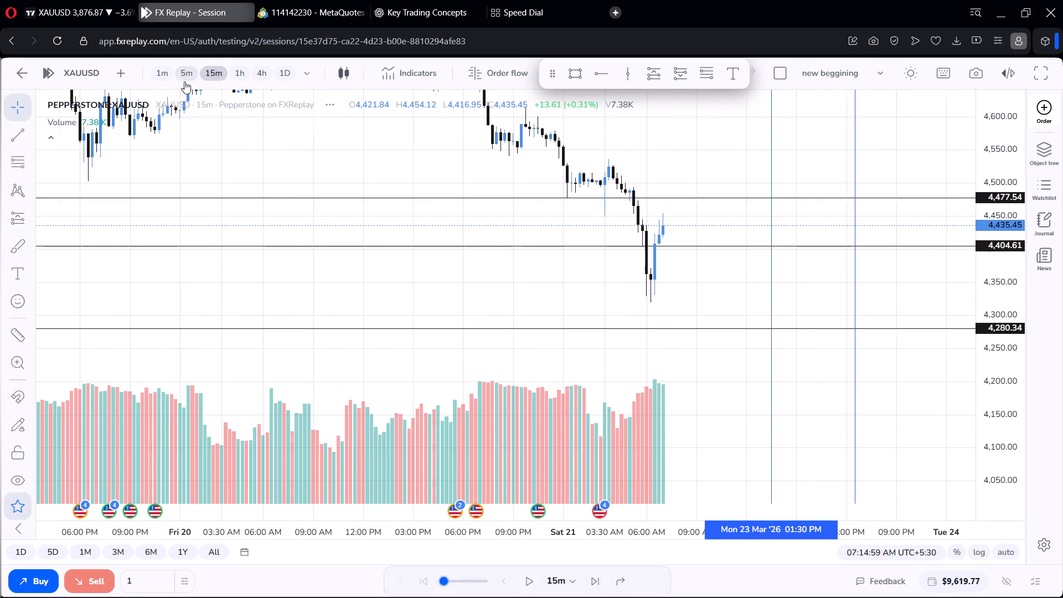
scroll(618, 208, down, 4)
scroll(672, 209, up, 3)
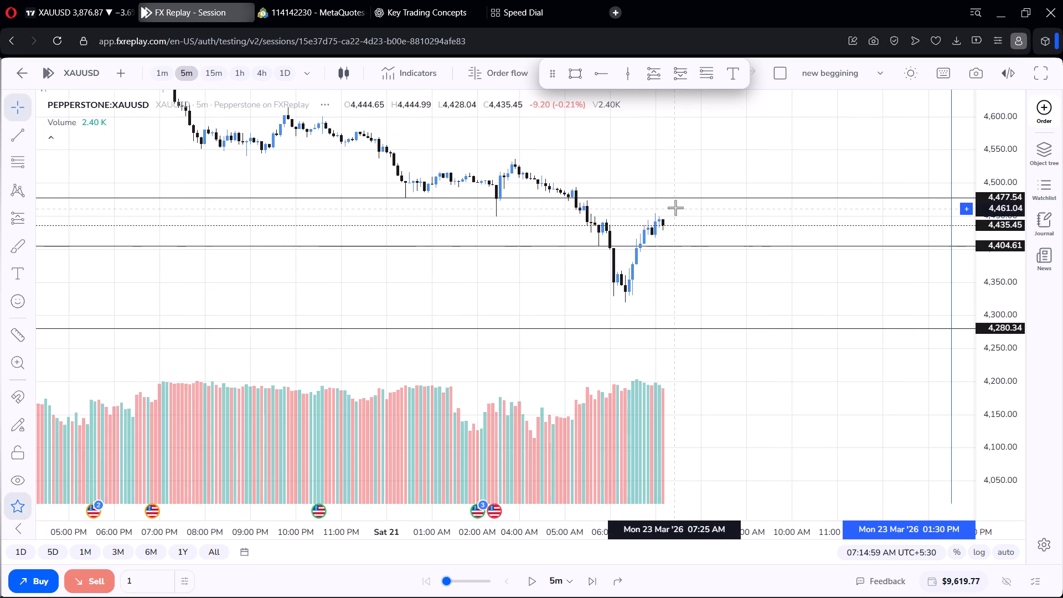
drag(687, 223, 673, 203)
scroll(673, 203, down, 2)
scroll(672, 210, up, 3)
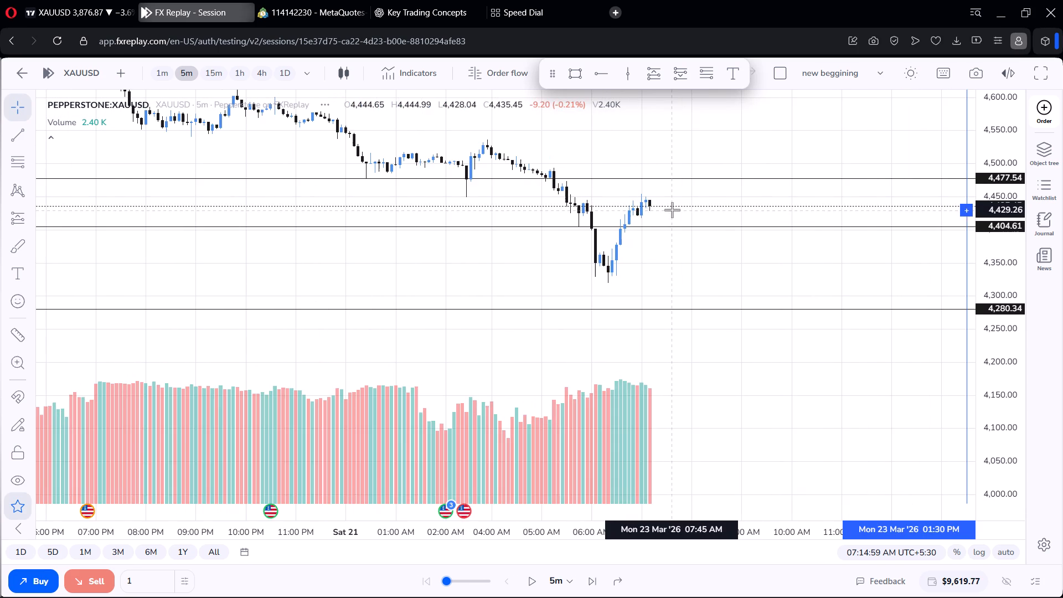
click(530, 581)
click(531, 578)
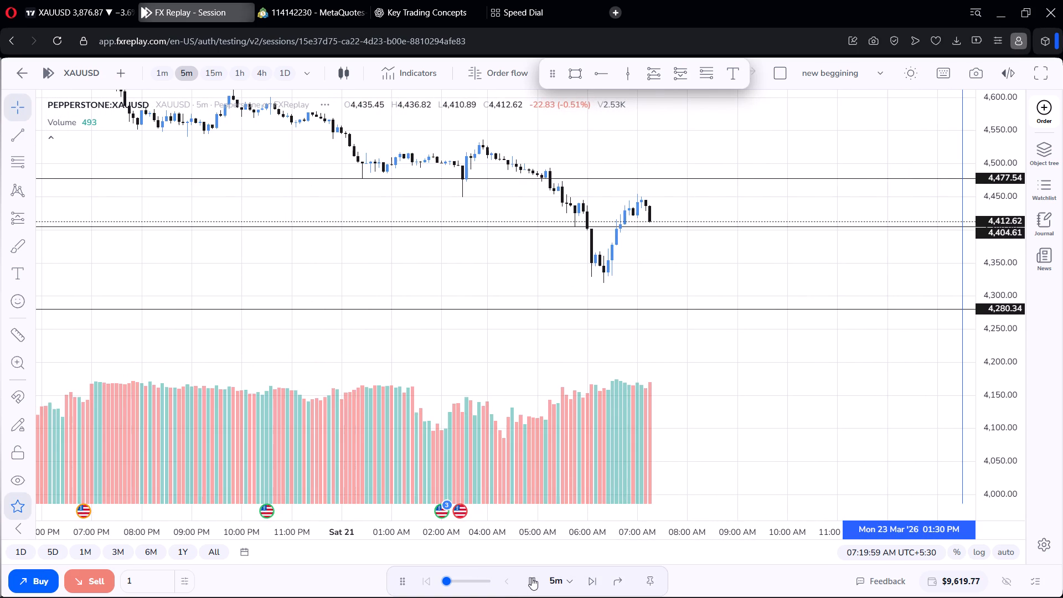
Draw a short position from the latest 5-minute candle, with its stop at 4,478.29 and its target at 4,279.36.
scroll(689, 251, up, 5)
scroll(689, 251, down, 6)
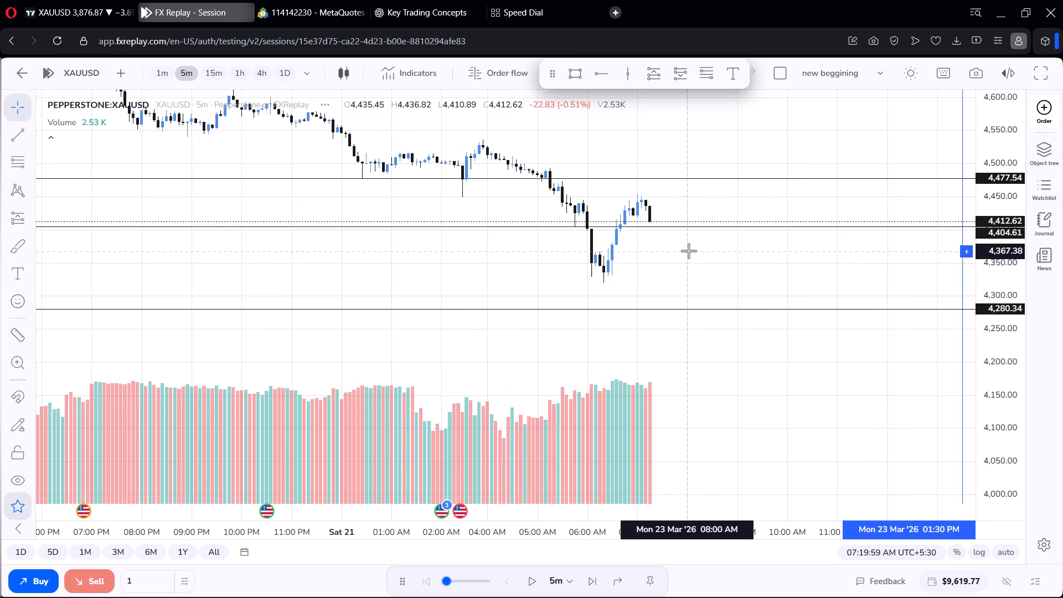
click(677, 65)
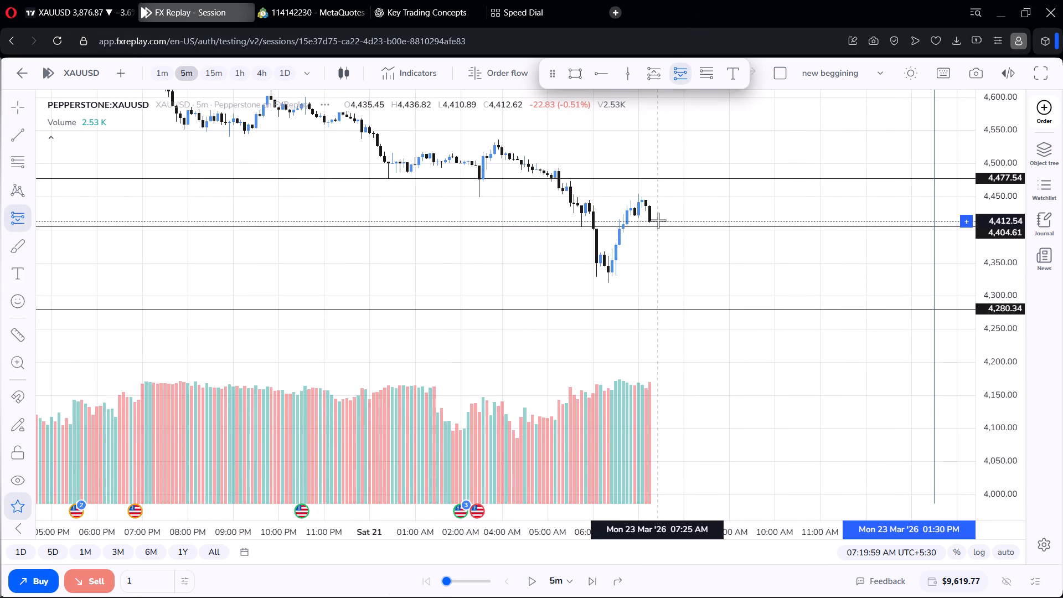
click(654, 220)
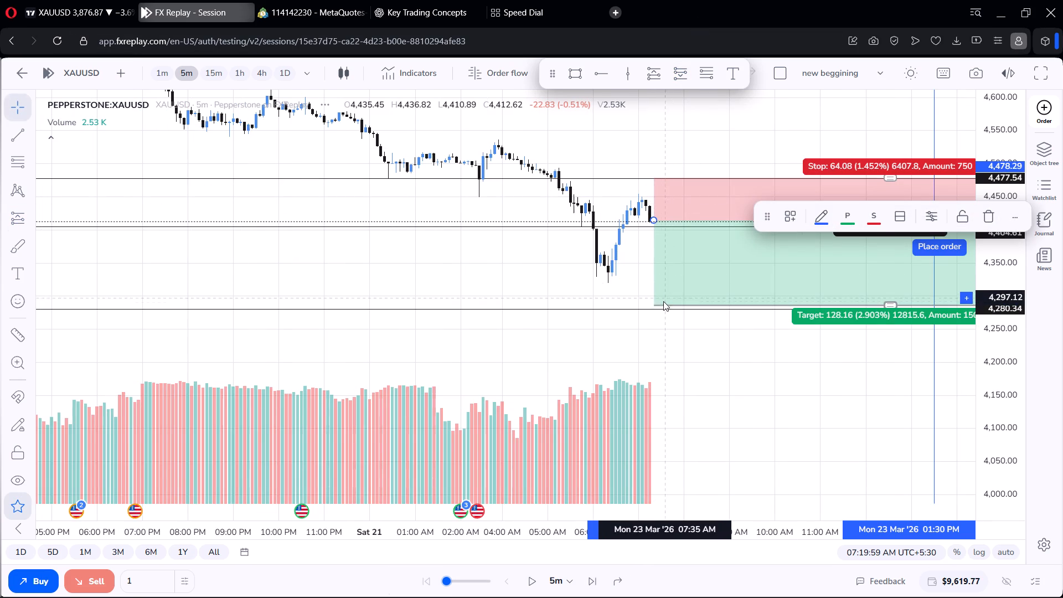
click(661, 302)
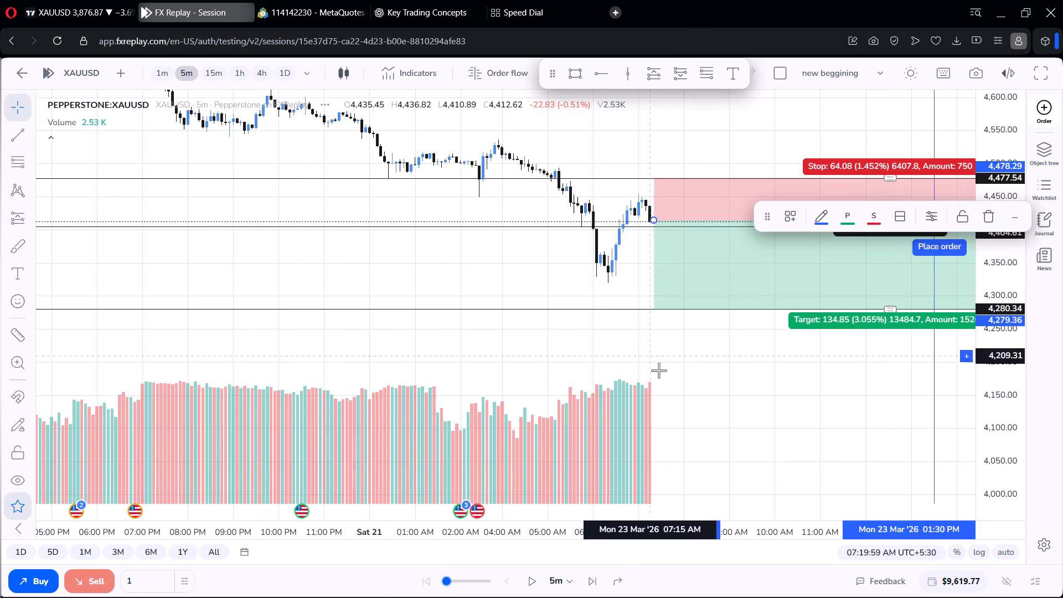
Replay the 5-minute candles forward and pause at 11:39:59.
scroll(834, 347, down, 5)
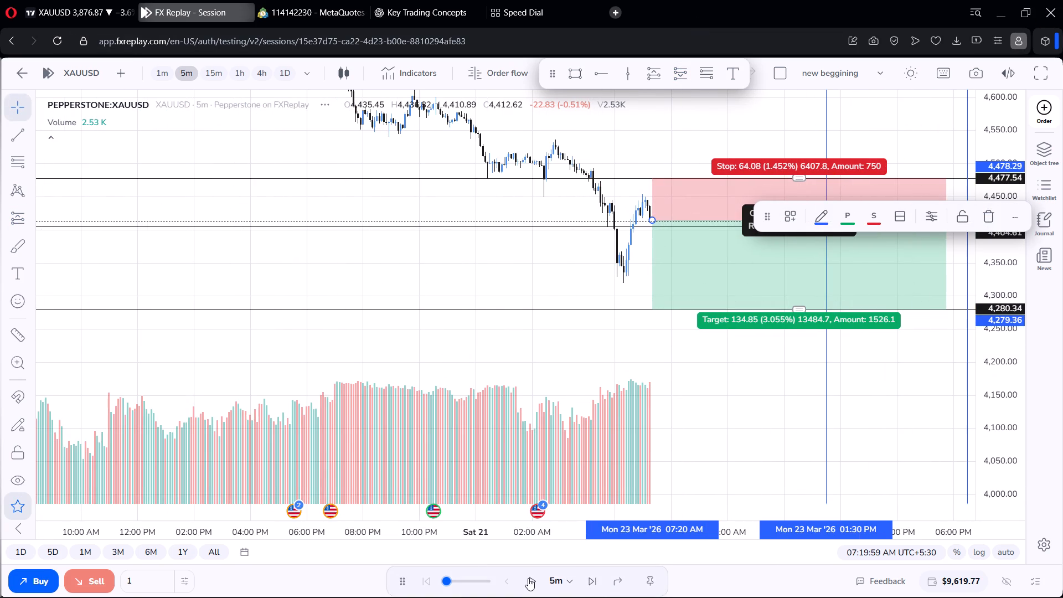
click(528, 579)
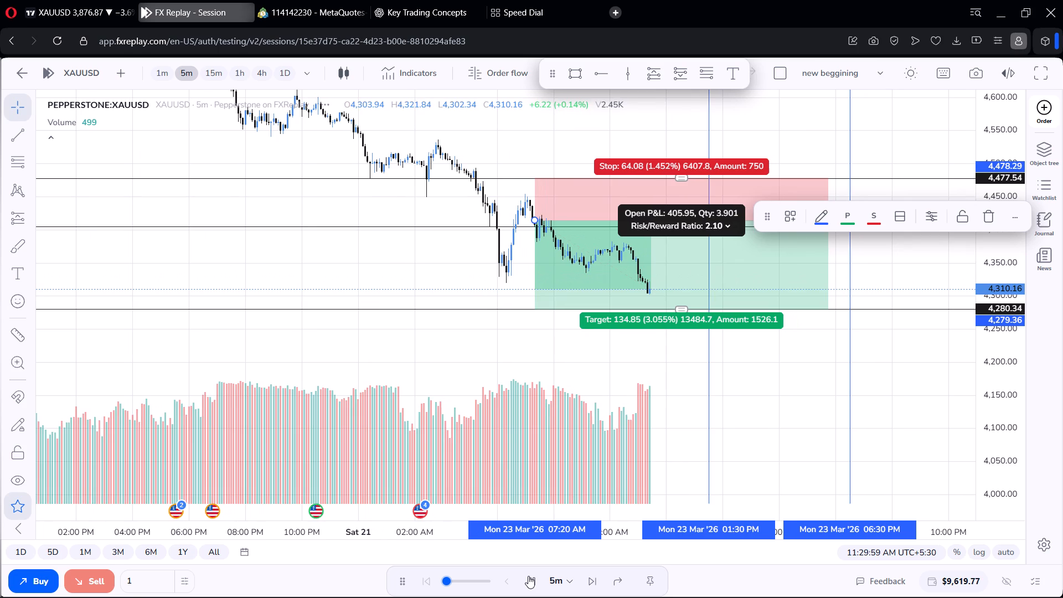
click(528, 576)
click(528, 576)
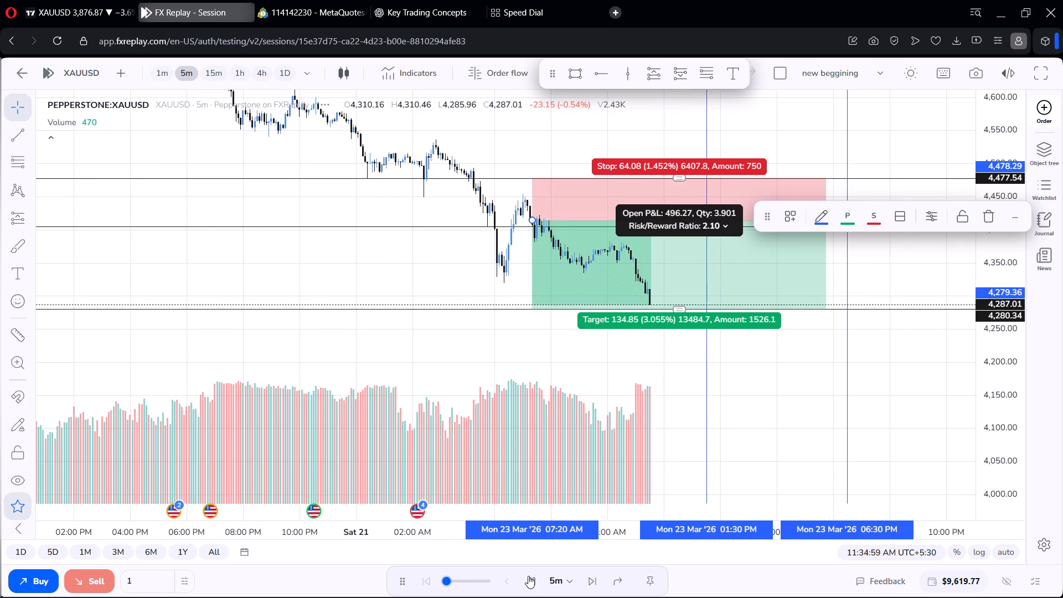
click(528, 576)
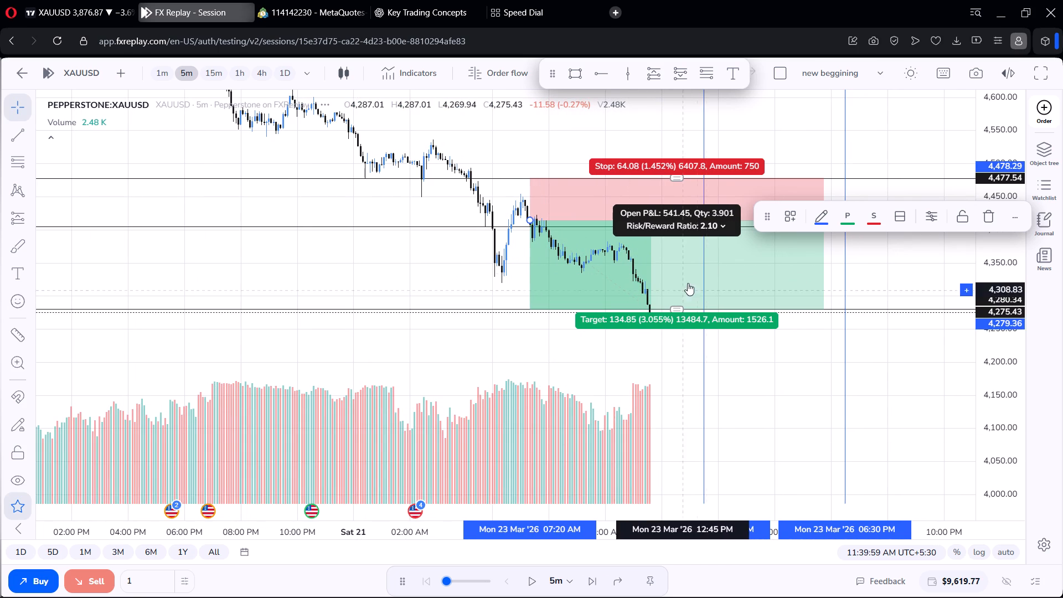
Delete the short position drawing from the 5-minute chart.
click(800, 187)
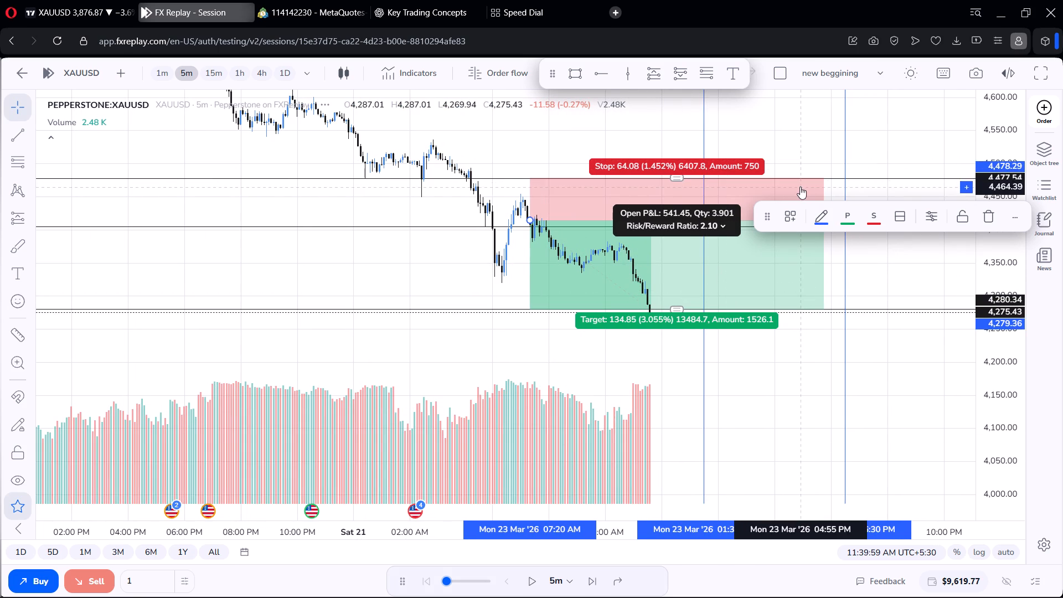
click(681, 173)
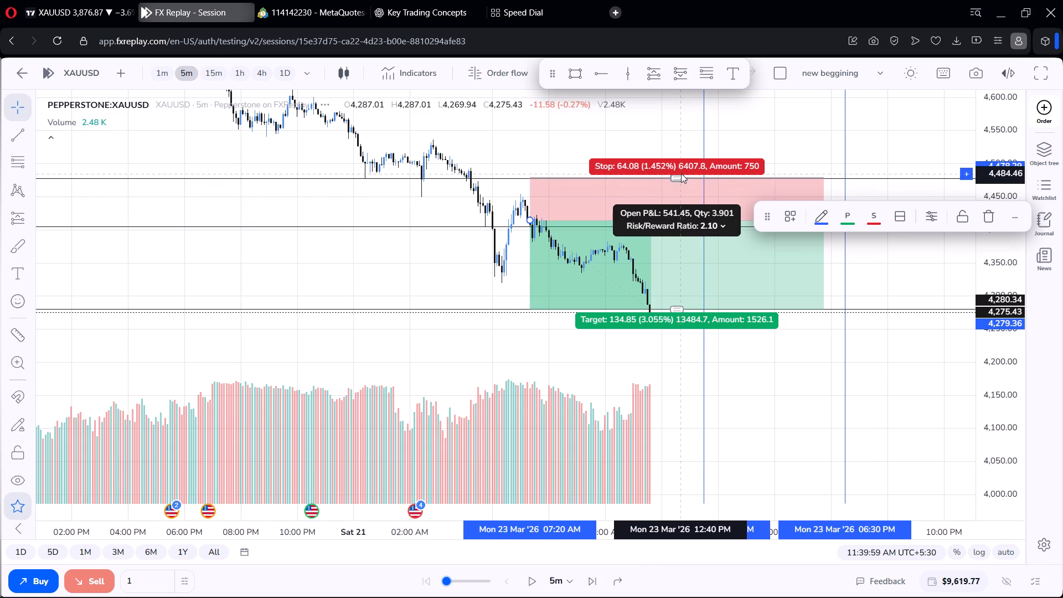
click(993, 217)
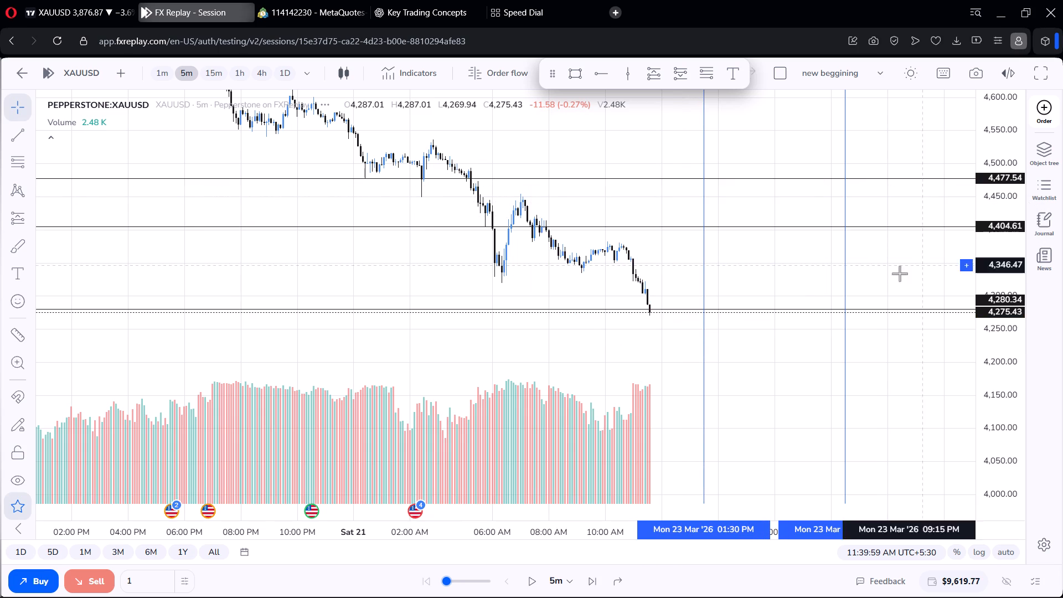
Switch to the 15-minute timeframe and draw a horizontal ray at 4,340.61 starting from the latest bearish leg.
scroll(743, 315, up, 5)
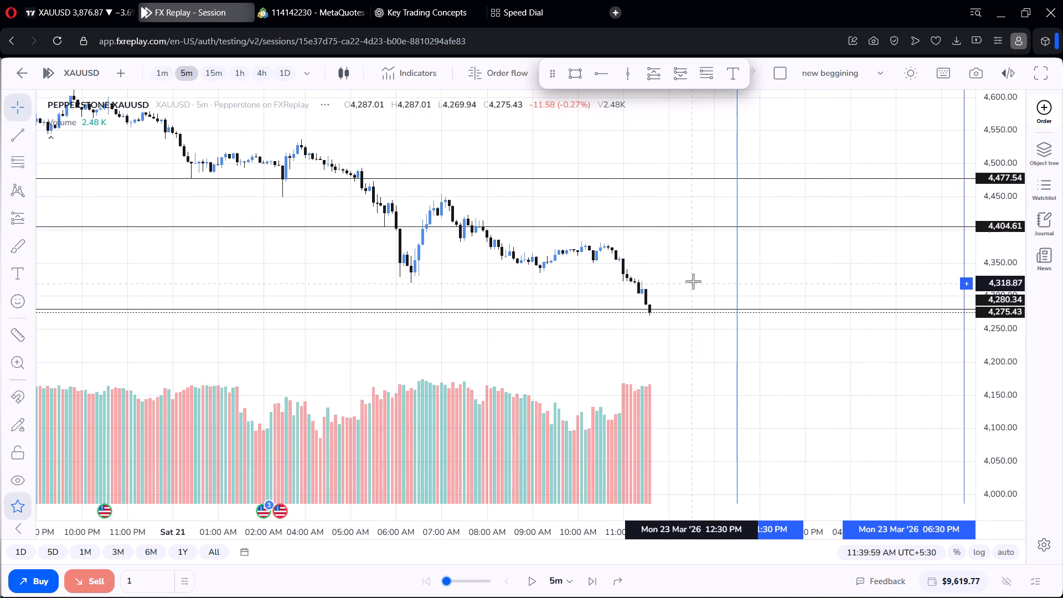
click(213, 79)
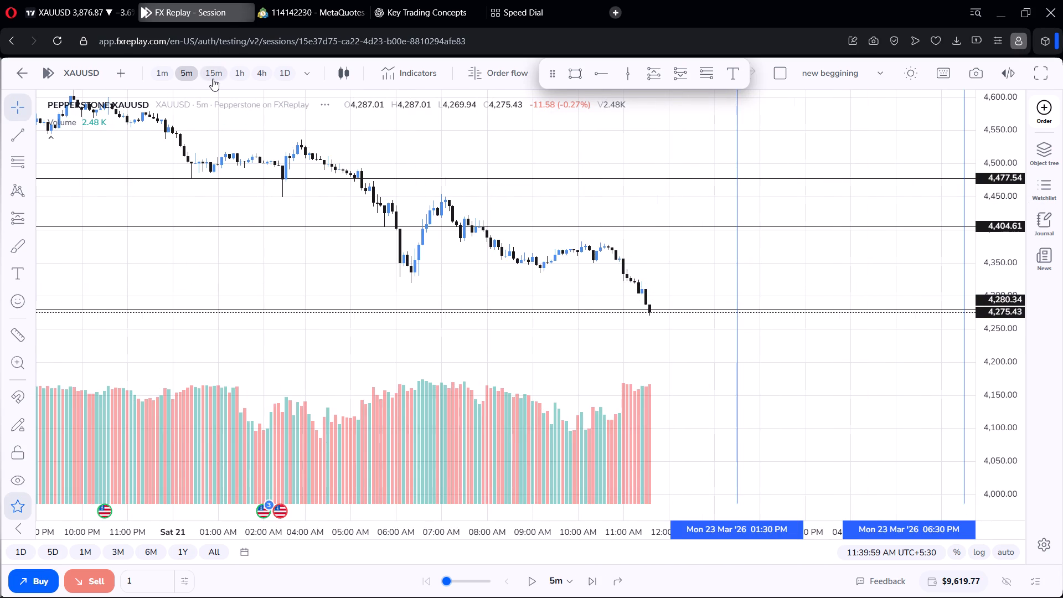
scroll(523, 221, up, 5)
drag(639, 288, 618, 252)
scroll(618, 250, up, 4)
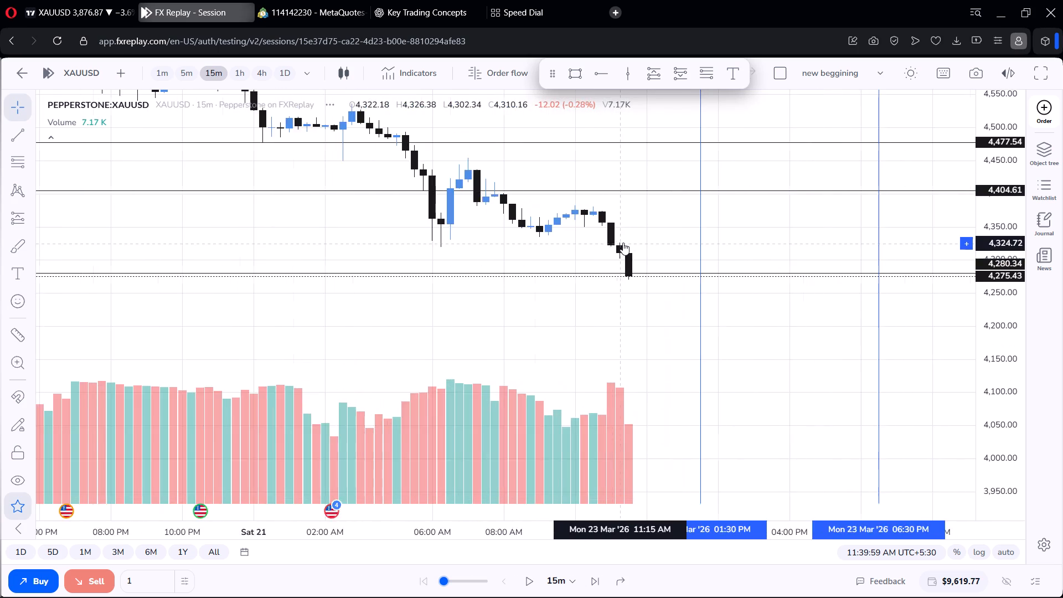
scroll(623, 243, down, 5)
drag(651, 213, 634, 197)
scroll(639, 214, down, 2)
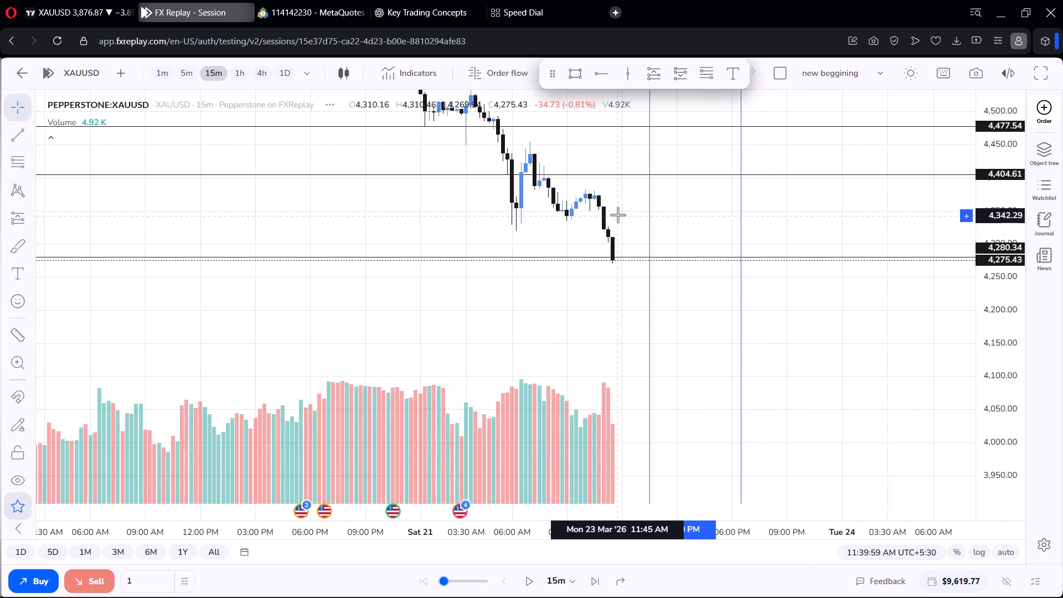
drag(621, 218, 613, 192)
click(604, 68)
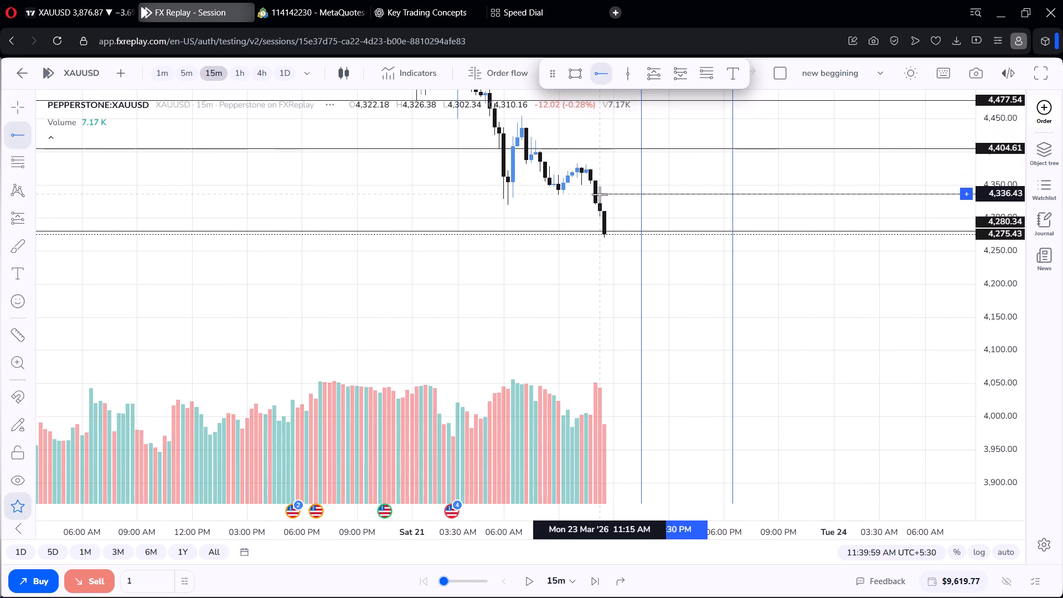
click(592, 190)
click(632, 159)
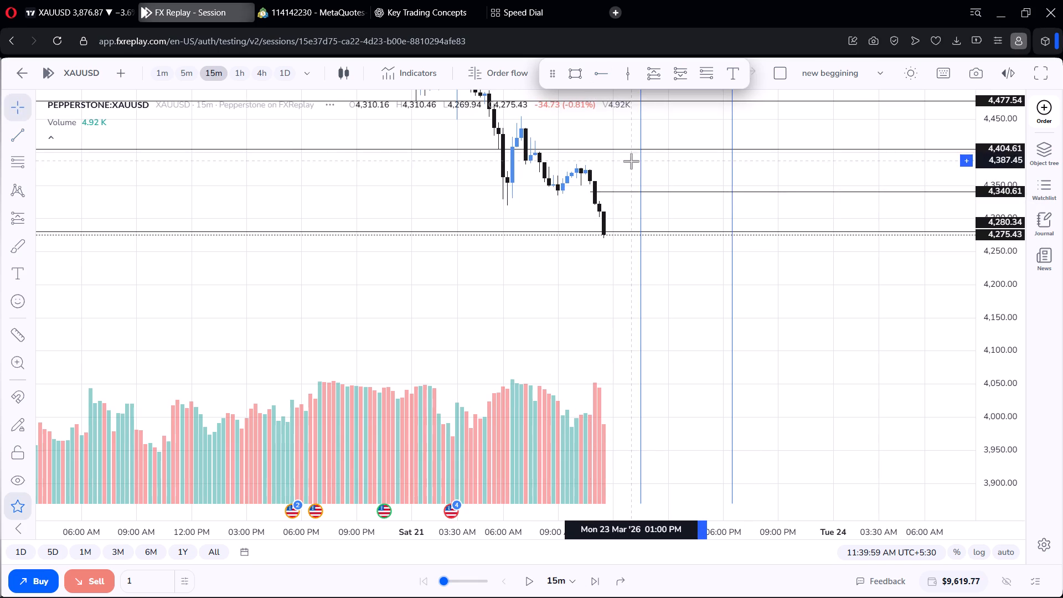
Nudge the horizontal ray on the latest bearish leg to 4,339.78.
click(629, 191)
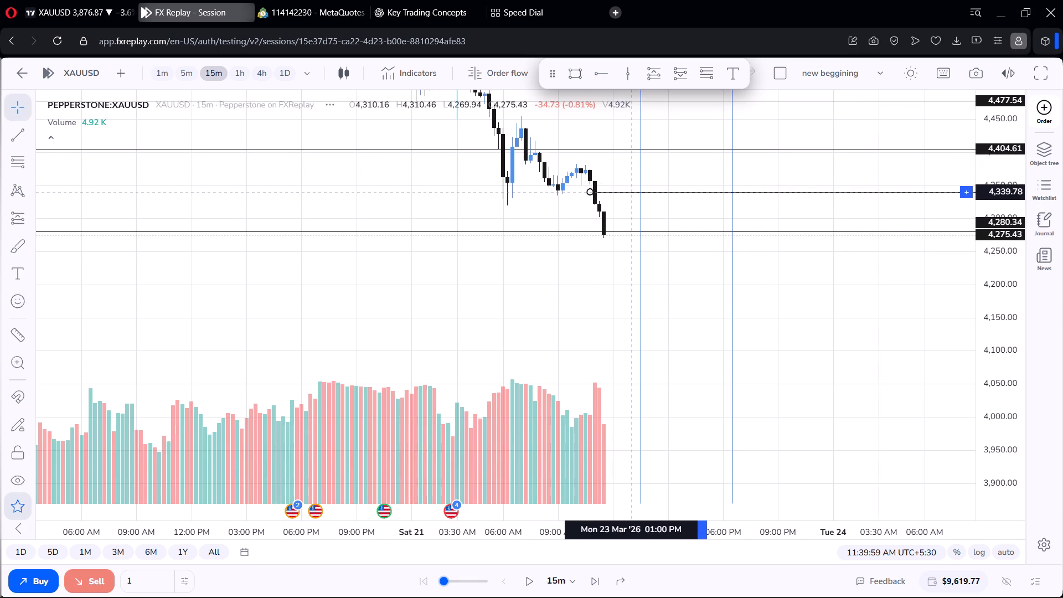
click(629, 192)
click(626, 183)
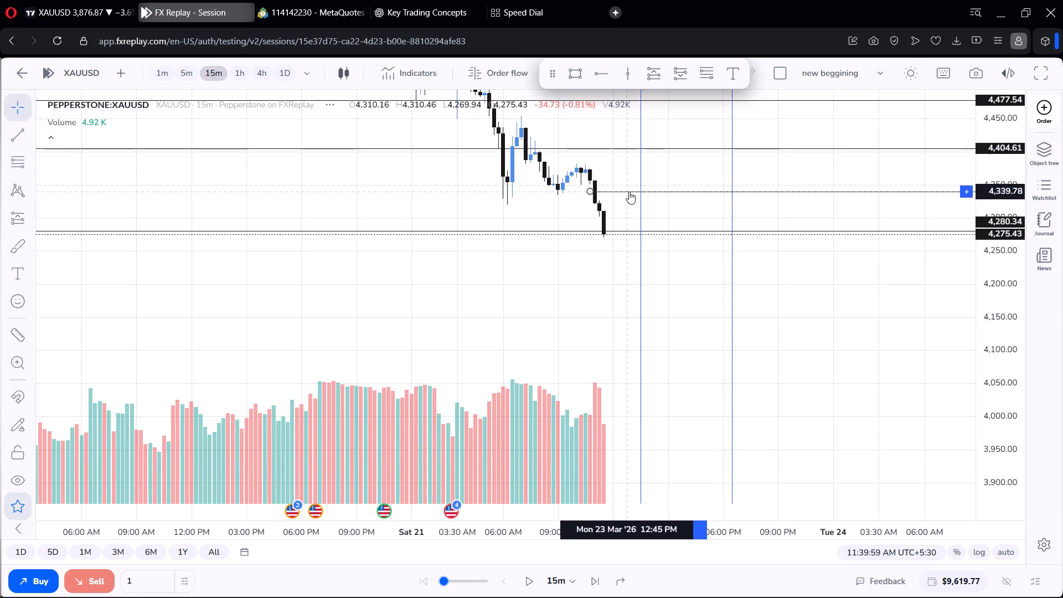
click(629, 192)
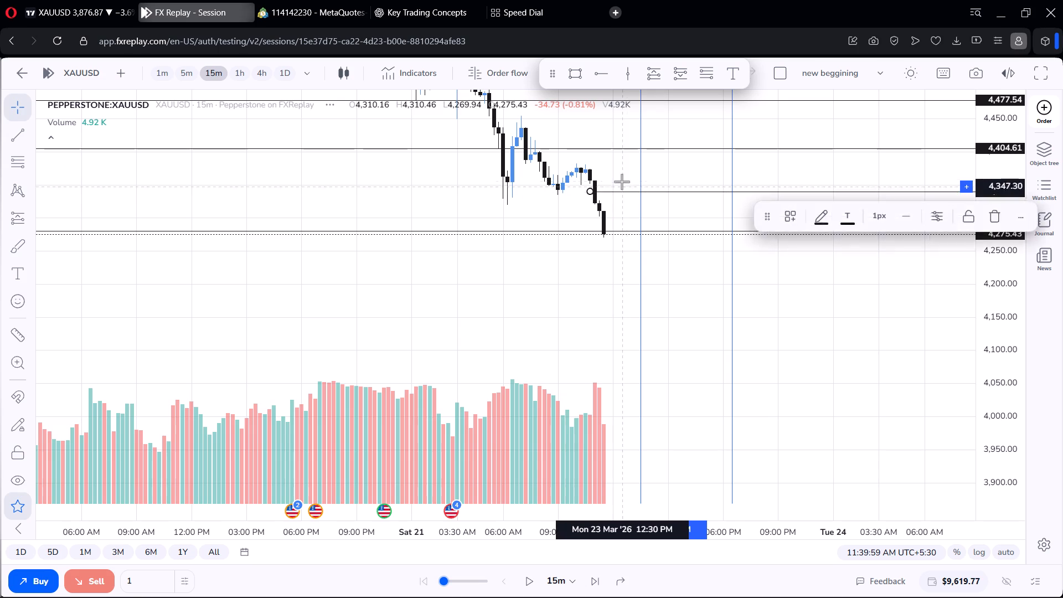
click(622, 181)
Move the horizontal line near the latest 15-minute candle's close to 4,274.49.
drag(680, 210, 660, 129)
scroll(664, 143, up, 2)
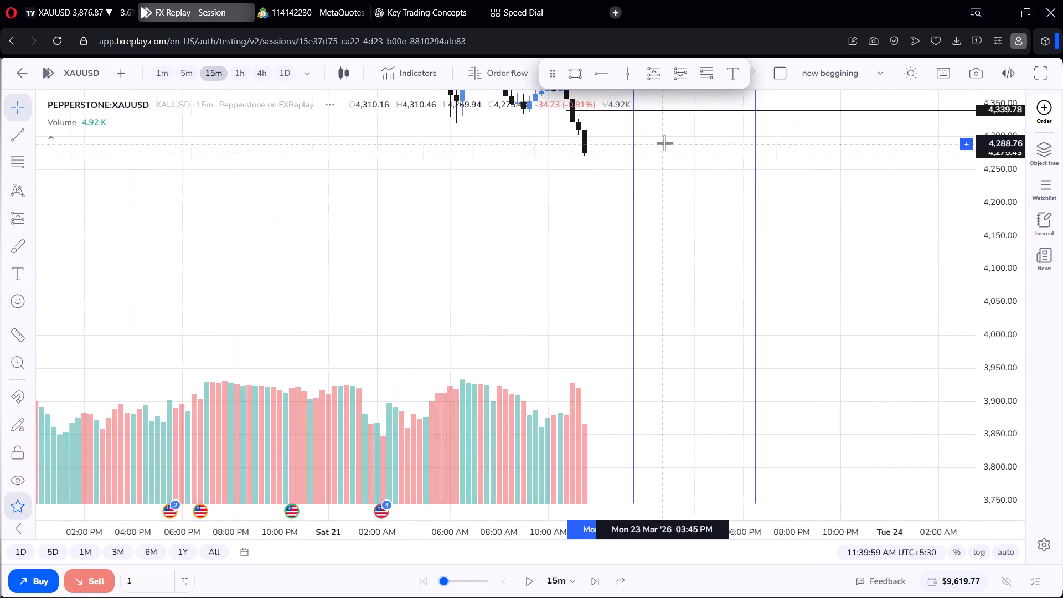
scroll(664, 143, up, 2)
scroll(665, 141, down, 7)
drag(591, 145, 613, 173)
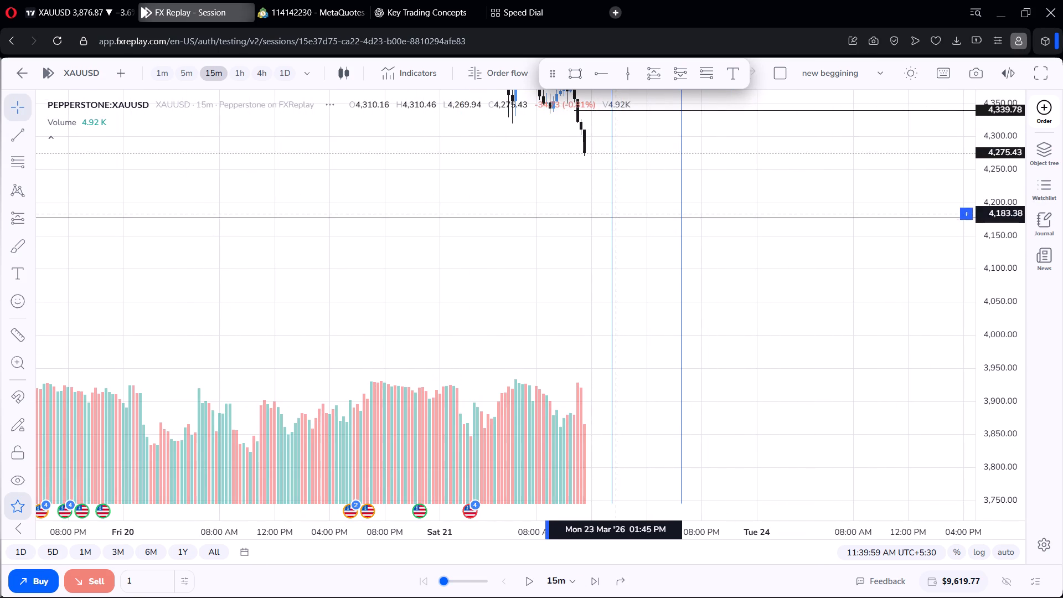
drag(613, 173, 609, 149)
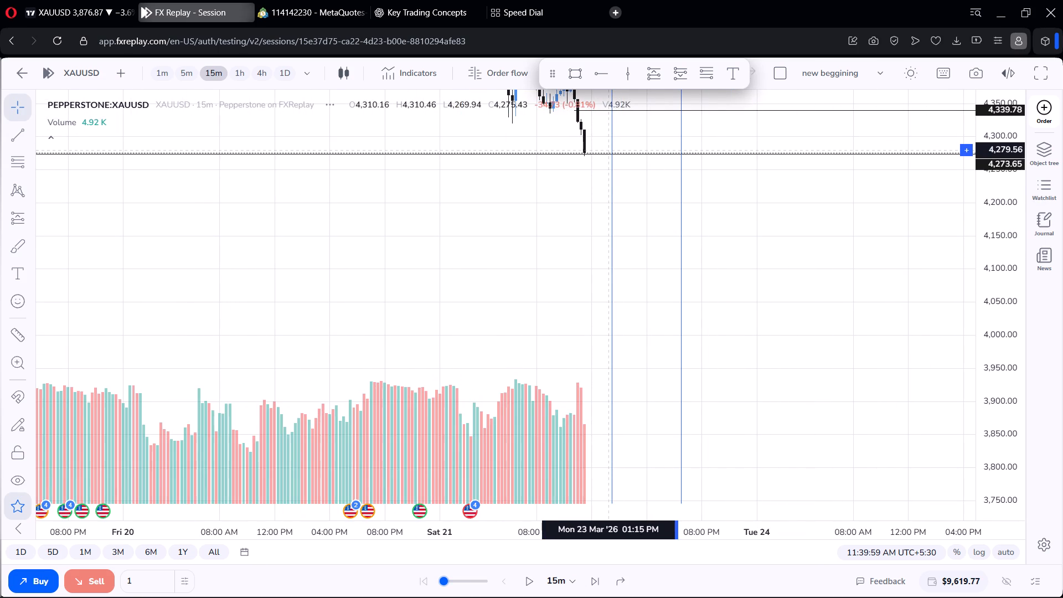
drag(609, 149, 608, 149)
Replay the 15-minute candles forward from 11:39:59, pausing briefly around 12:29:59 and resuming to 01:14:59.
drag(551, 190, 575, 248)
scroll(584, 229, down, 4)
scroll(587, 224, up, 5)
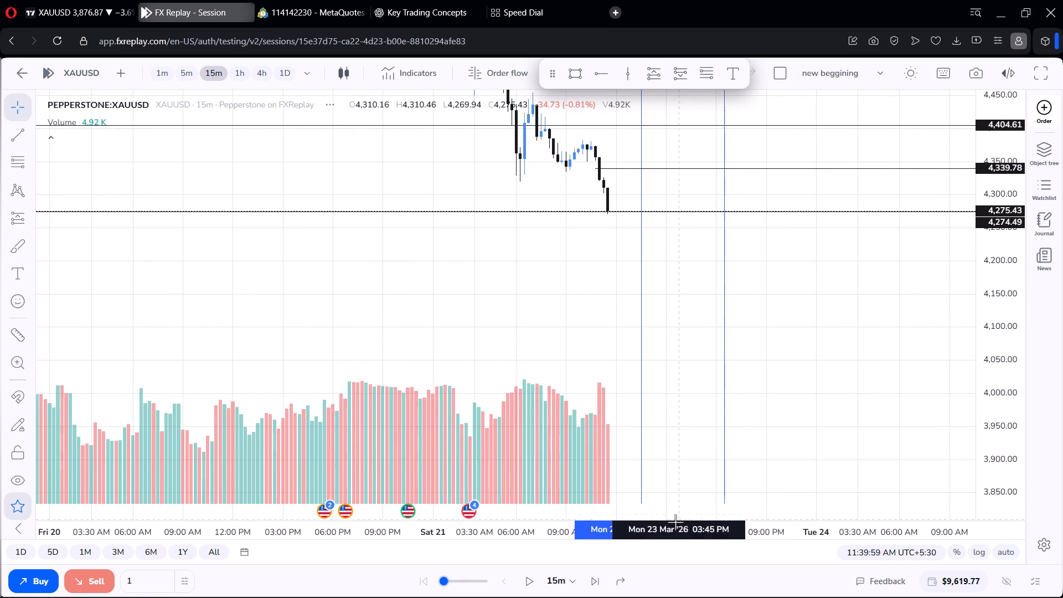
click(528, 577)
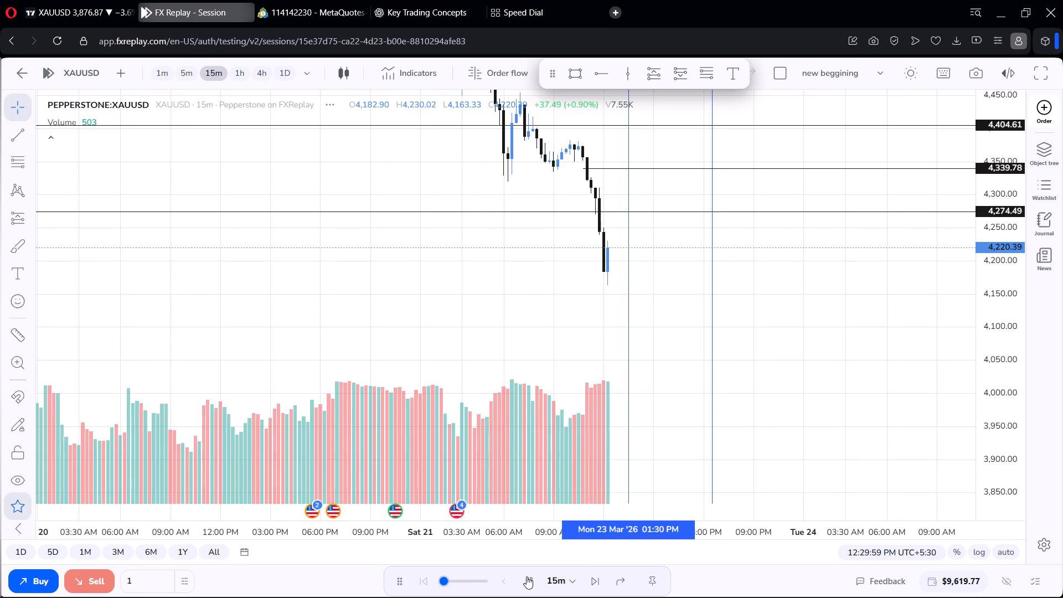
click(525, 576)
click(525, 576)
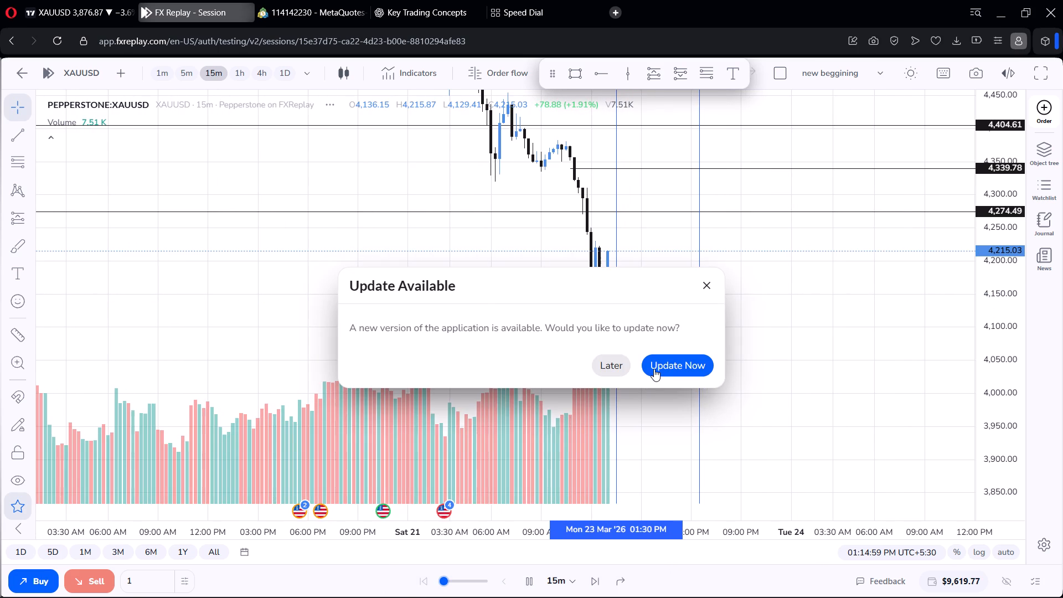
Accept the available application update immediately and try to pause the replay while the session reloads.
click(654, 369)
double_click(520, 585)
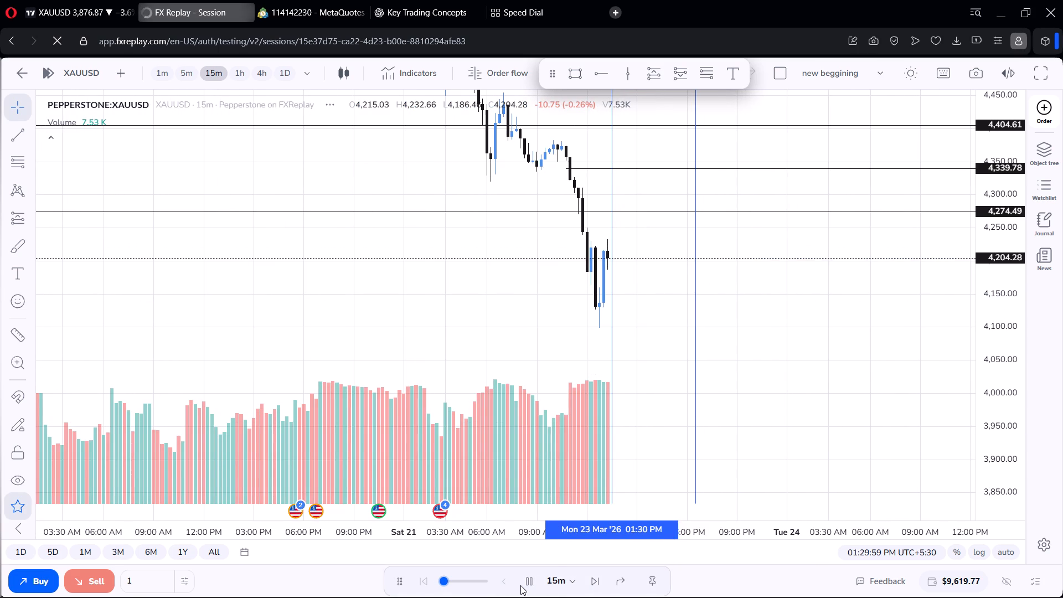
click(529, 585)
click(530, 584)
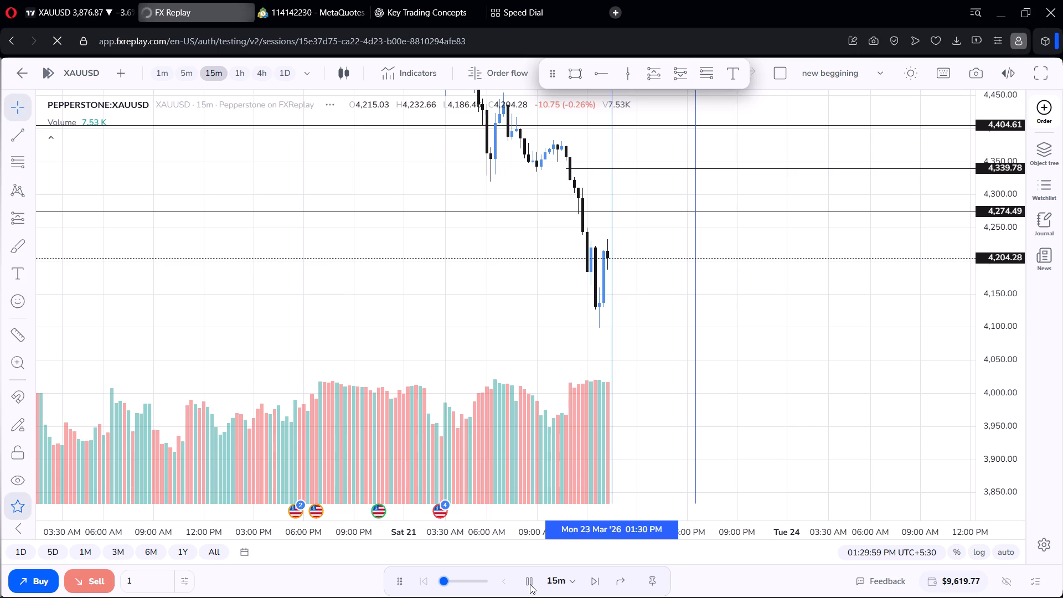
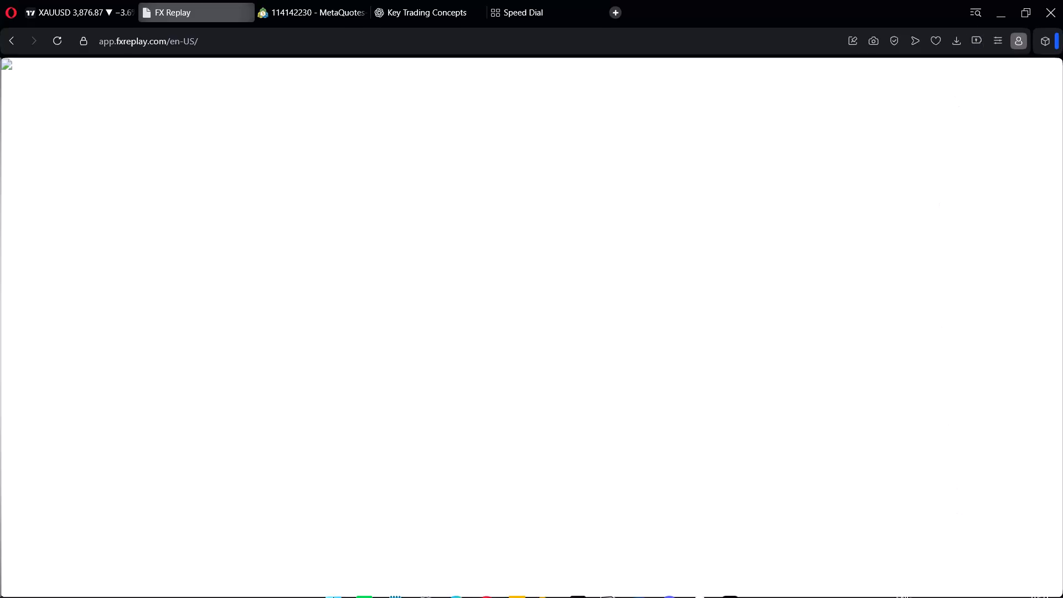
Check the computer's Wi-Fi connection in the system network settings, then return to the blank FX Replay page.
click(950, 587)
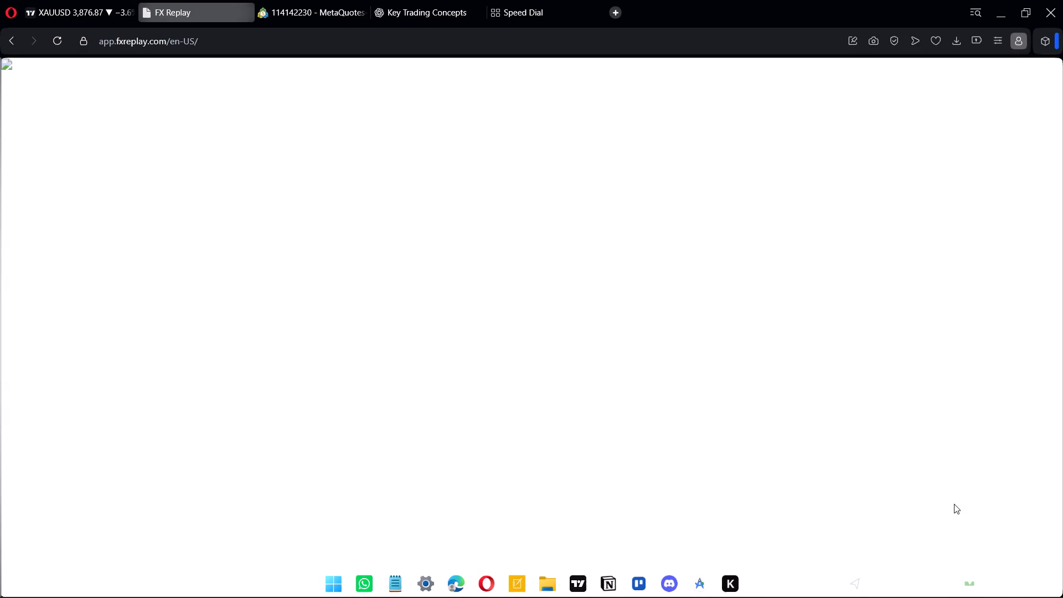
click(884, 320)
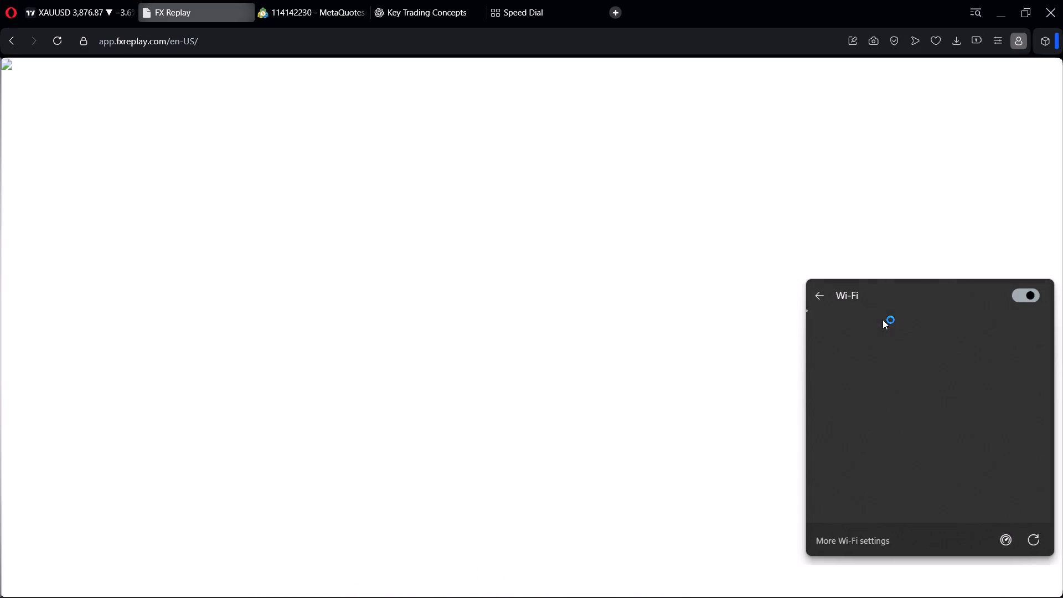
click(867, 238)
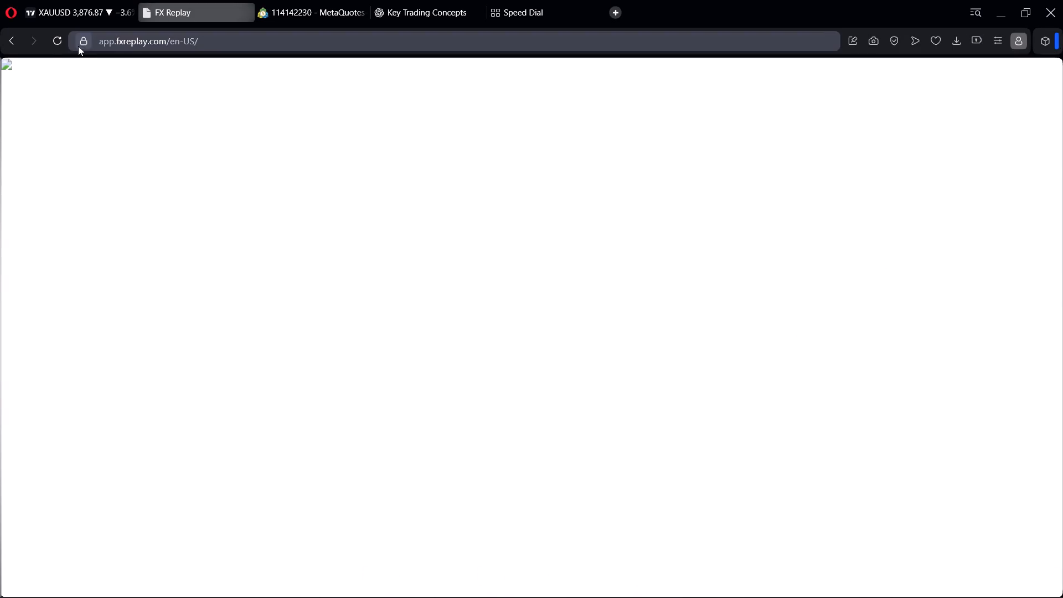
Reload the blank FX Replay page.
click(60, 48)
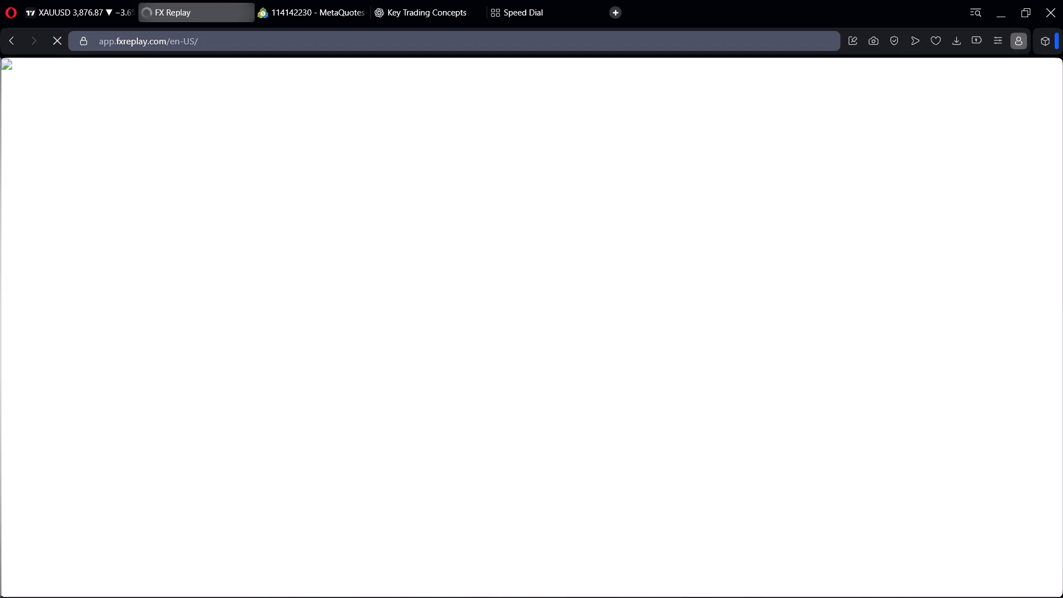
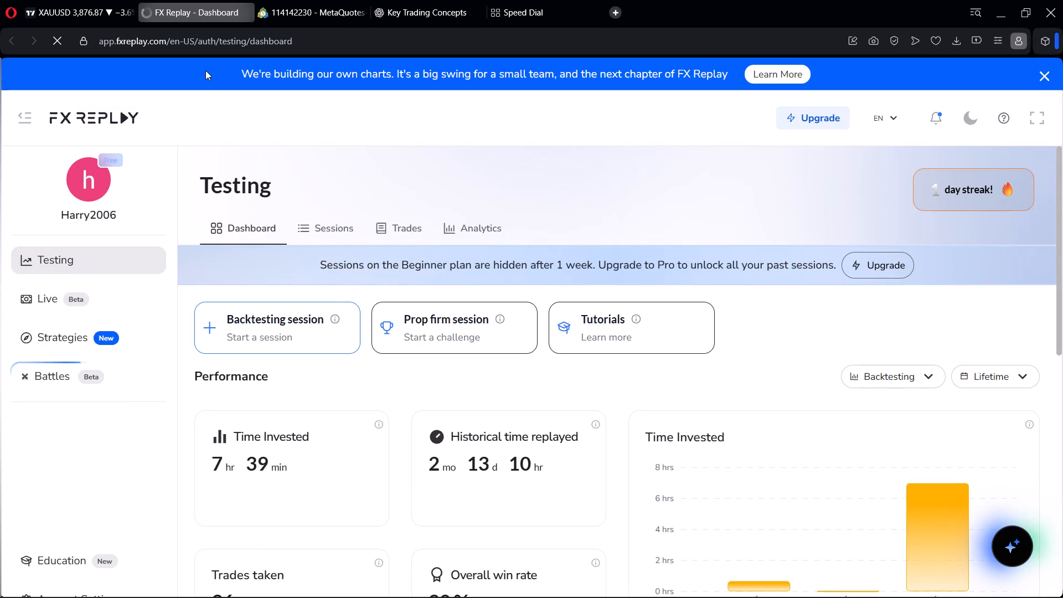
Open the overview of existing testing sessions and dismiss the upgrade dialog covering it.
click(280, 313)
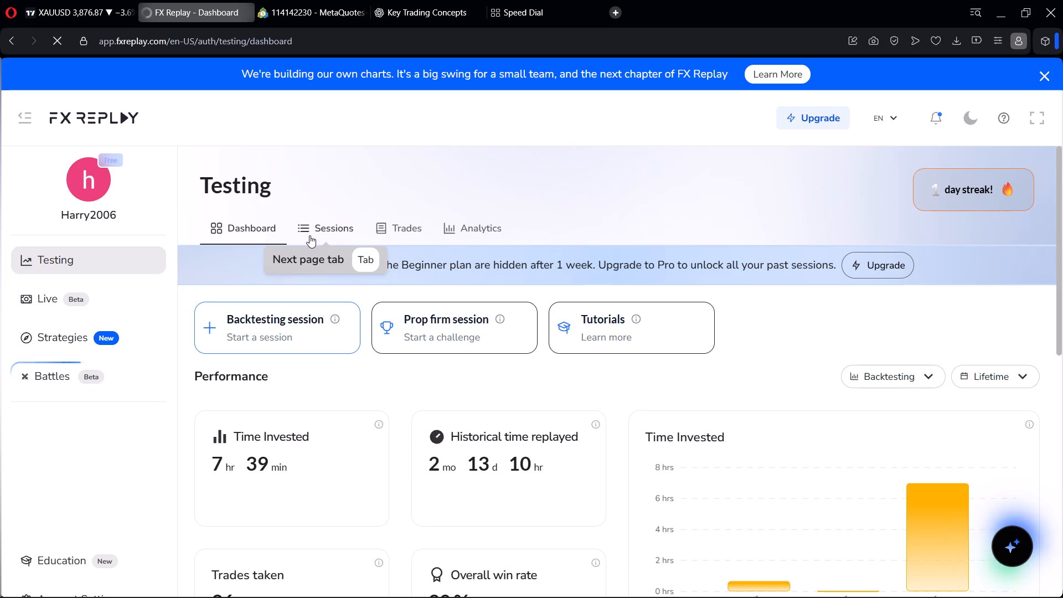
click(319, 213)
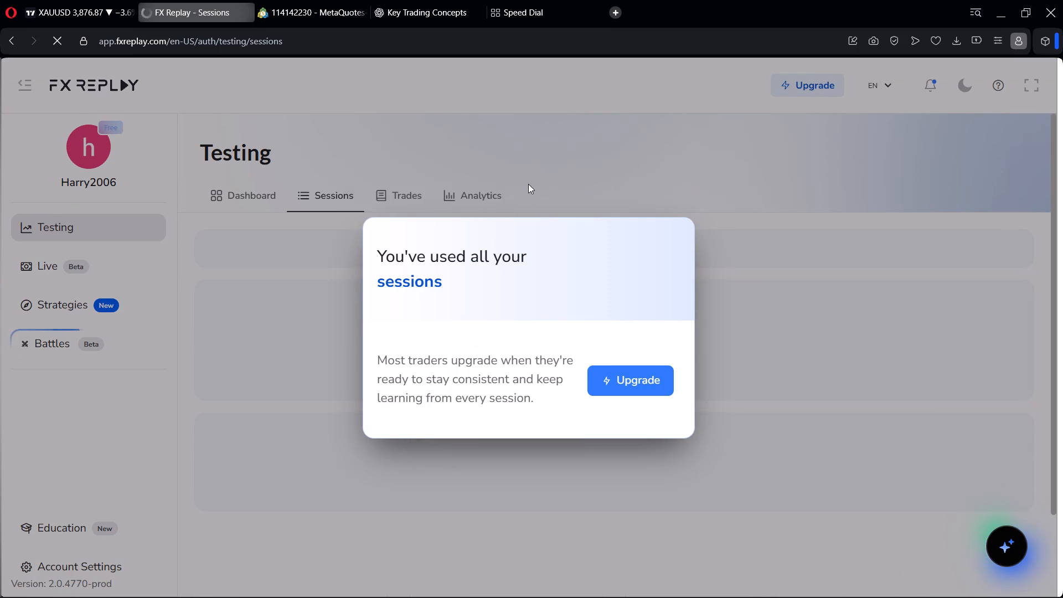
click(527, 170)
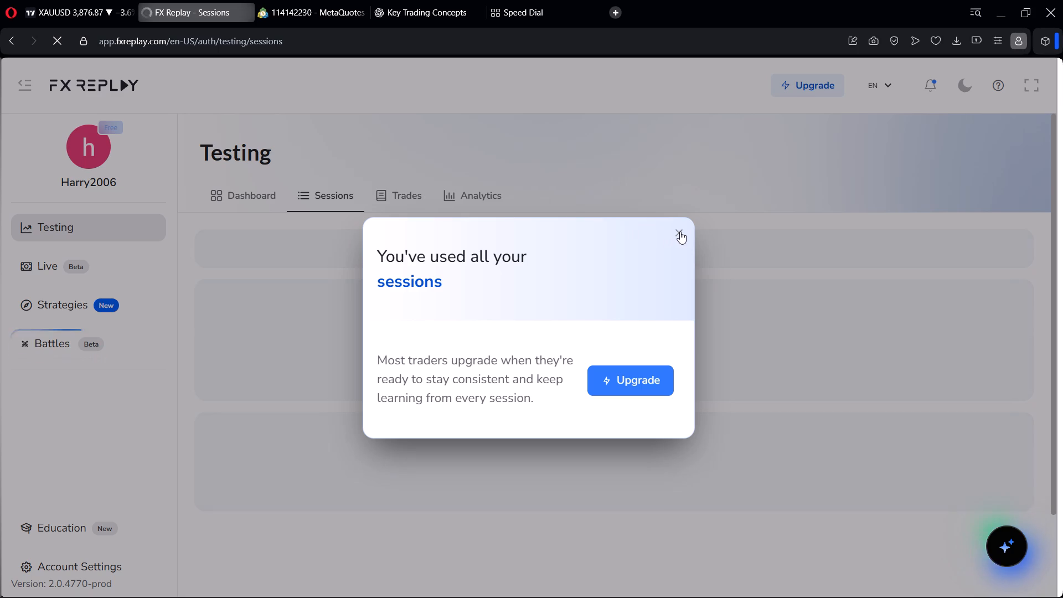
click(680, 231)
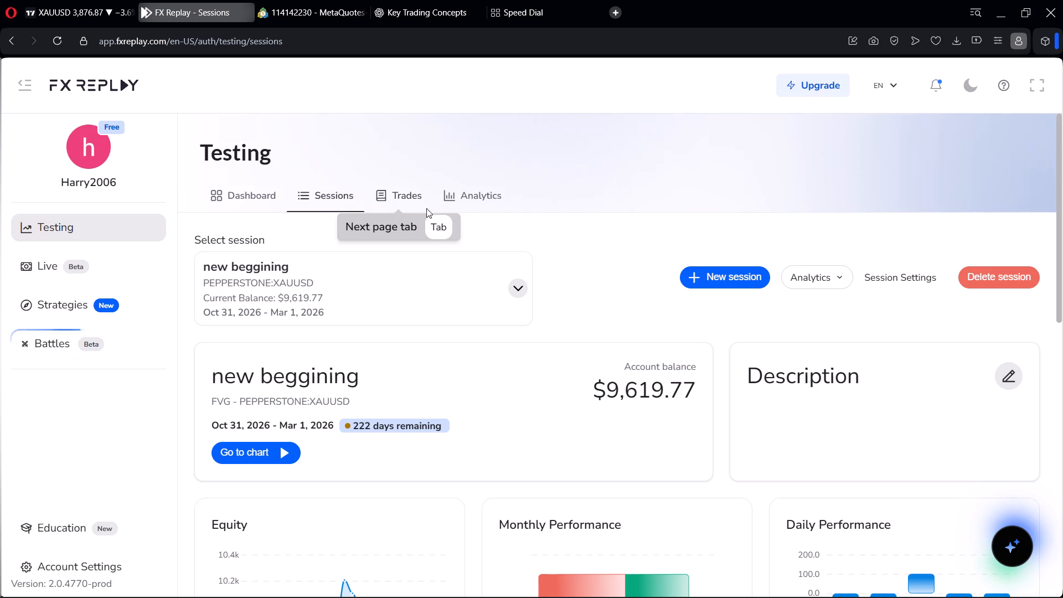
Look over the "new beggining" XAUUSD session's performance and recent trades, and reopen its replay chart.
scroll(558, 385, down, 2)
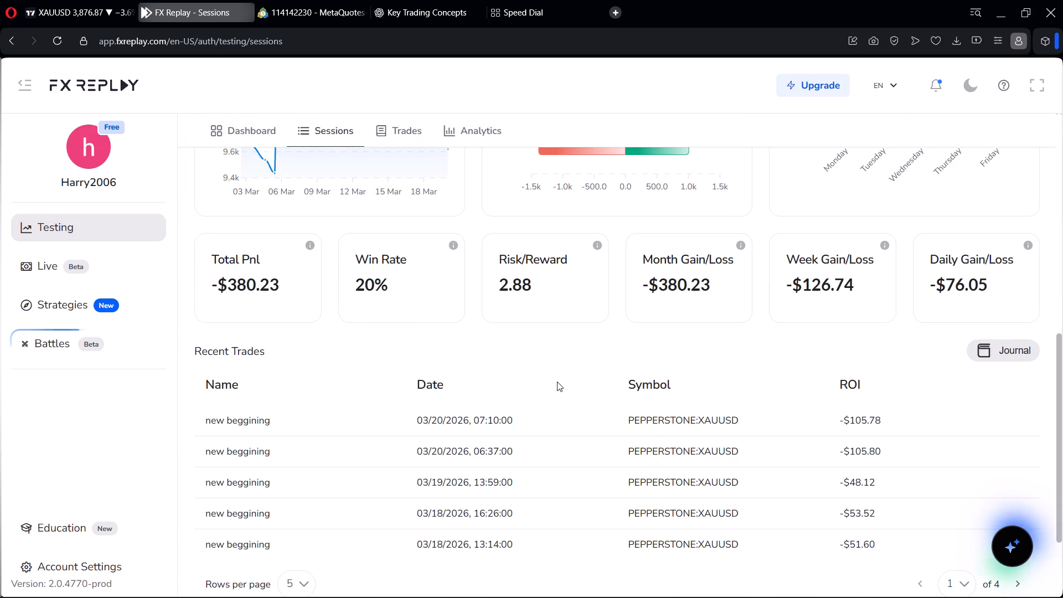
scroll(557, 382, up, 2)
scroll(557, 382, down, 1)
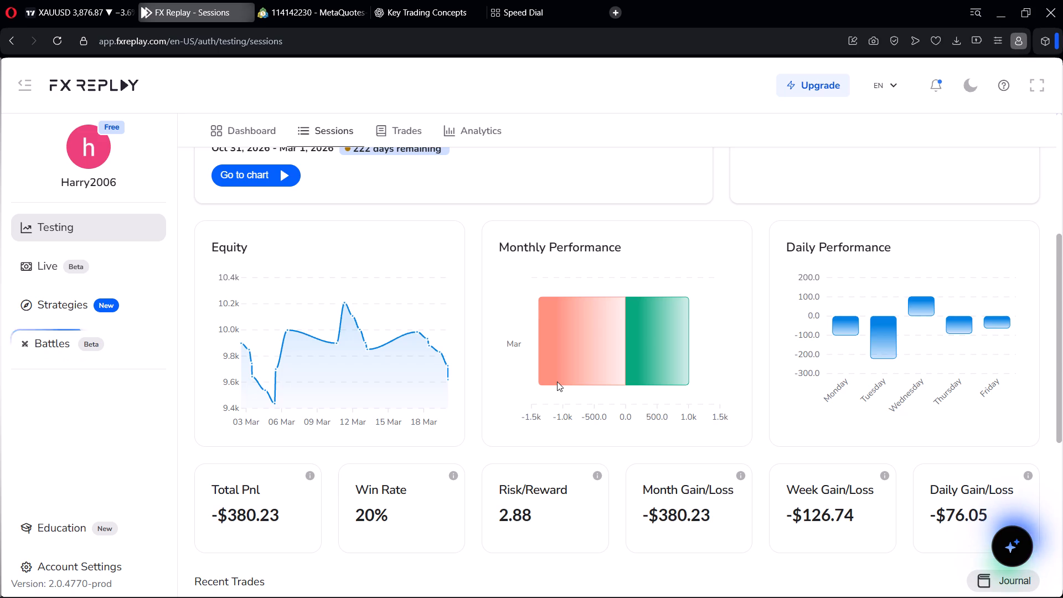
scroll(560, 404, up, 2)
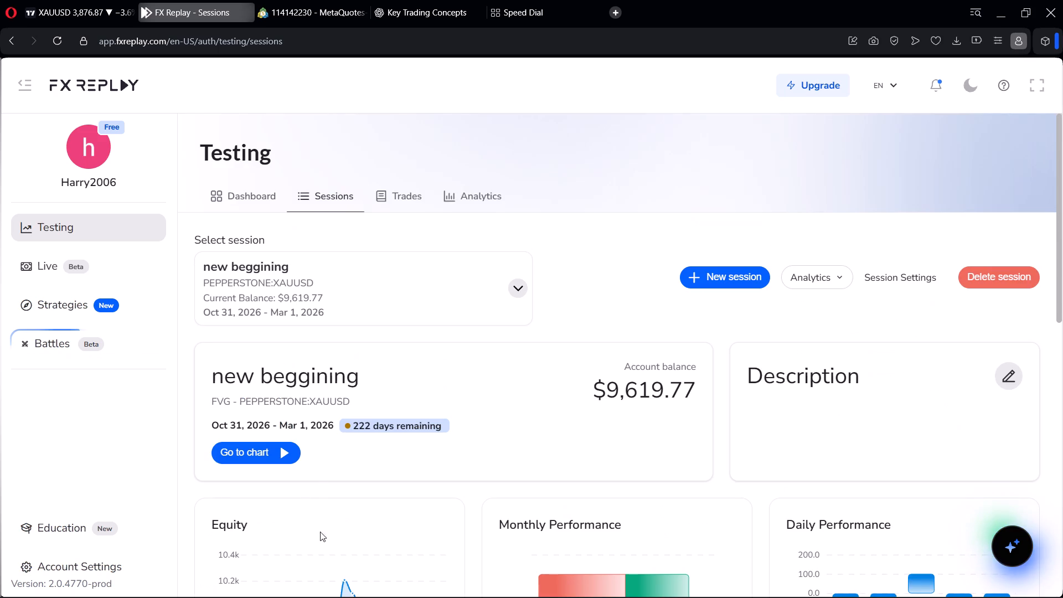
click(284, 456)
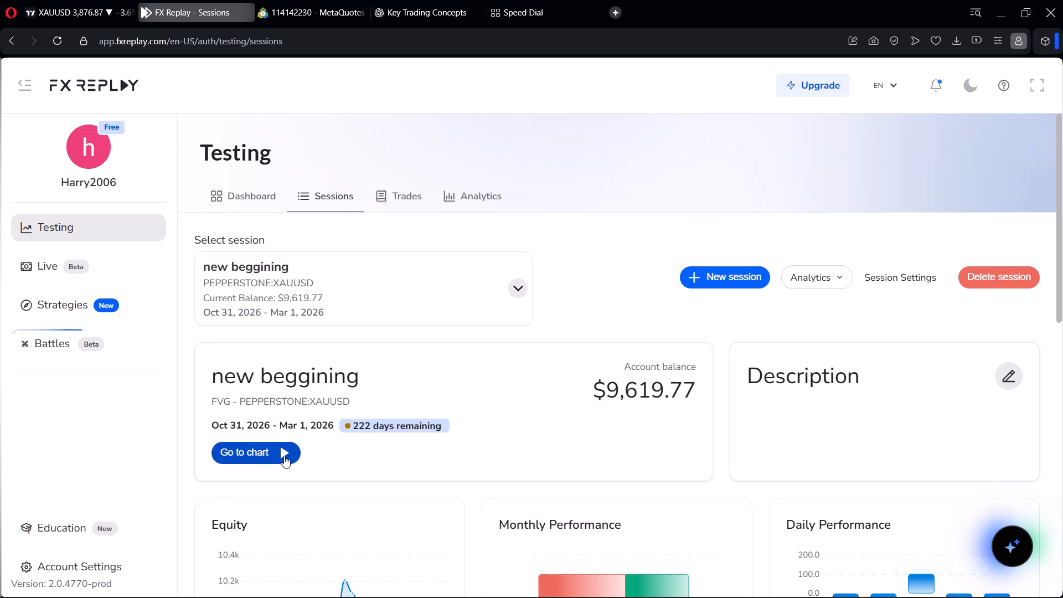
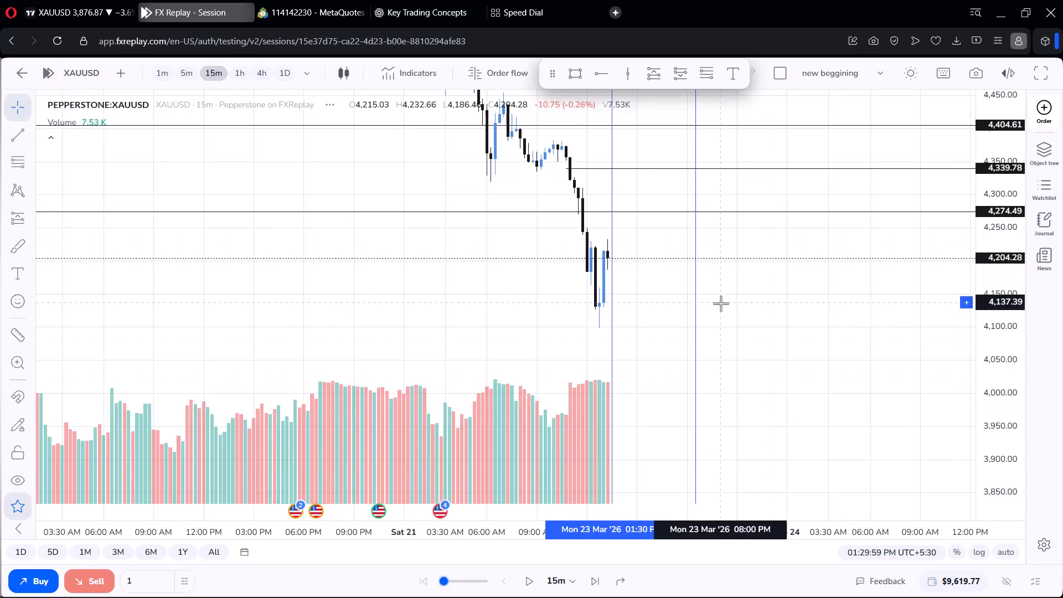
Advance the replay by one candle on the 15-minute XAUUSD chart and pause it.
scroll(720, 301, down, 2)
scroll(720, 294, up, 9)
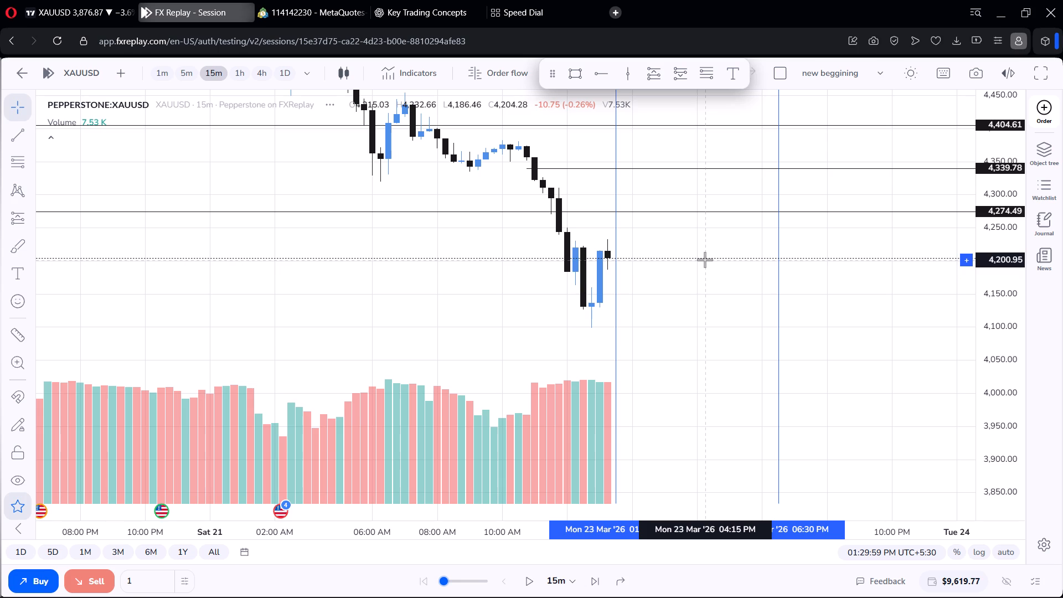
scroll(705, 260, down, 2)
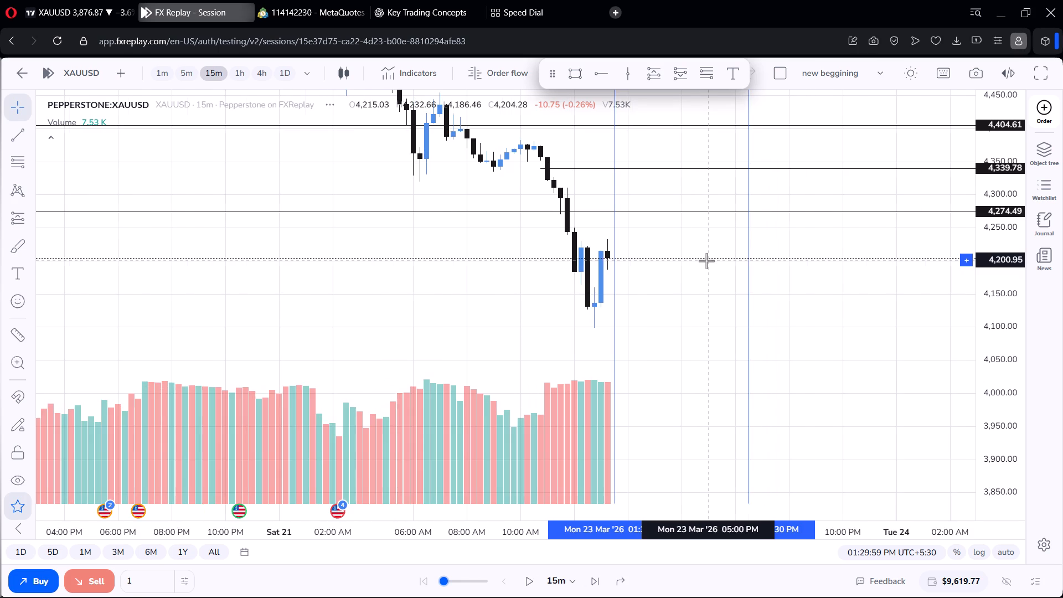
scroll(706, 261, up, 4)
click(532, 587)
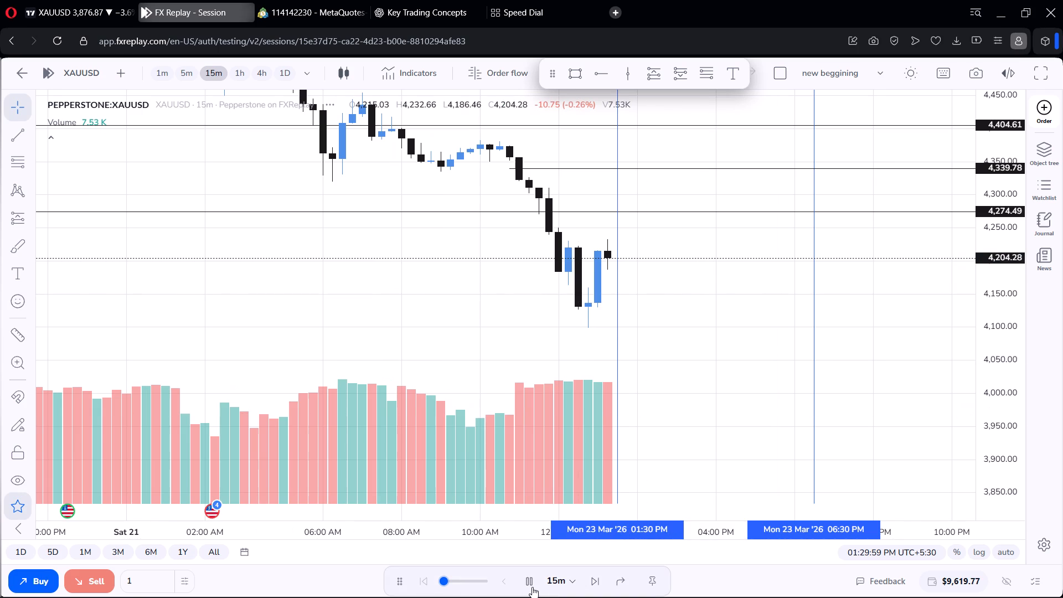
click(531, 580)
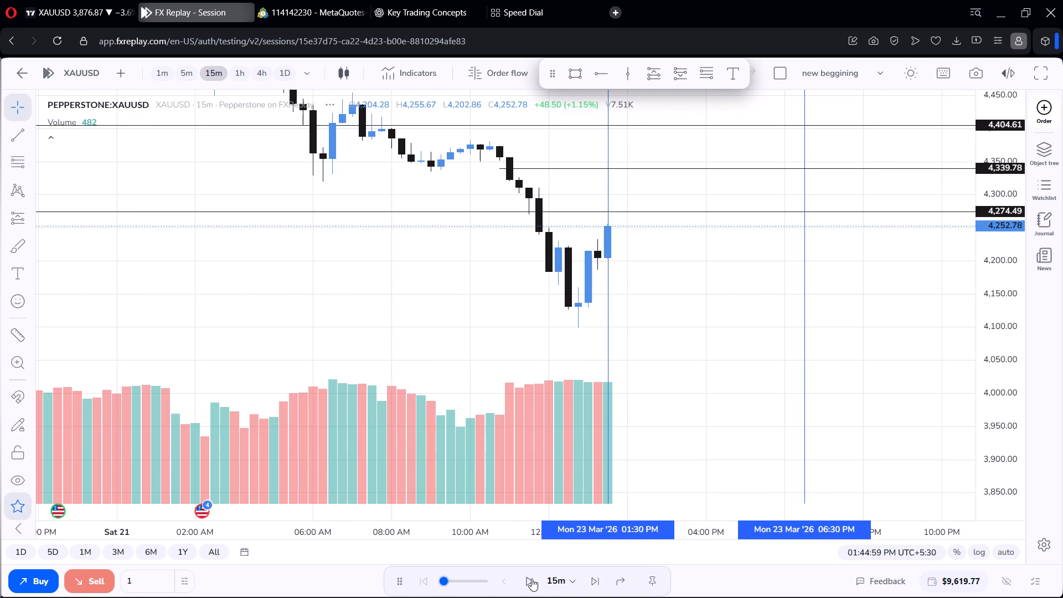
Switch the chart to the 5-minute timeframe, play the replay forward one candle and pause it.
click(189, 69)
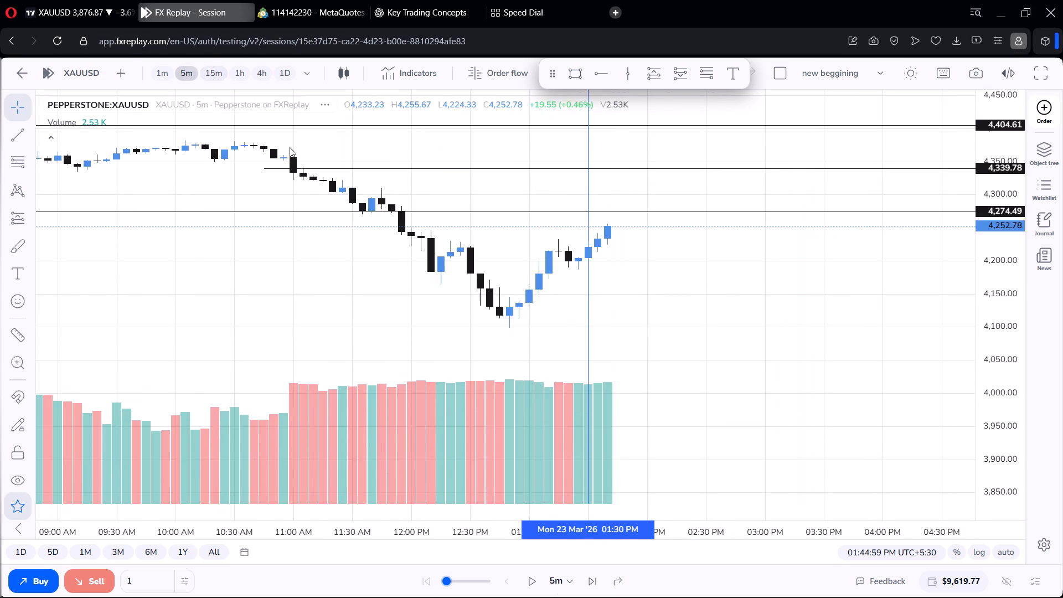
scroll(441, 183, down, 4)
scroll(675, 243, down, 5)
drag(688, 290, 667, 232)
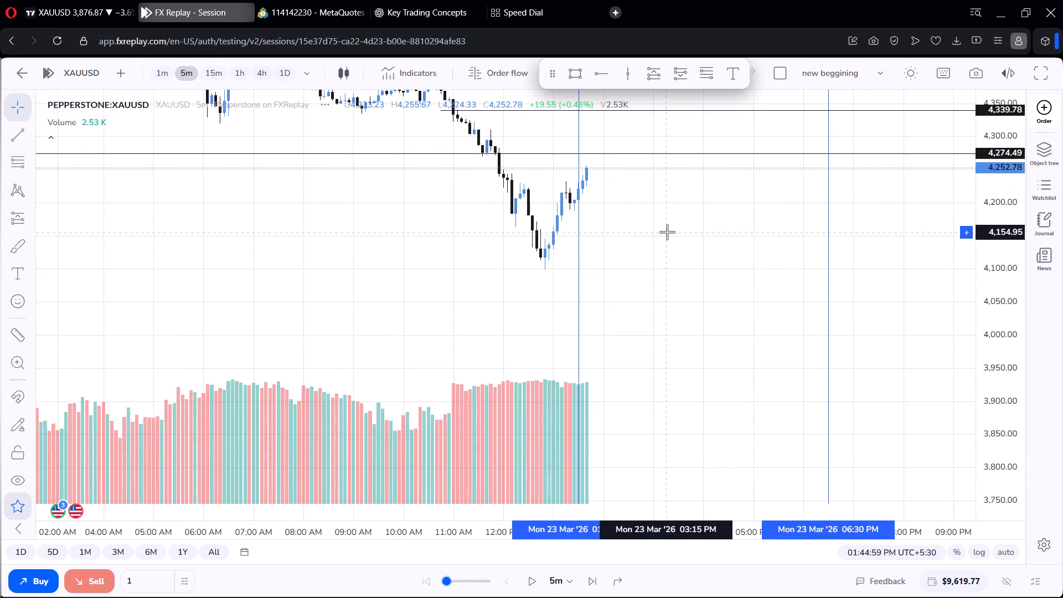
scroll(667, 232, up, 3)
click(531, 584)
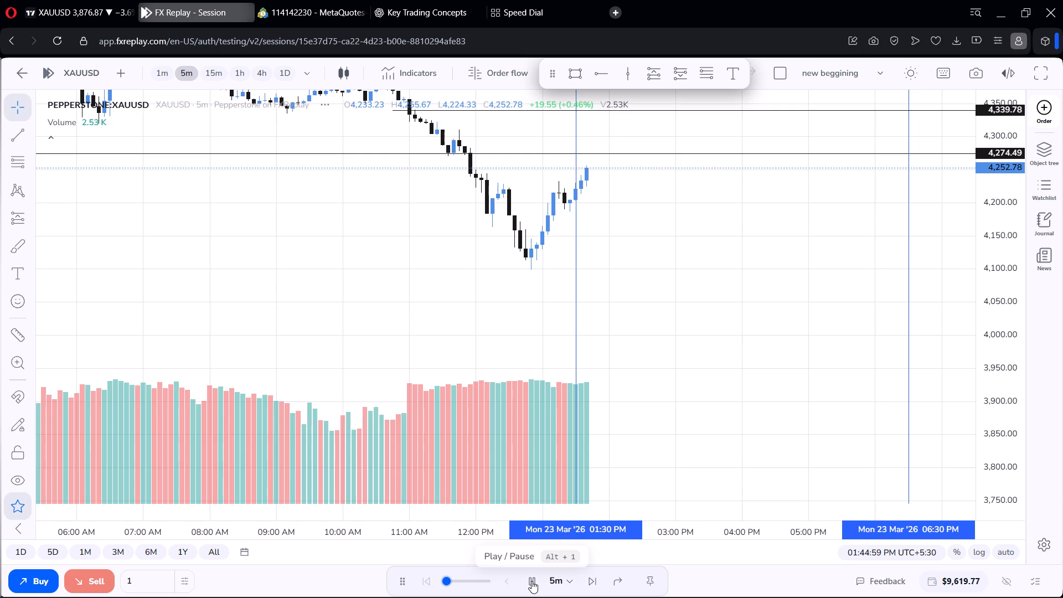
click(531, 581)
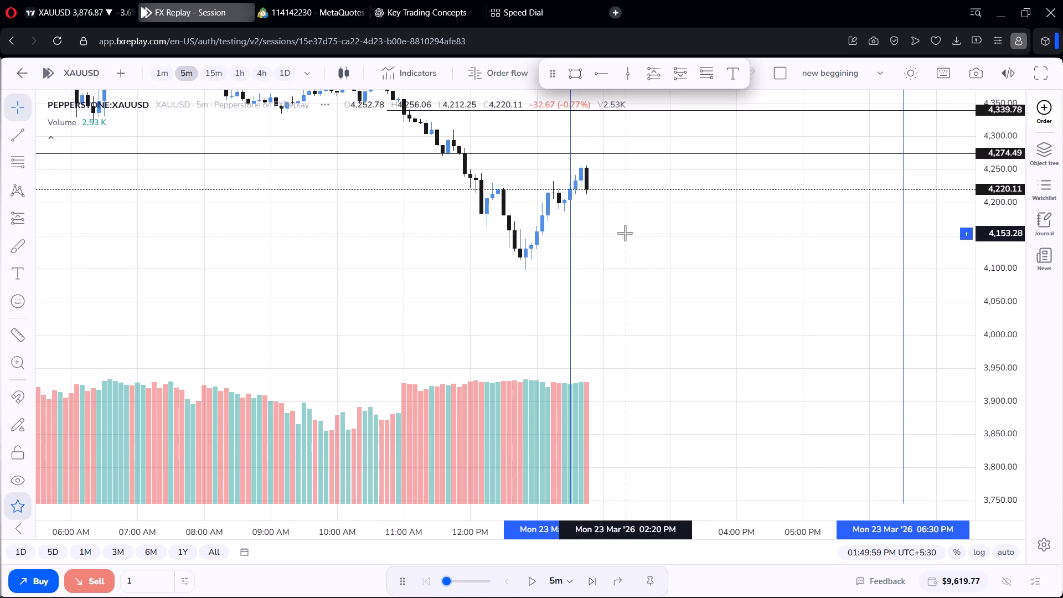
Place a 0.02-unit XAUUSD sell market order at 4220.11 with stop loss 4274.54 and take profit 4100.59.
scroll(625, 233, up, 2)
scroll(625, 229, down, 4)
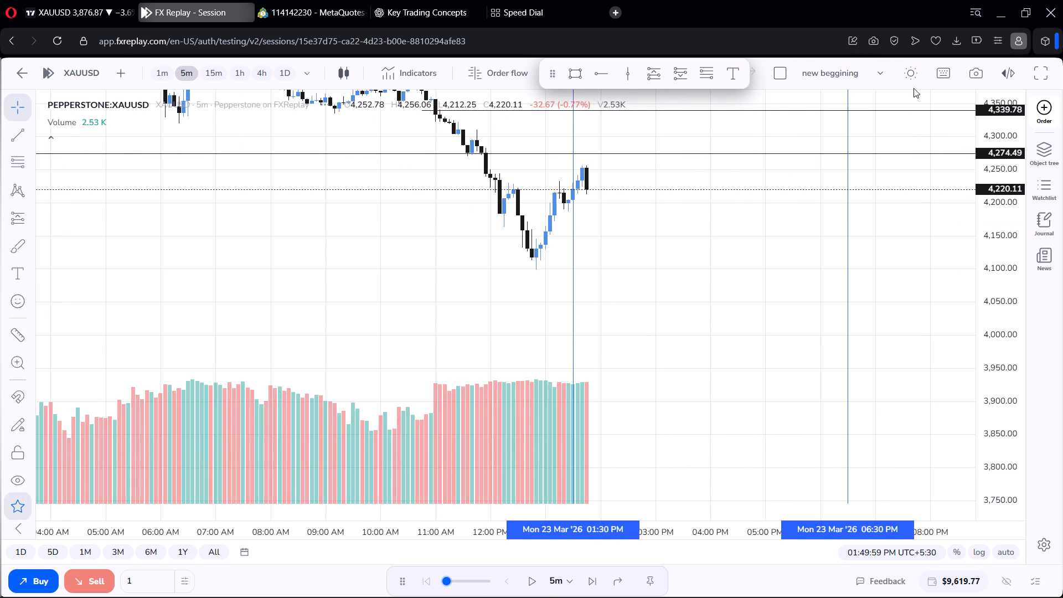
click(1032, 107)
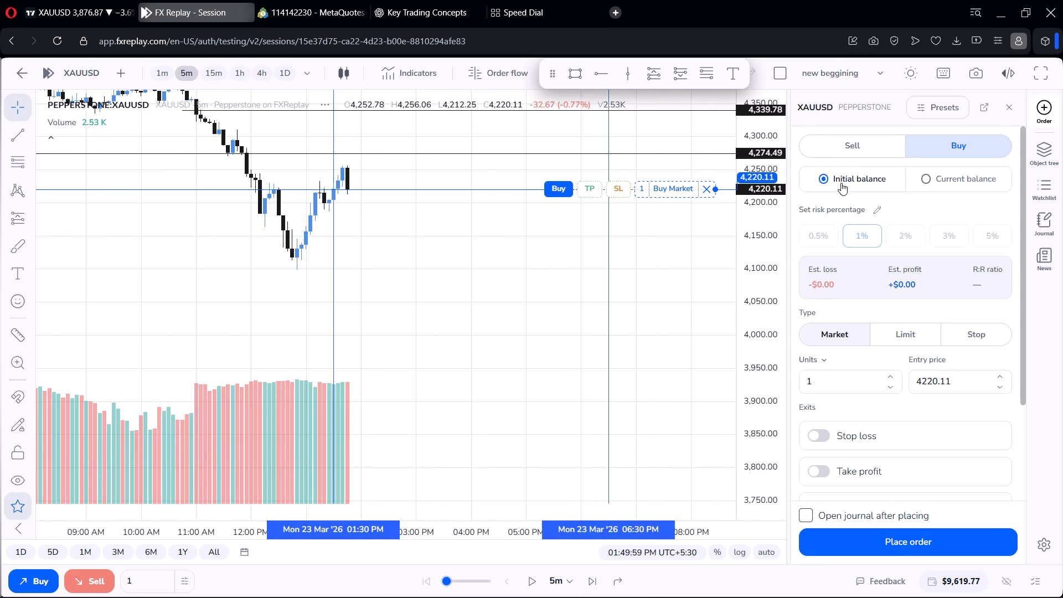
click(834, 147)
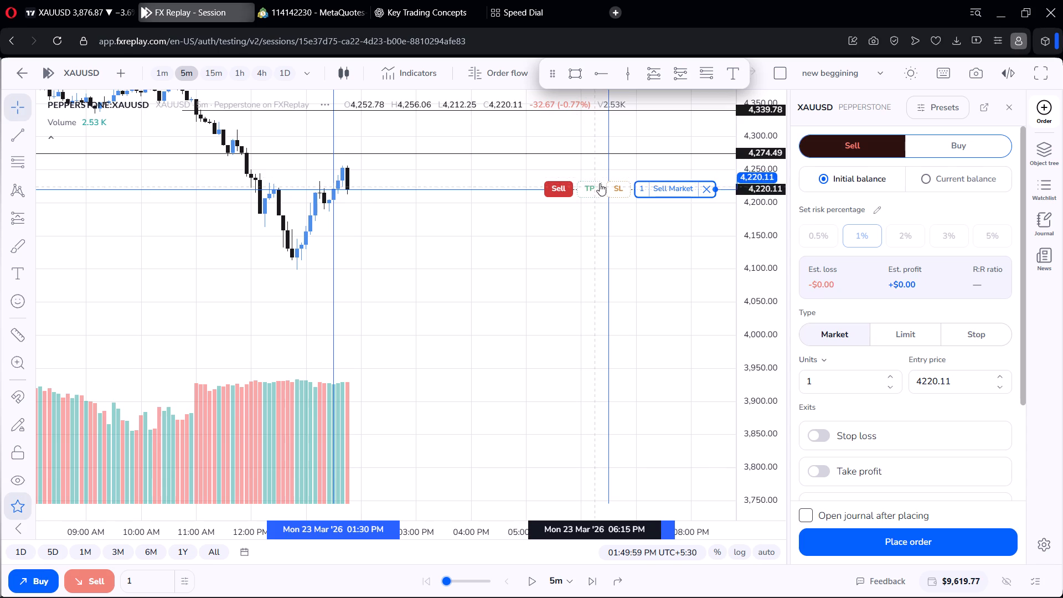
drag(615, 184, 614, 153)
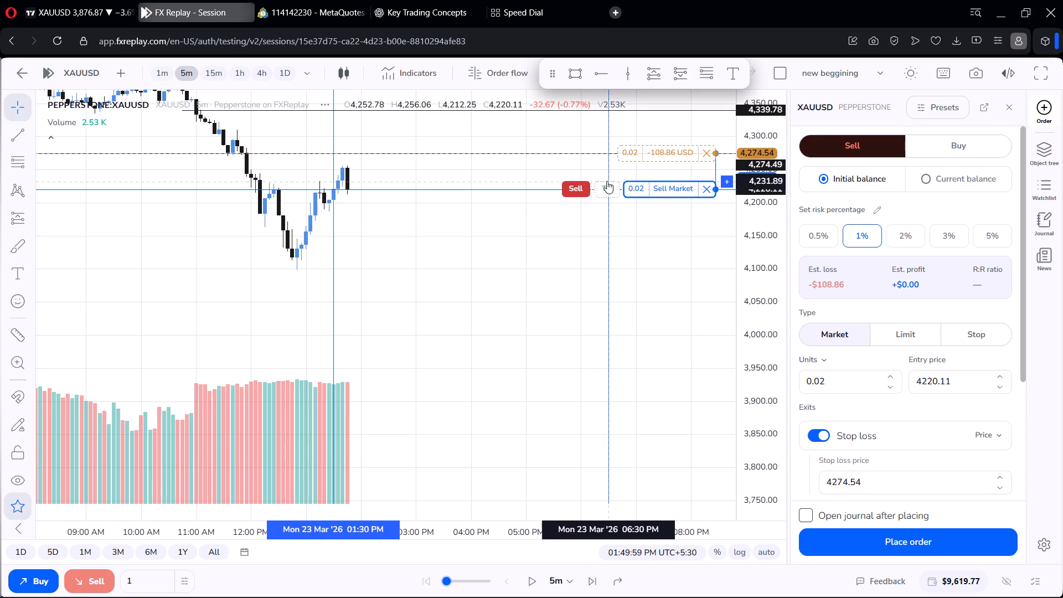
drag(607, 186, 639, 265)
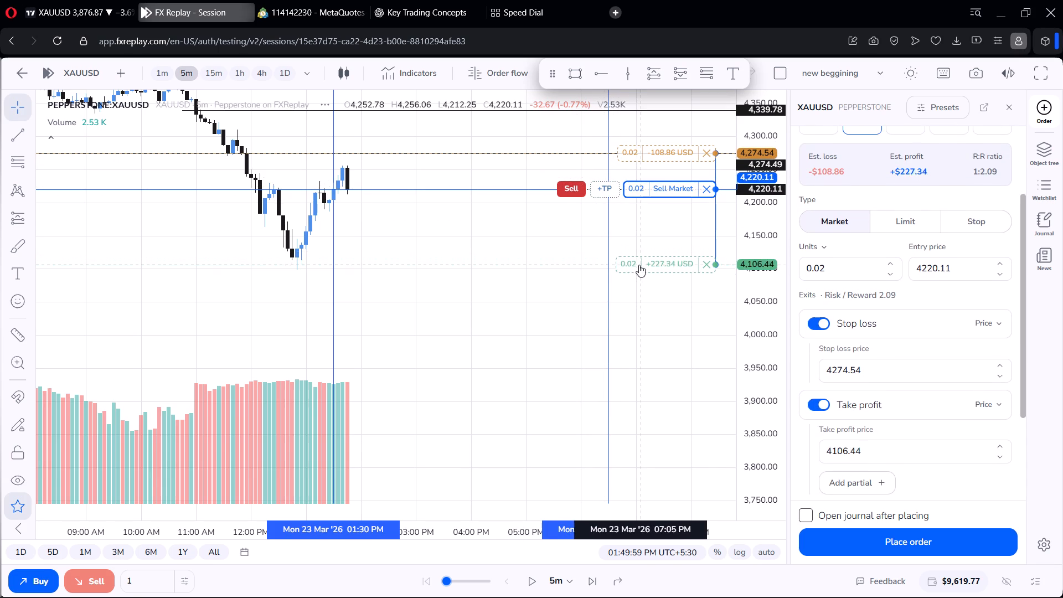
drag(639, 265, 638, 268)
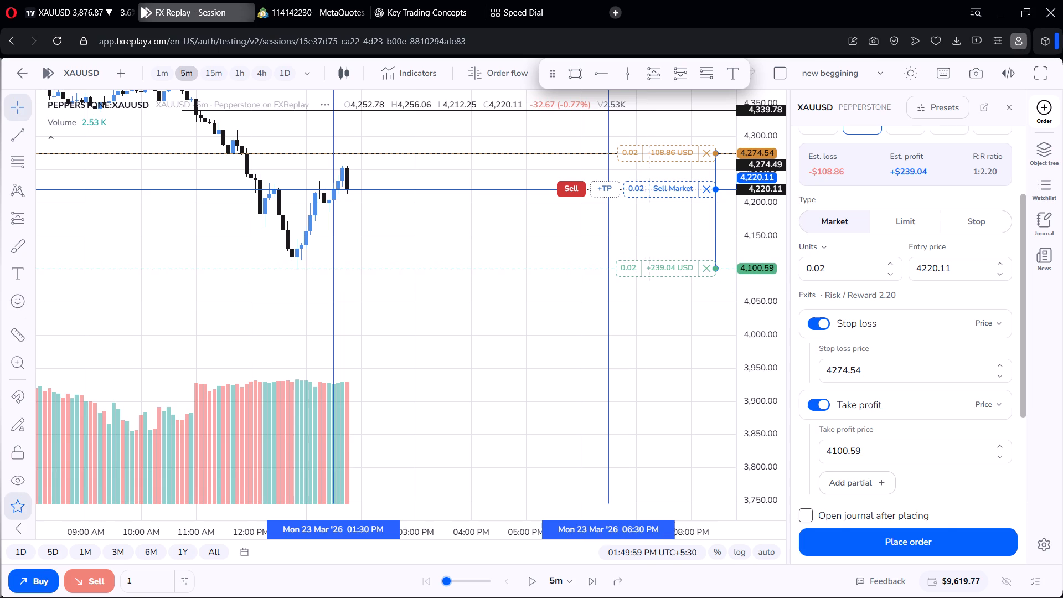
click(924, 533)
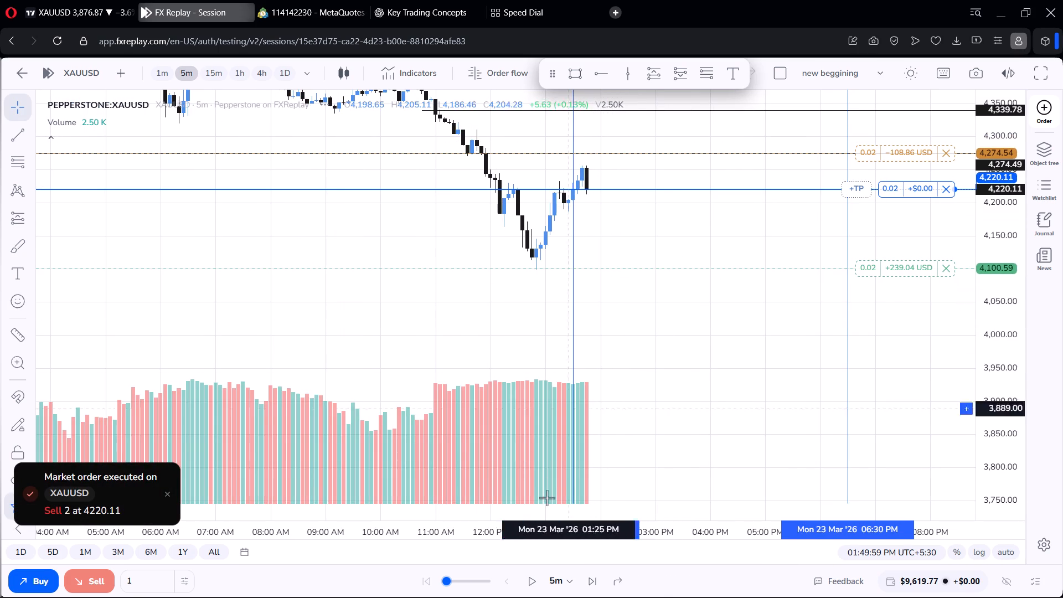
Play the 5-minute replay with the short position open and pause it at 02:49:59 PM.
click(528, 575)
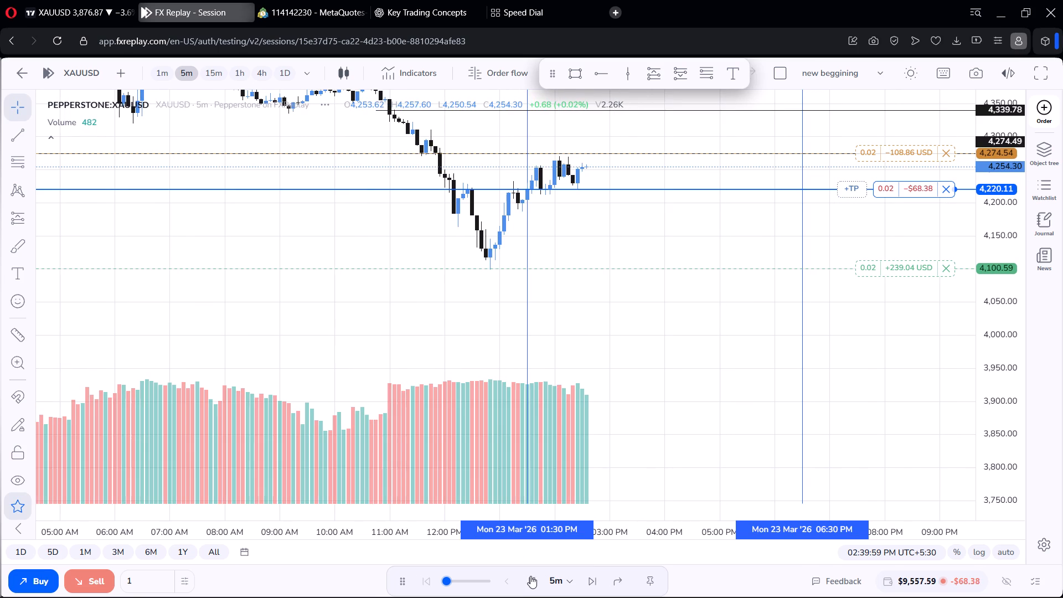
click(530, 576)
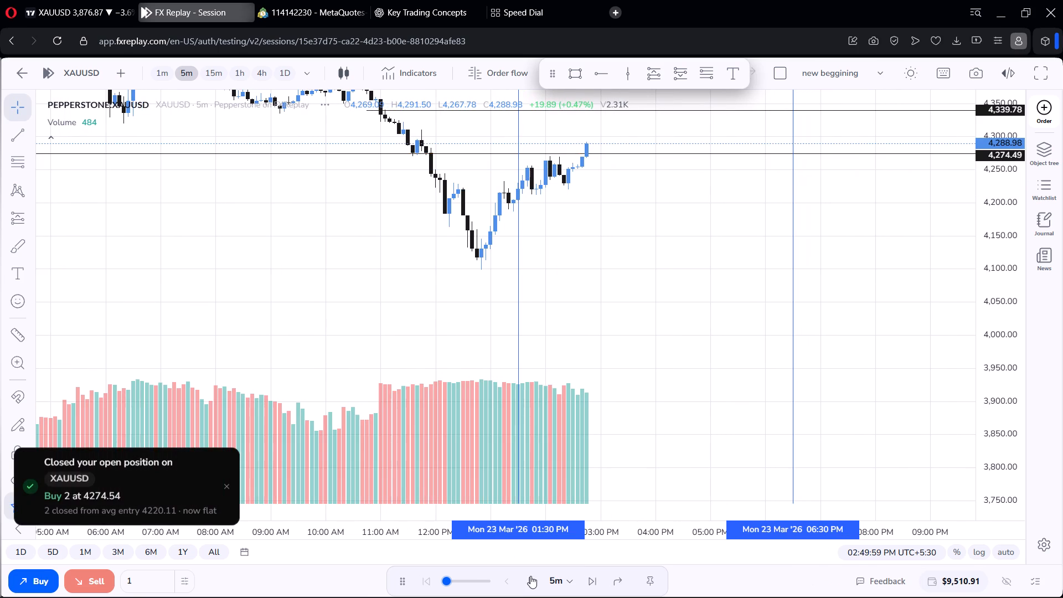
Review the 5-minute price action around the 4274.49 level and continue the replay in short bursts to 03:14:59 PM.
scroll(603, 364, down, 5)
drag(596, 278, 728, 392)
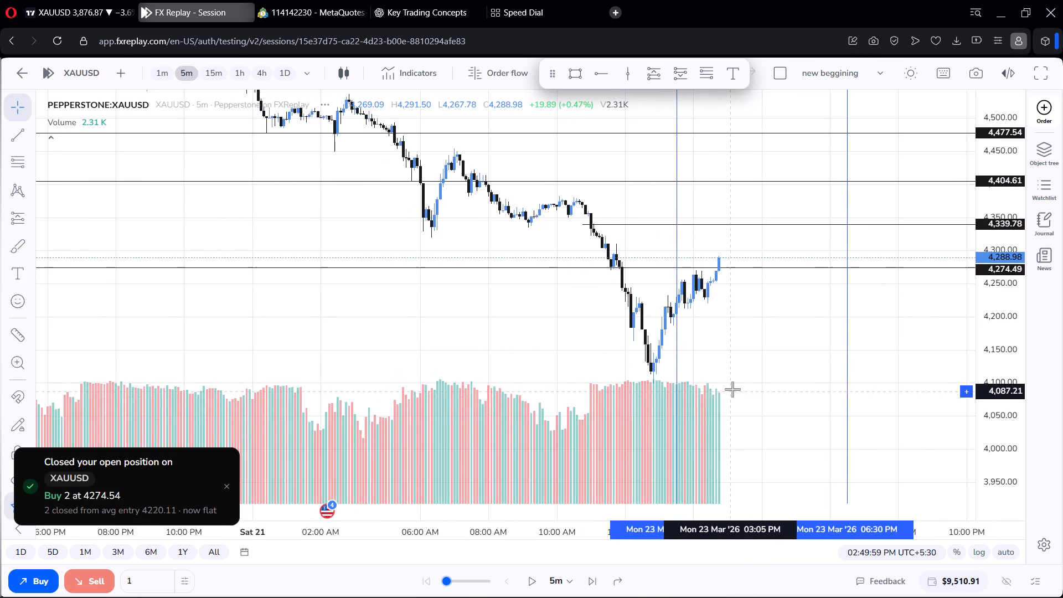
scroll(737, 382, up, 7)
scroll(742, 376, down, 2)
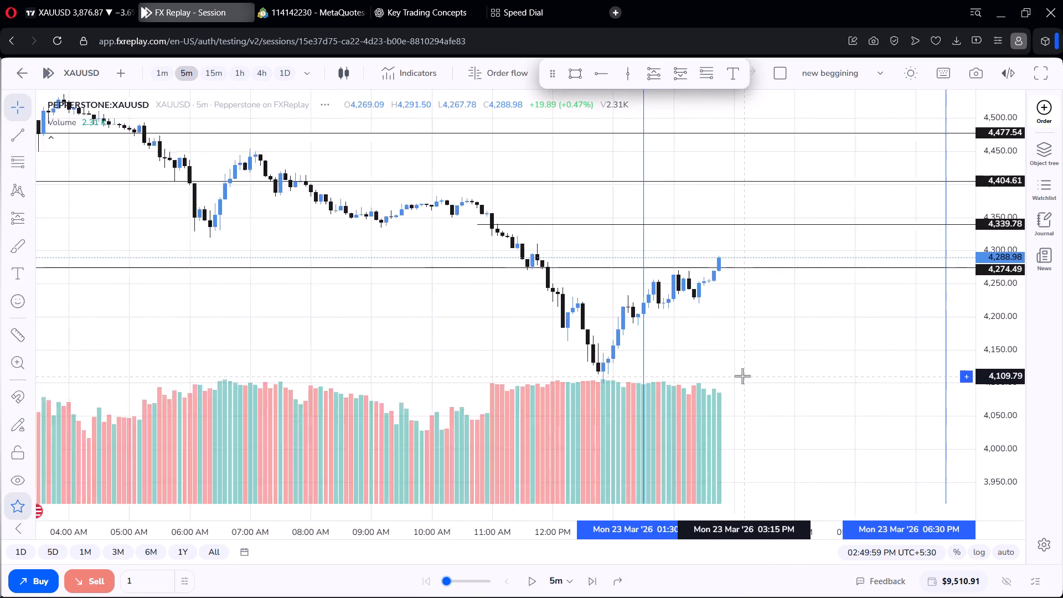
scroll(742, 376, down, 4)
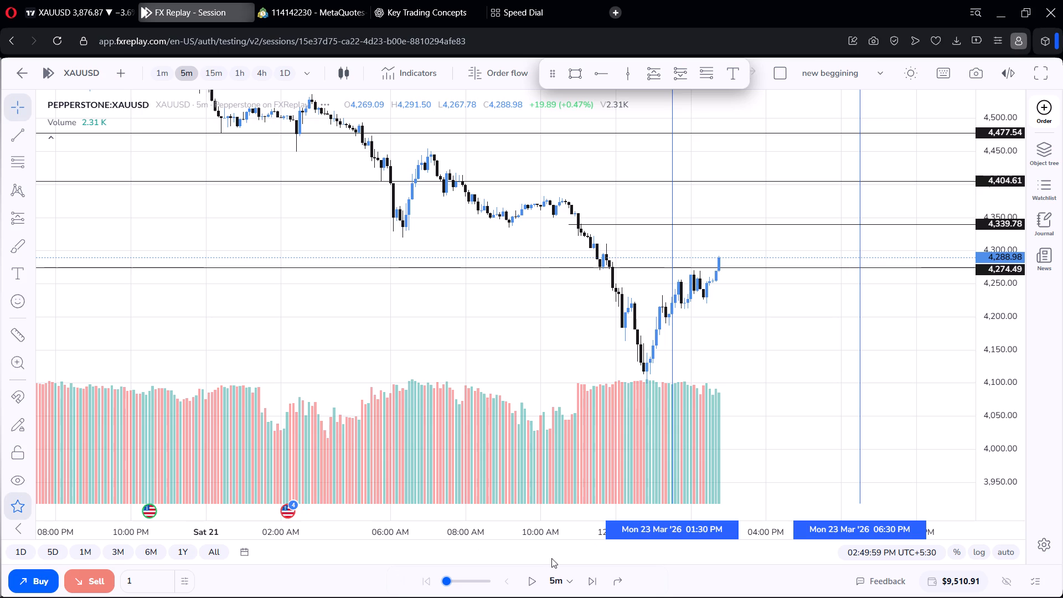
click(534, 584)
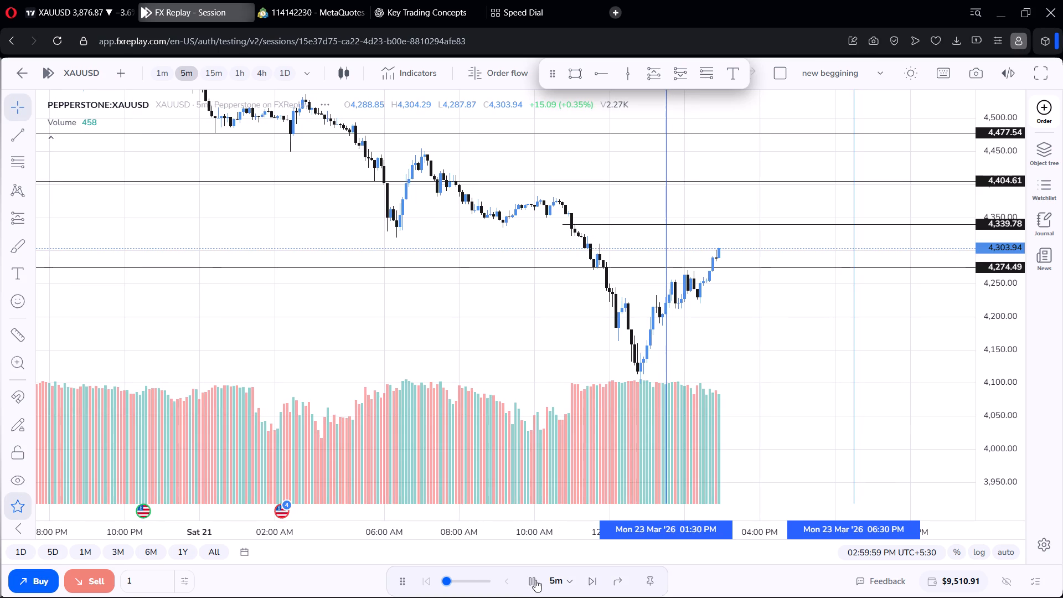
click(536, 579)
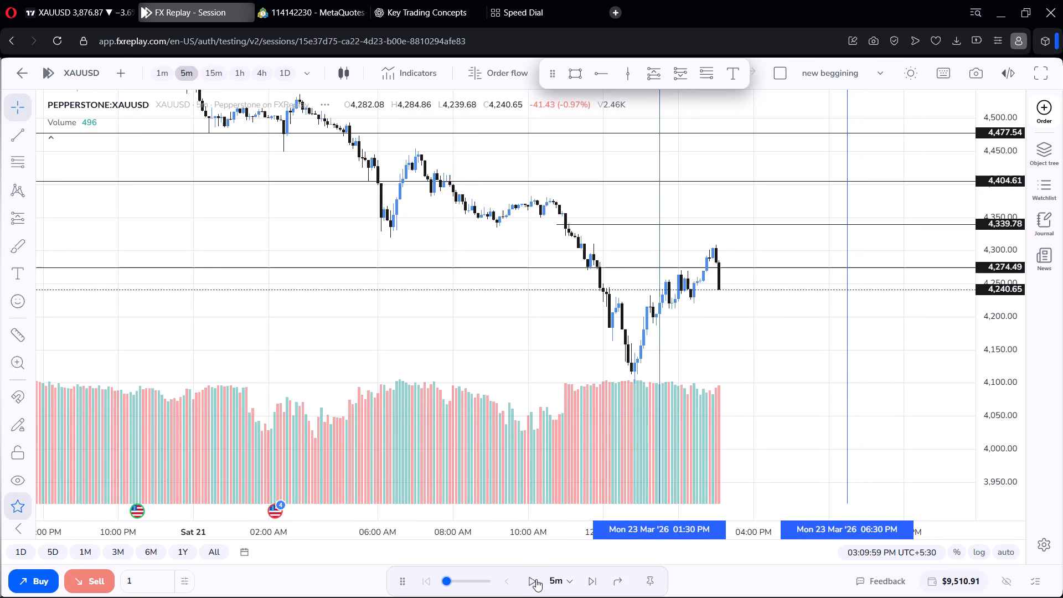
click(536, 578)
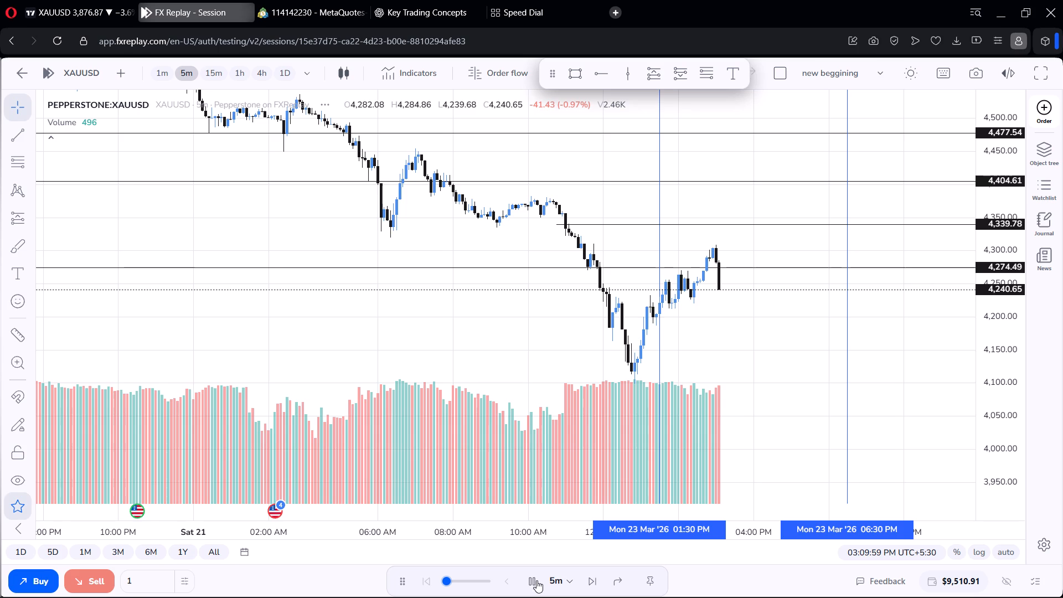
click(537, 579)
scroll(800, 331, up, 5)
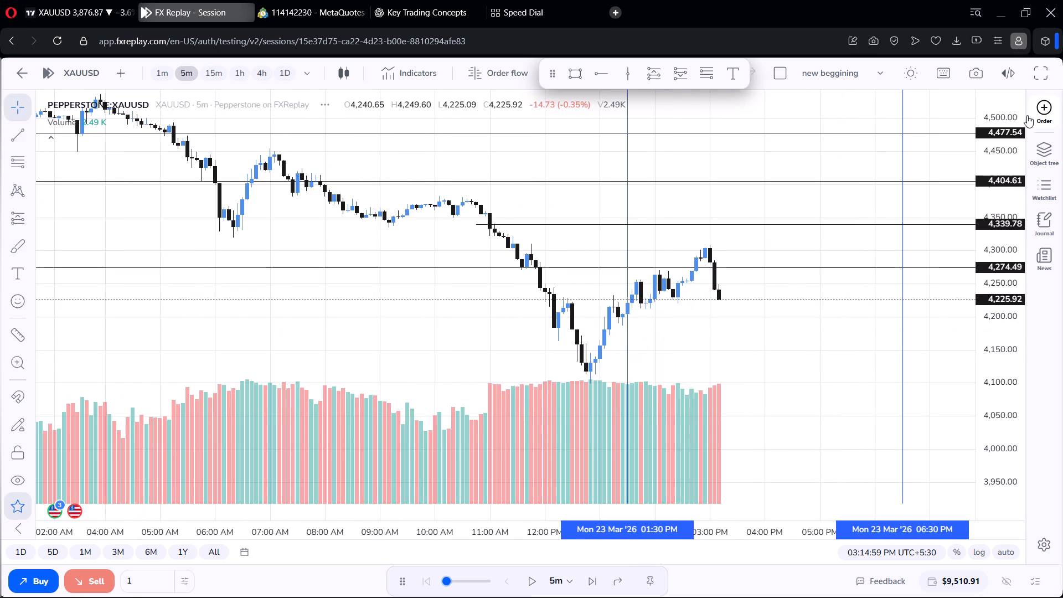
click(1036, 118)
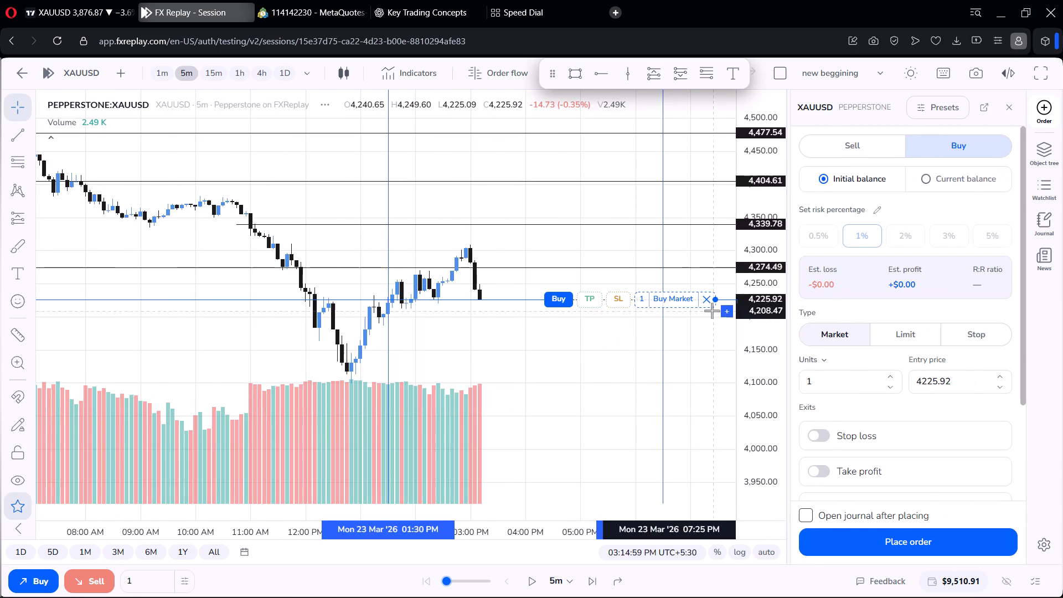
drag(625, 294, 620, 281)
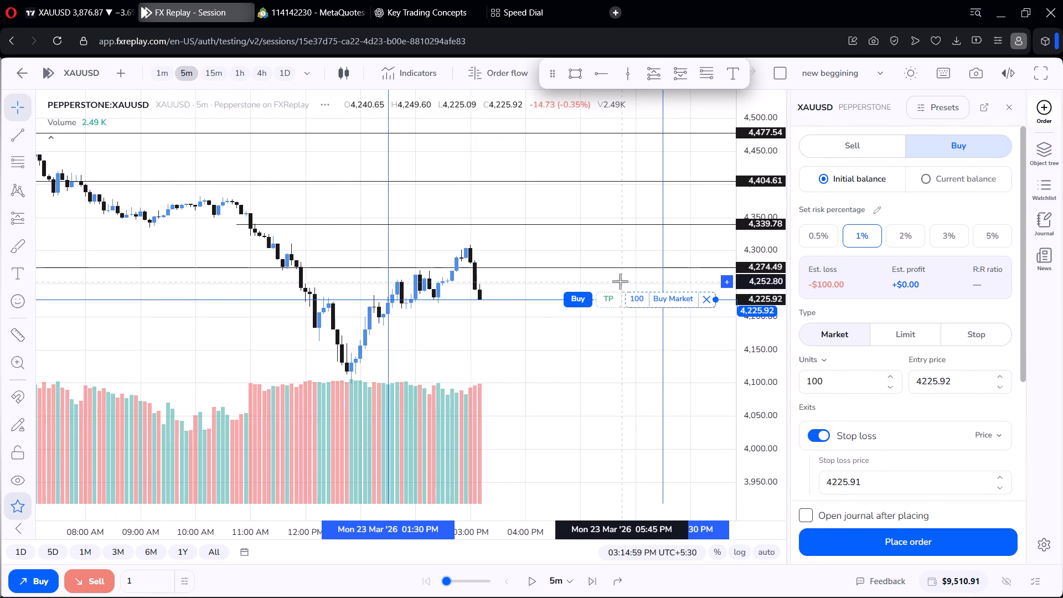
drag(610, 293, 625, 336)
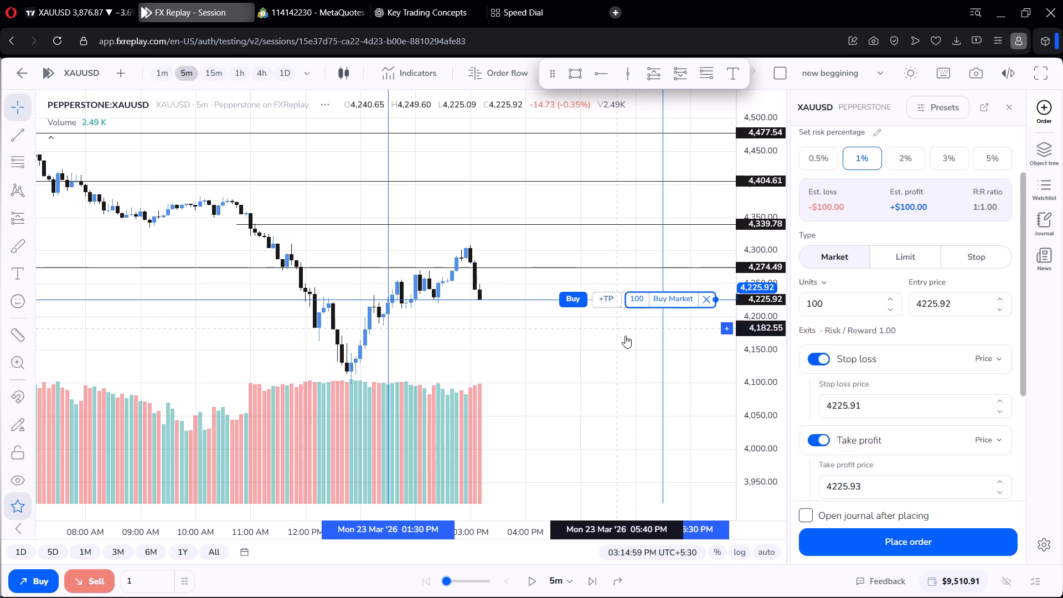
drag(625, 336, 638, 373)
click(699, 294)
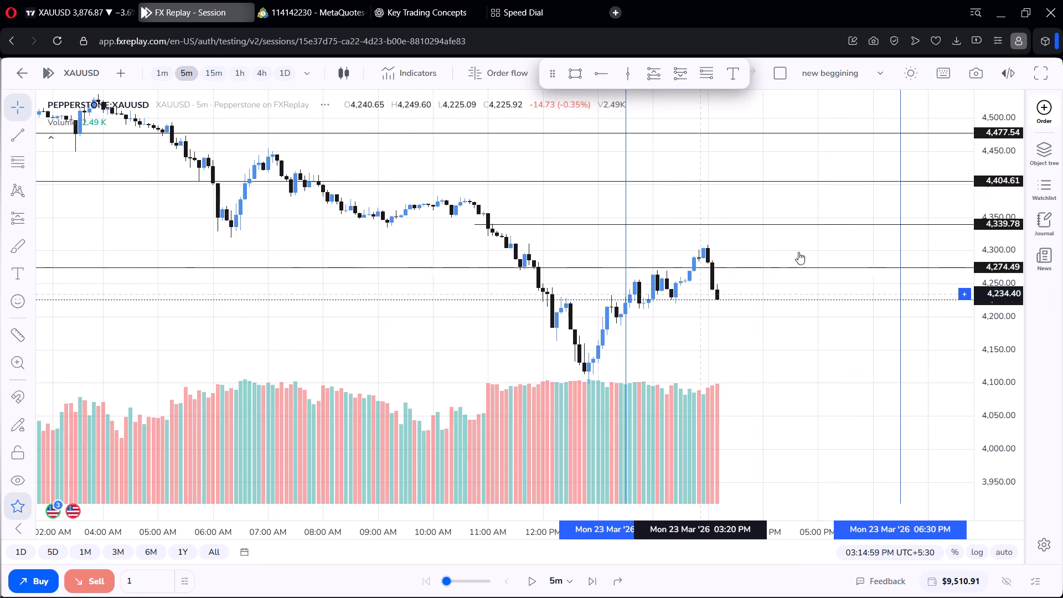
Prepare a XAUUSD sell market order at 4225.92 with 1% risk and a stop loss at 4261.16.
click(1046, 114)
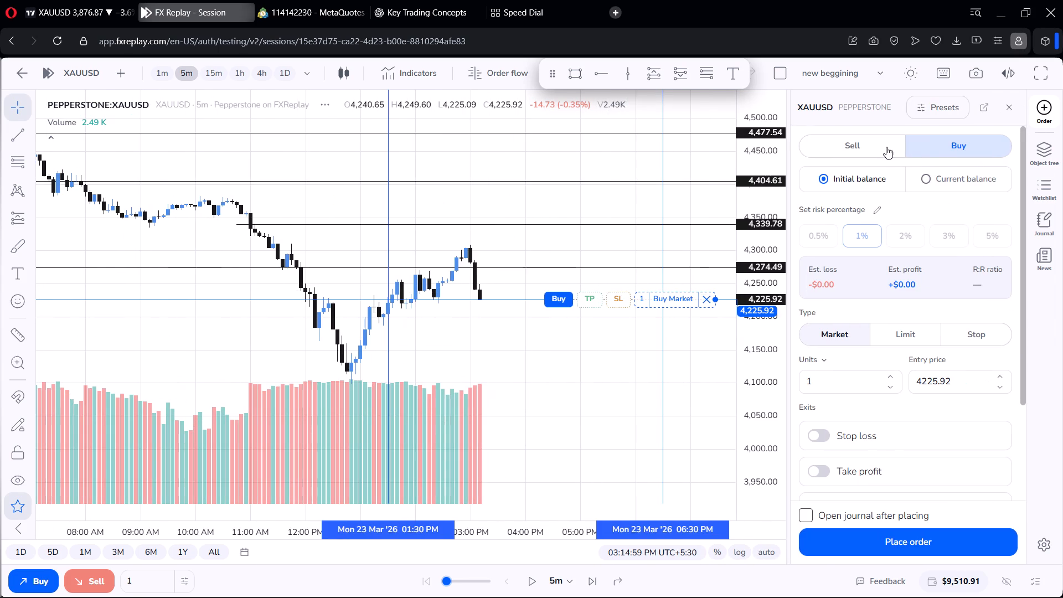
click(883, 146)
drag(614, 299, 614, 298)
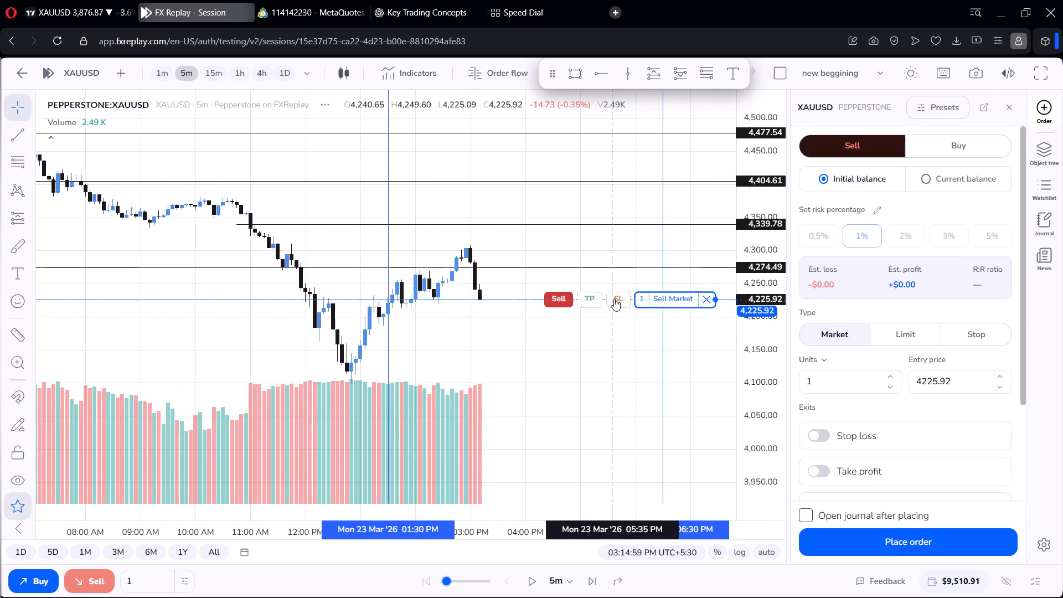
drag(614, 298, 617, 280)
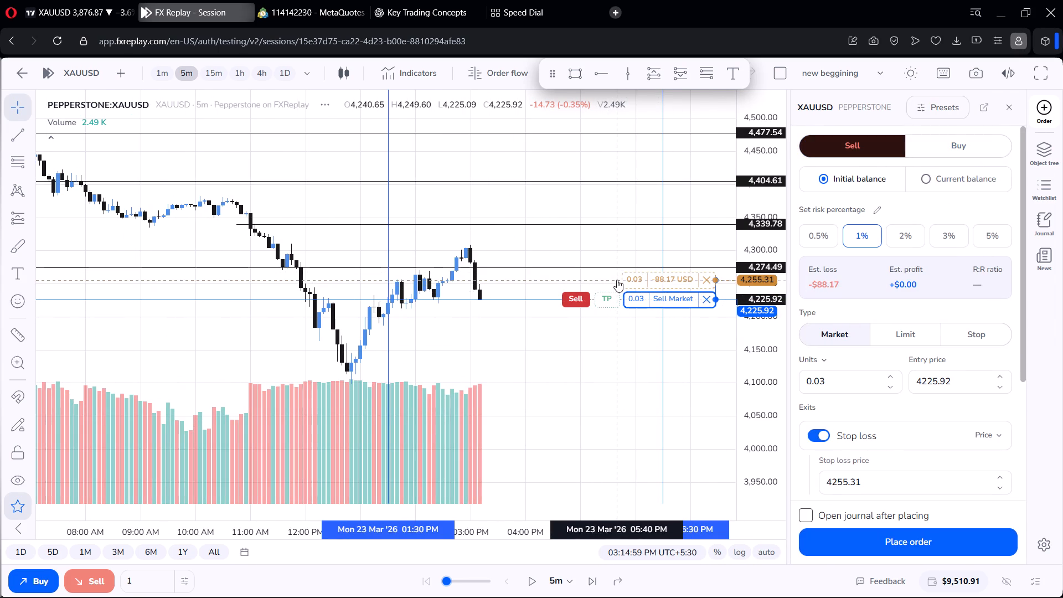
drag(617, 280, 616, 279)
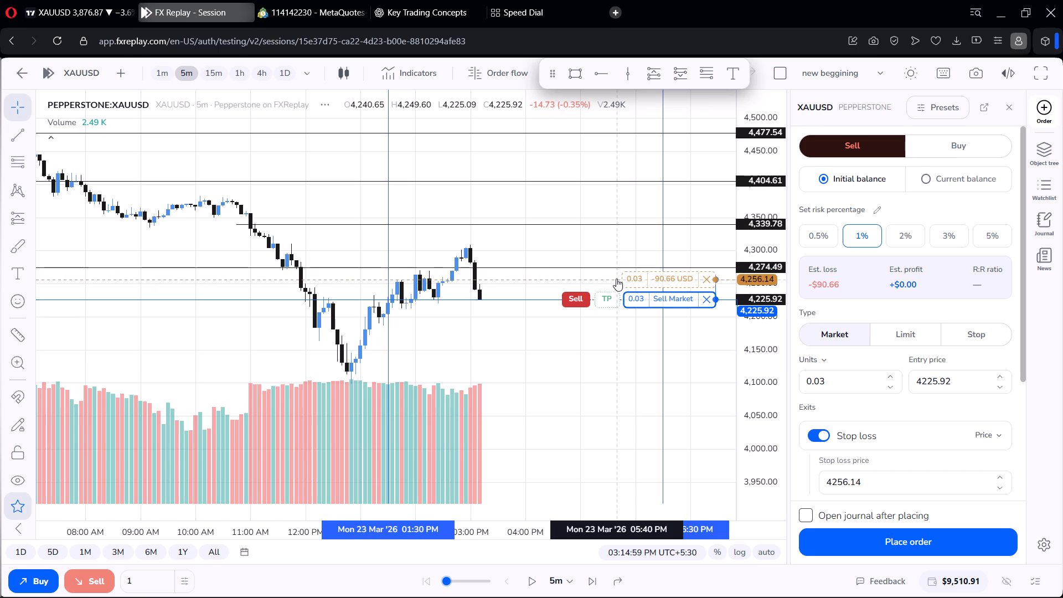
drag(616, 279, 616, 276)
Set the sell order's take profit to 4098.08, just below the recent swing low, and place the 0.03-unit order.
drag(610, 295, 625, 358)
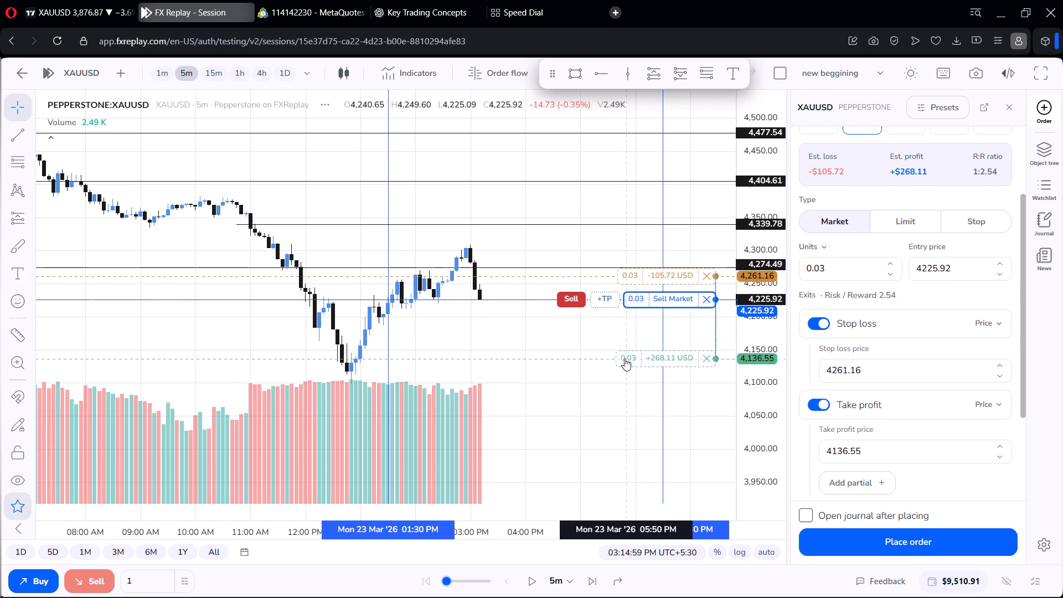
drag(625, 358, 625, 386)
scroll(622, 343, down, 5)
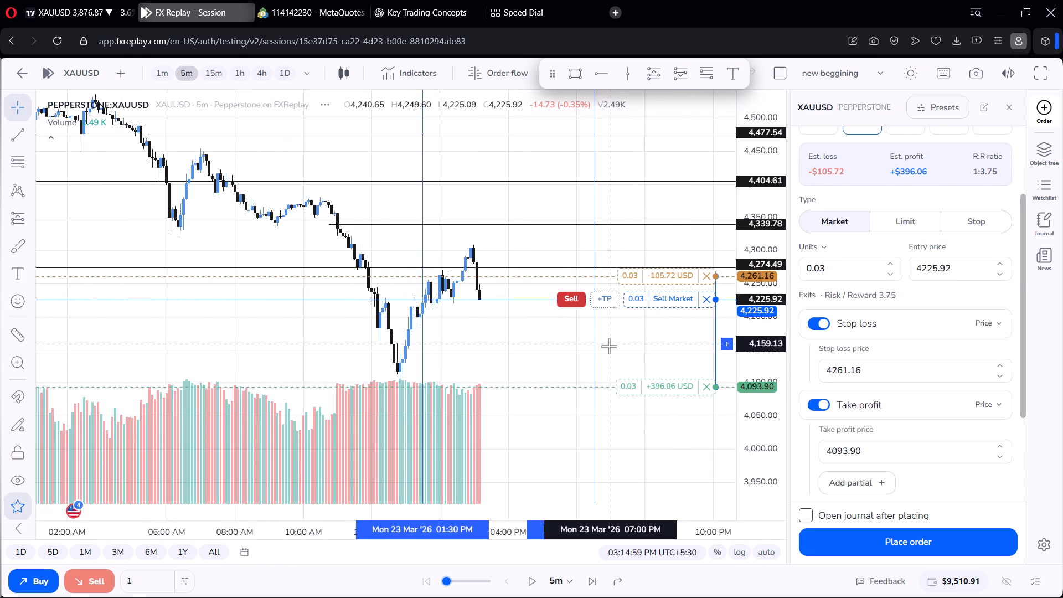
drag(559, 346, 592, 263)
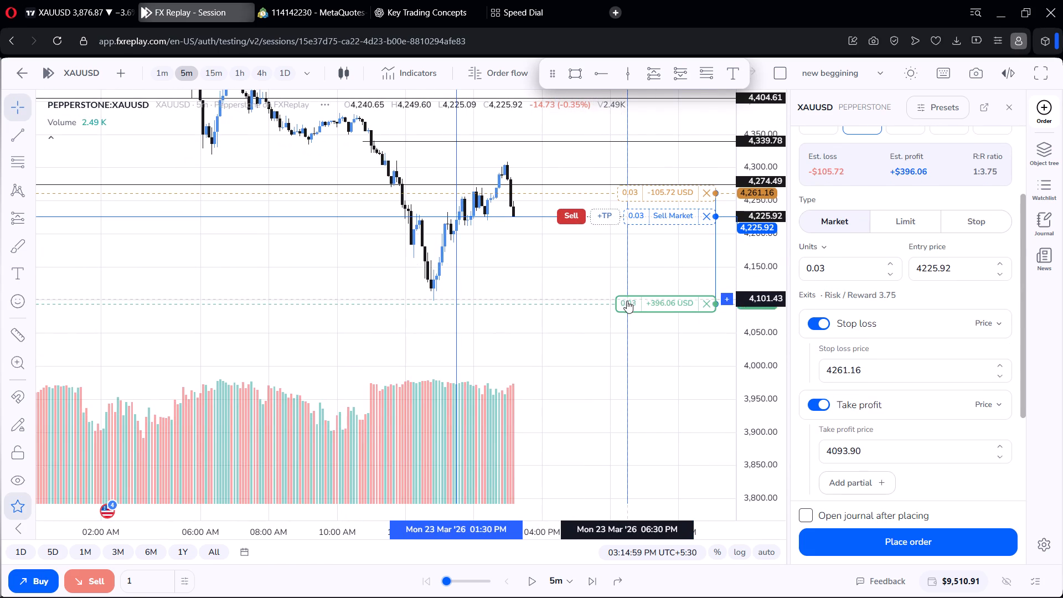
drag(627, 301, 622, 298)
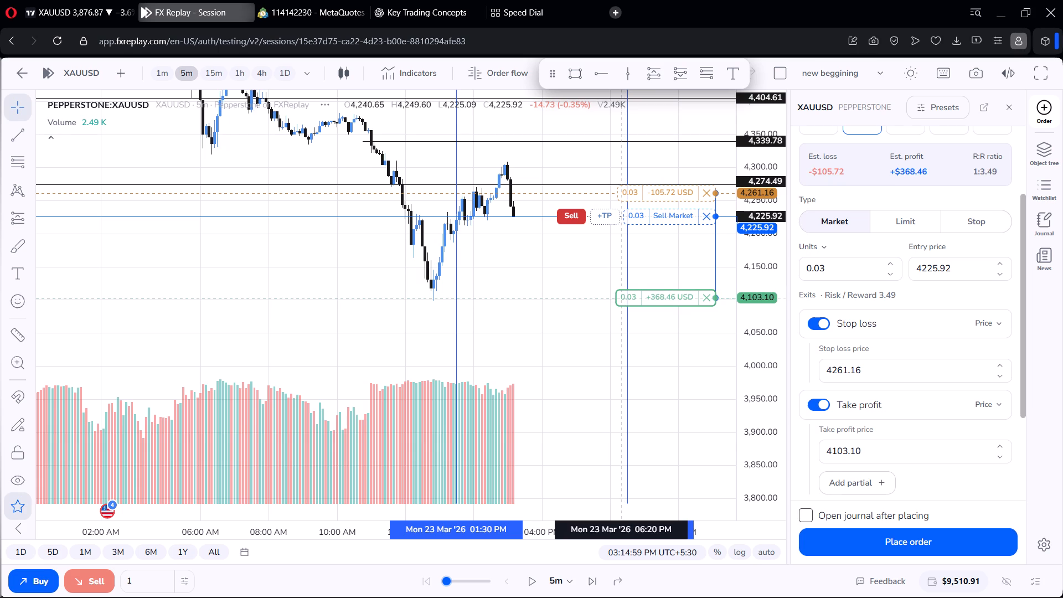
drag(622, 298, 621, 301)
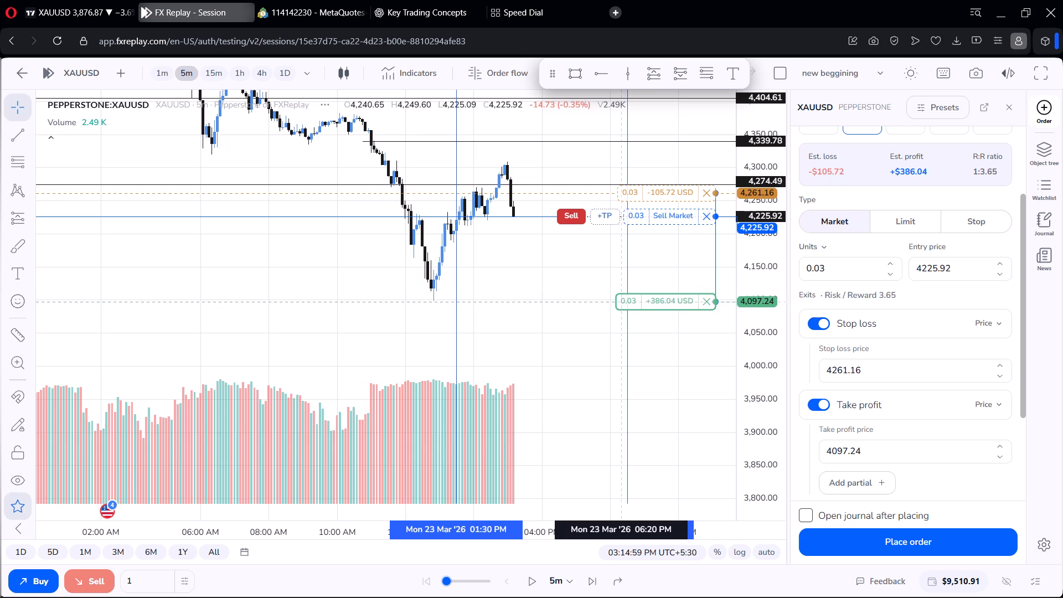
drag(621, 301, 620, 301)
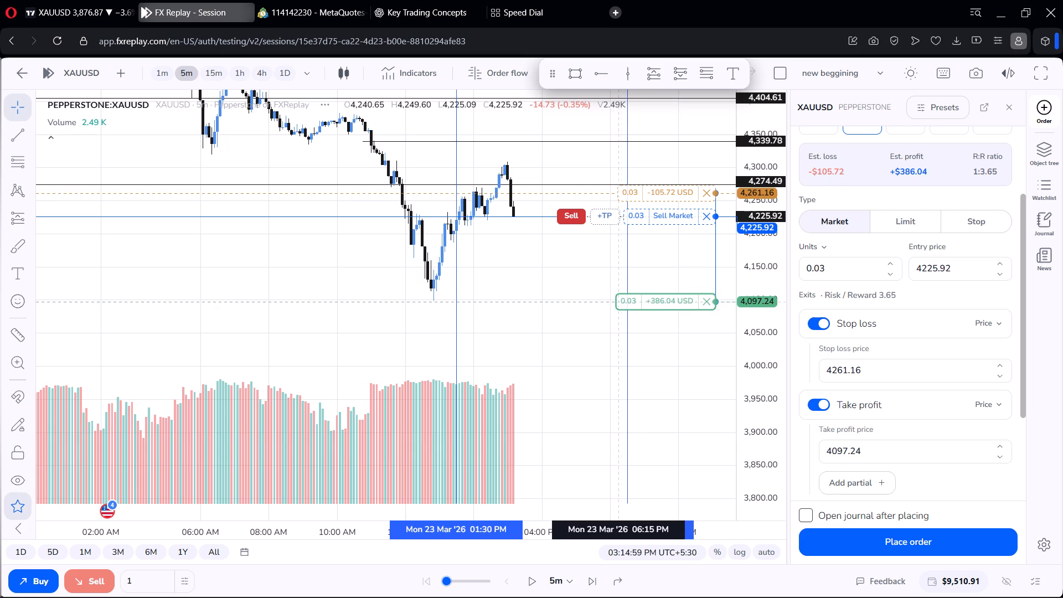
drag(620, 301, 619, 301)
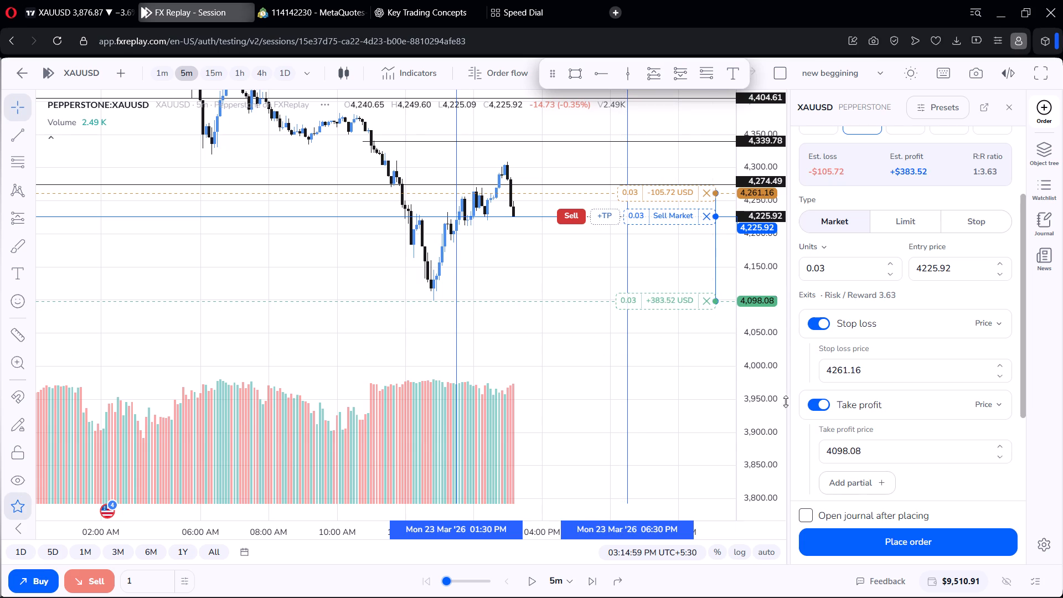
click(854, 541)
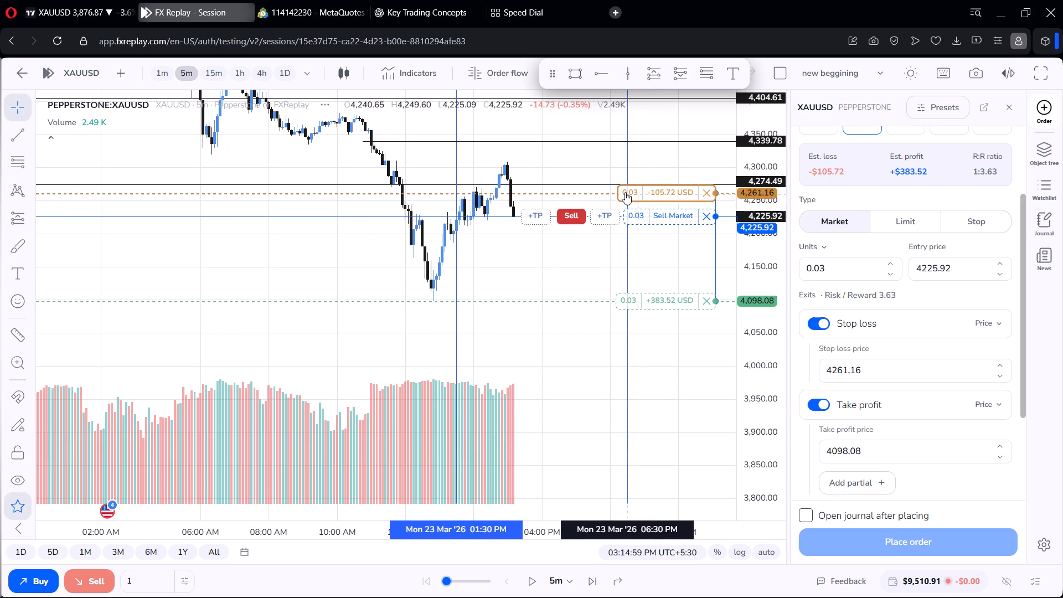
Play the 5-minute replay with the short position open and pause it at 03:44:59 PM.
scroll(626, 183, up, 2)
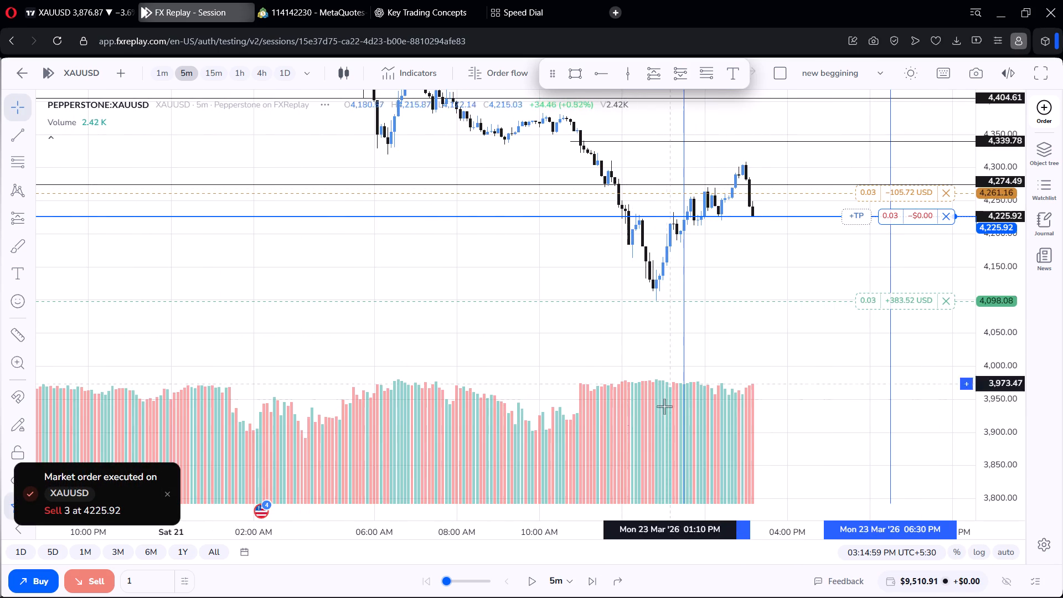
click(531, 581)
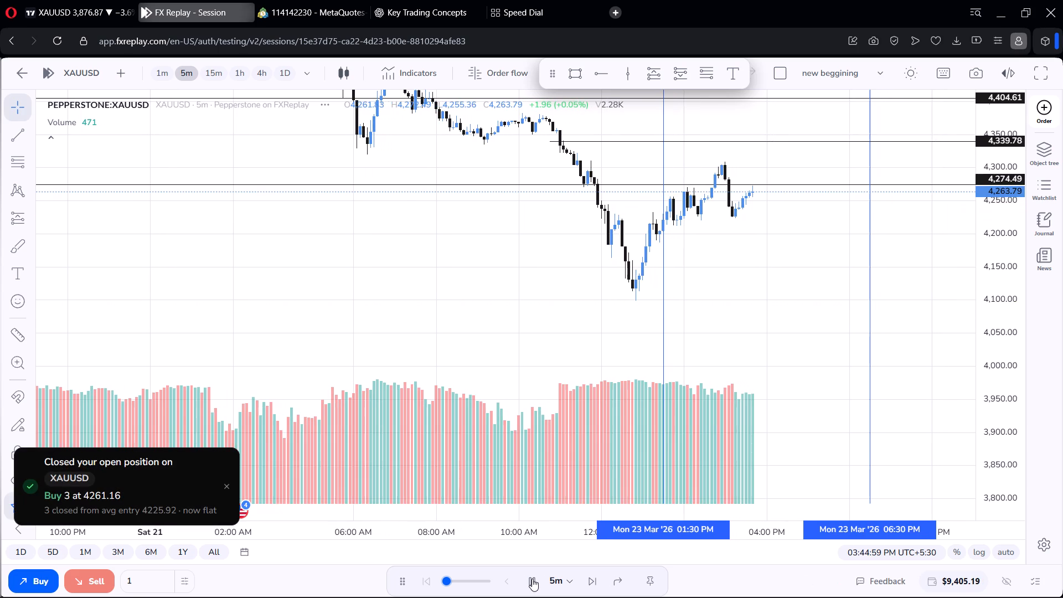
click(532, 579)
Advance the 5-minute replay in short bursts and pause it at 03:59:59 PM.
click(532, 579)
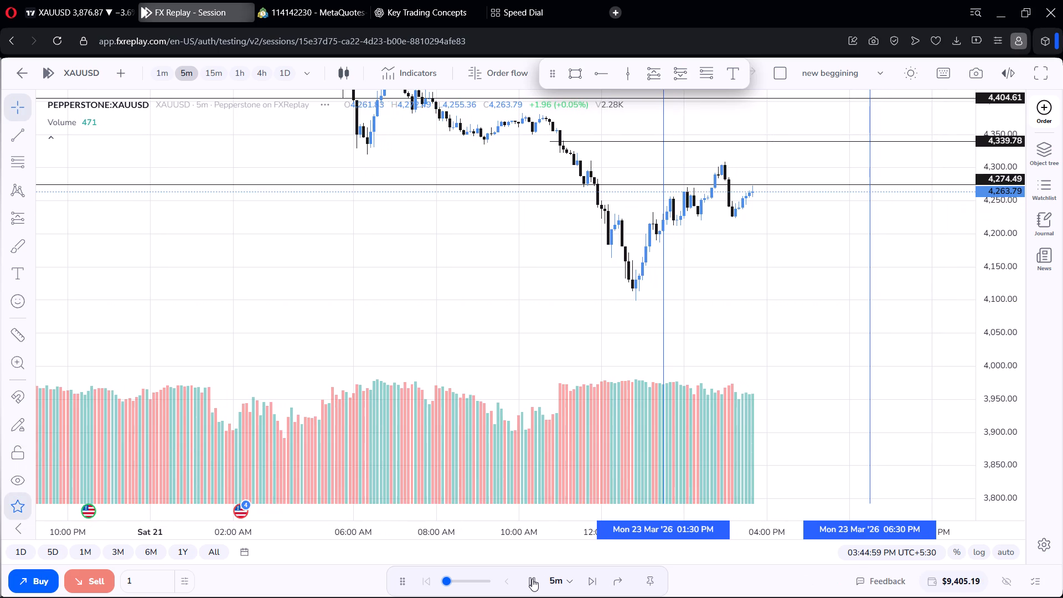
click(532, 579)
click(532, 579)
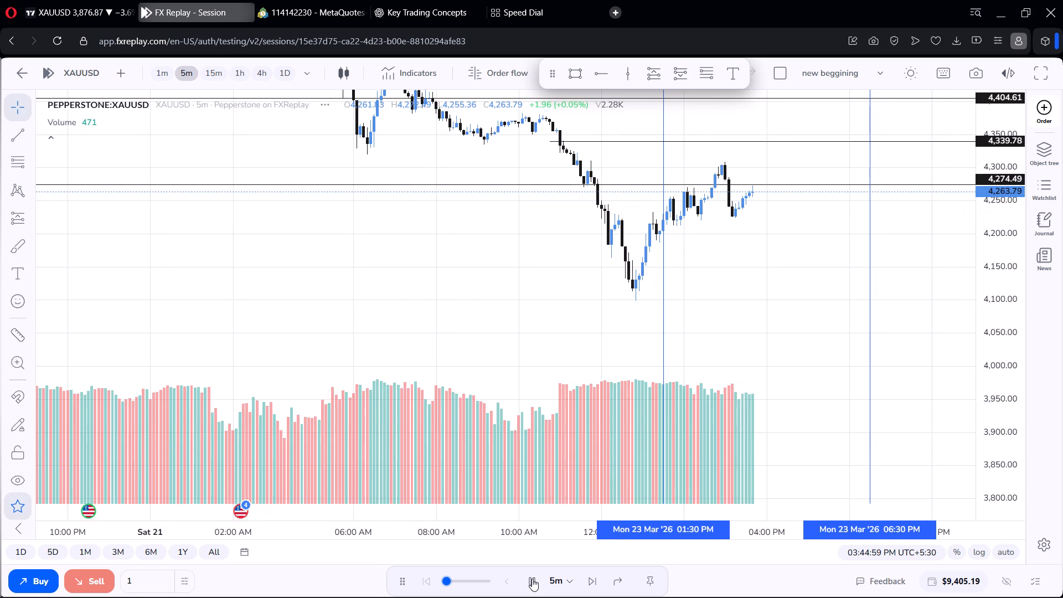
click(532, 579)
click(532, 579)
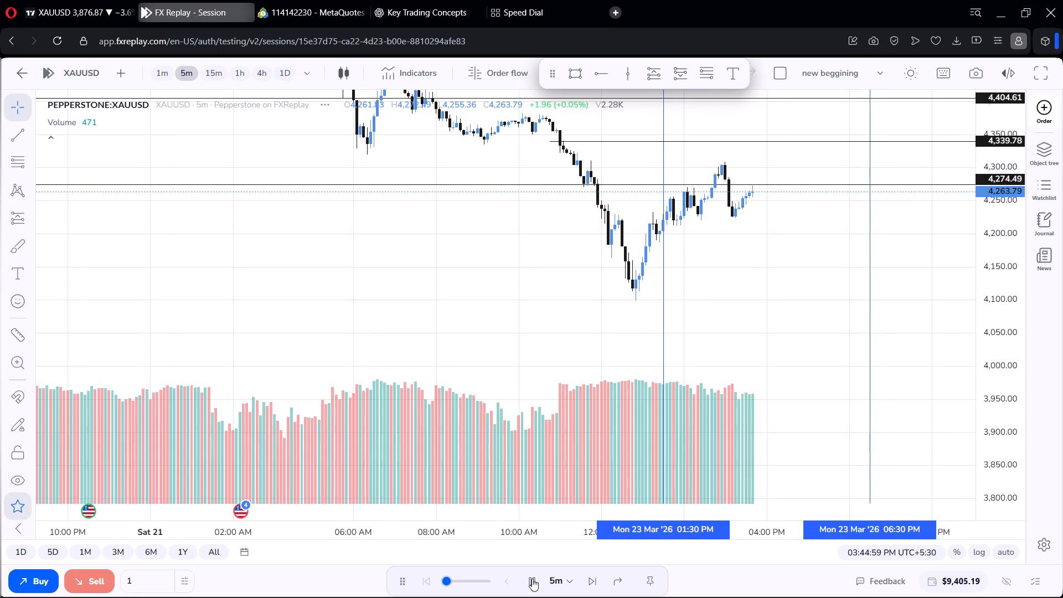
click(532, 579)
click(532, 579)
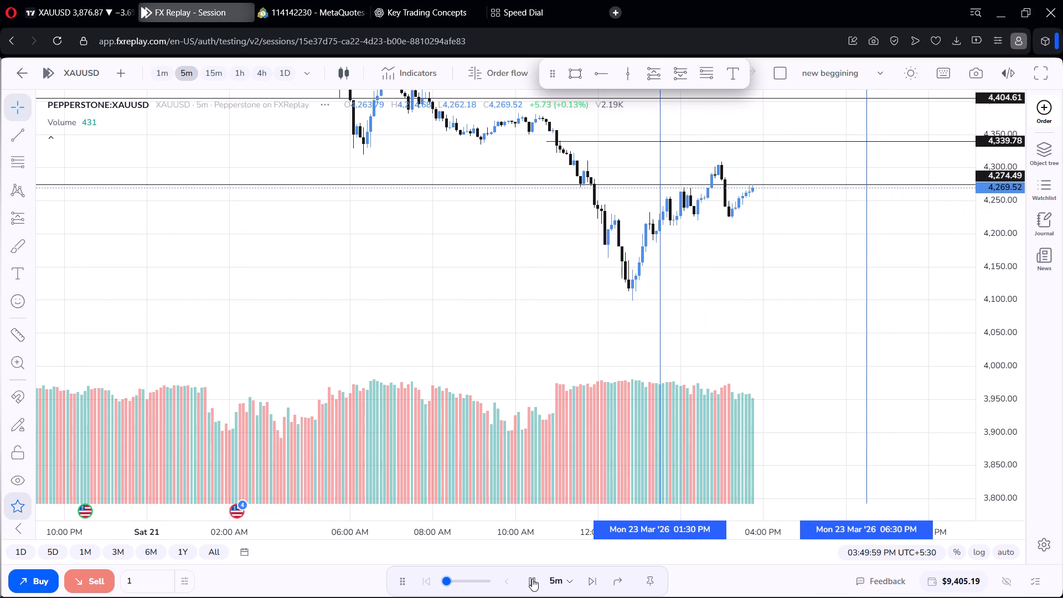
click(532, 579)
click(532, 579)
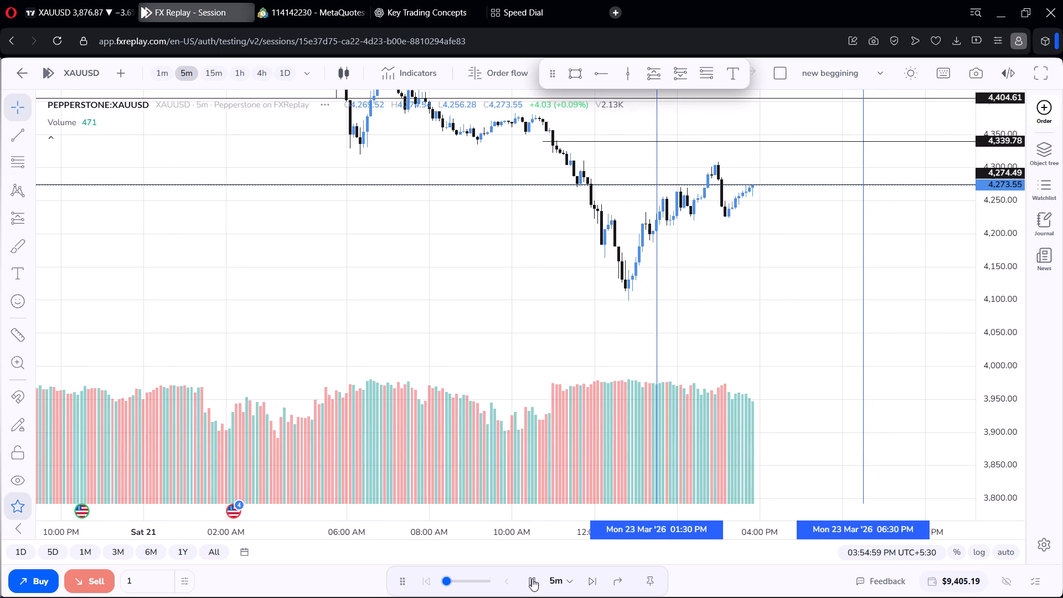
click(532, 579)
Place a 0.02-unit XAUUSD sell market order at 4268.92 with stop loss 4310.51 and take profit 4098.92.
scroll(776, 295, up, 5)
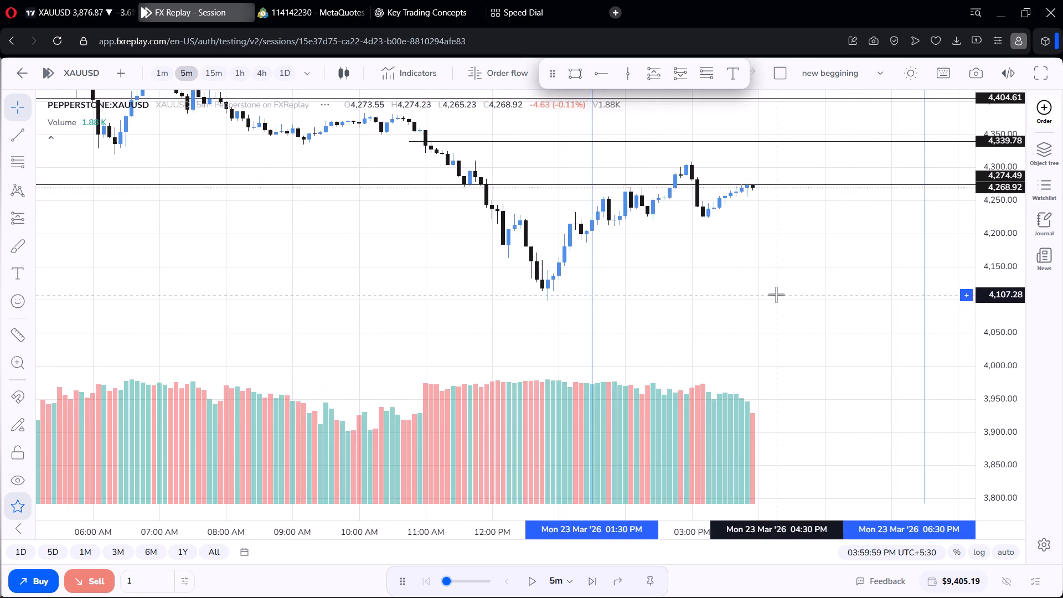
scroll(776, 295, down, 6)
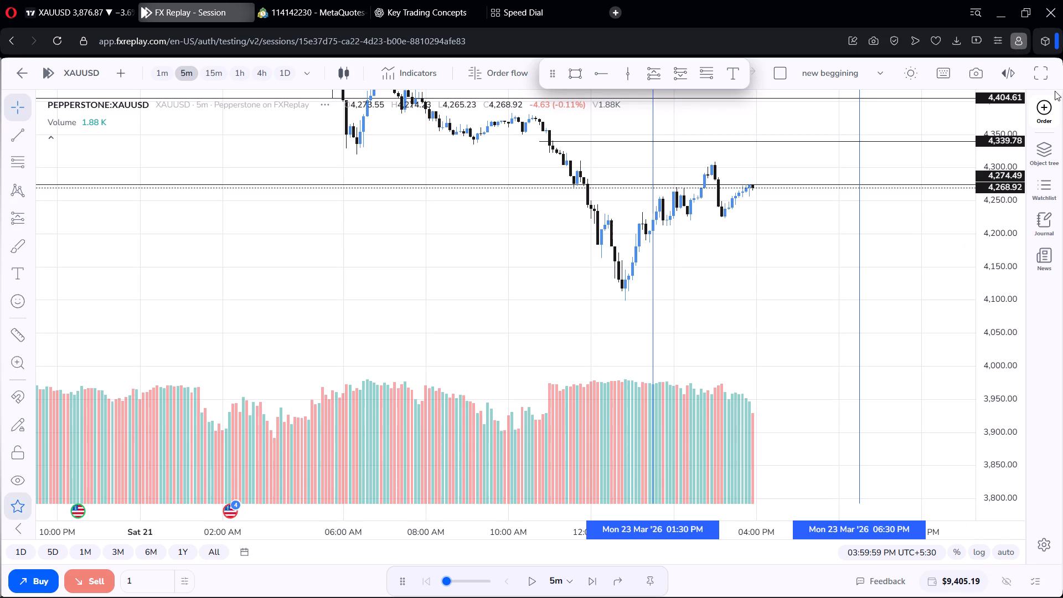
click(1053, 95)
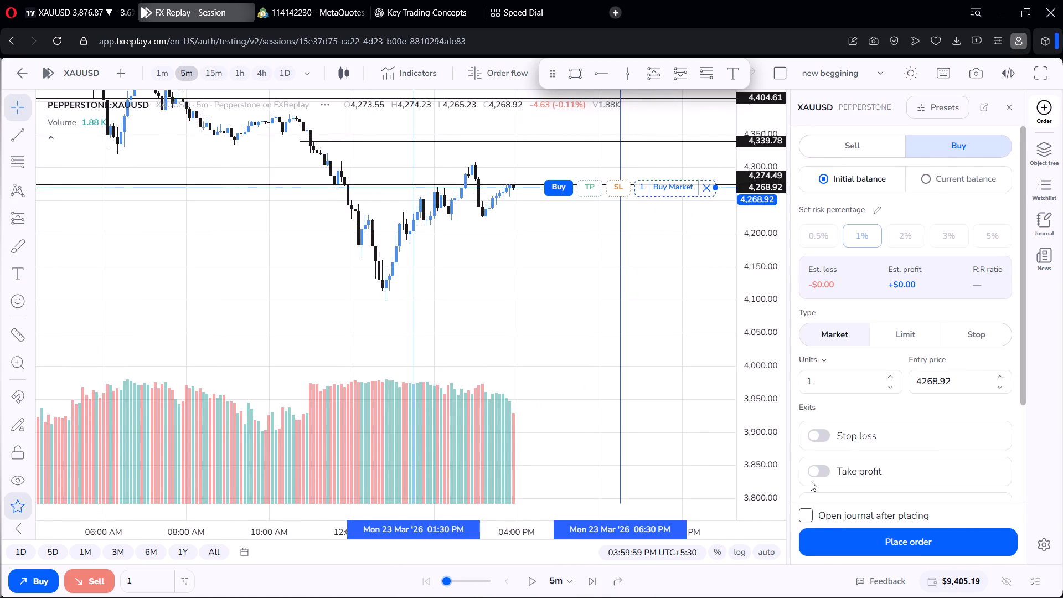
click(850, 147)
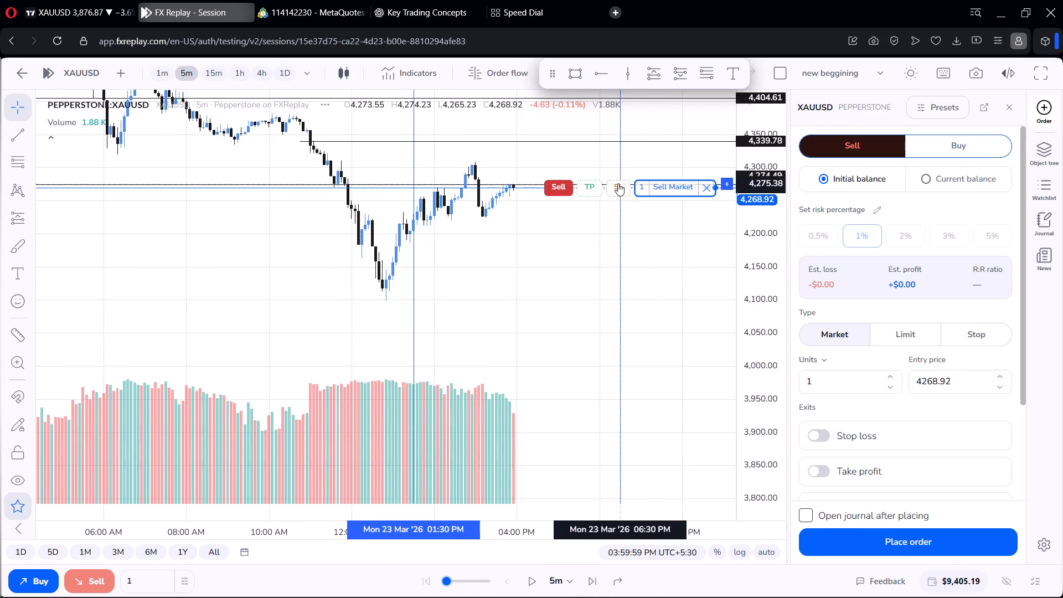
drag(618, 183, 618, 160)
drag(608, 184, 623, 306)
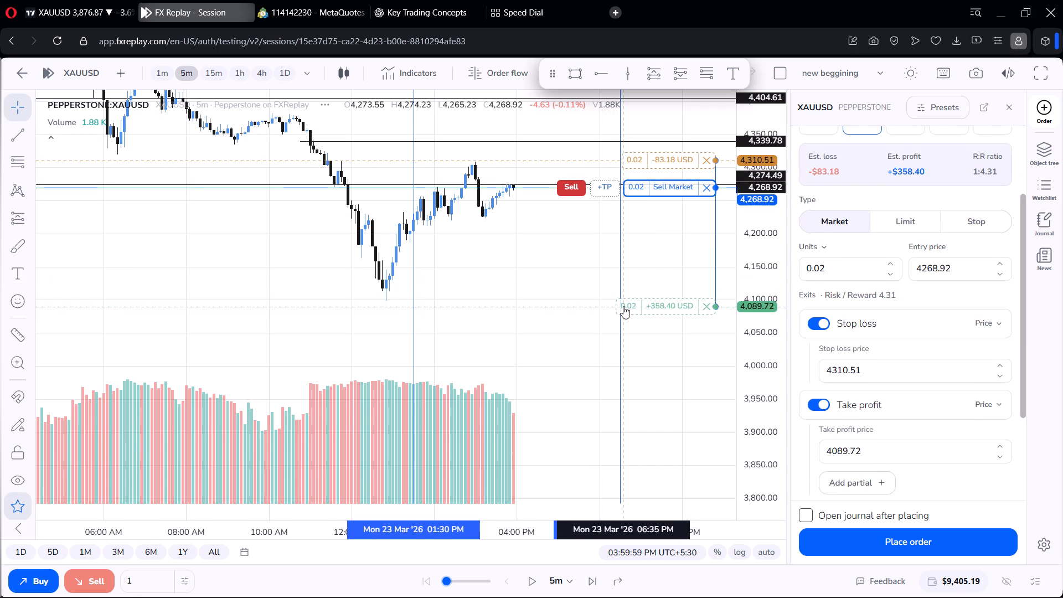
drag(623, 306, 623, 300)
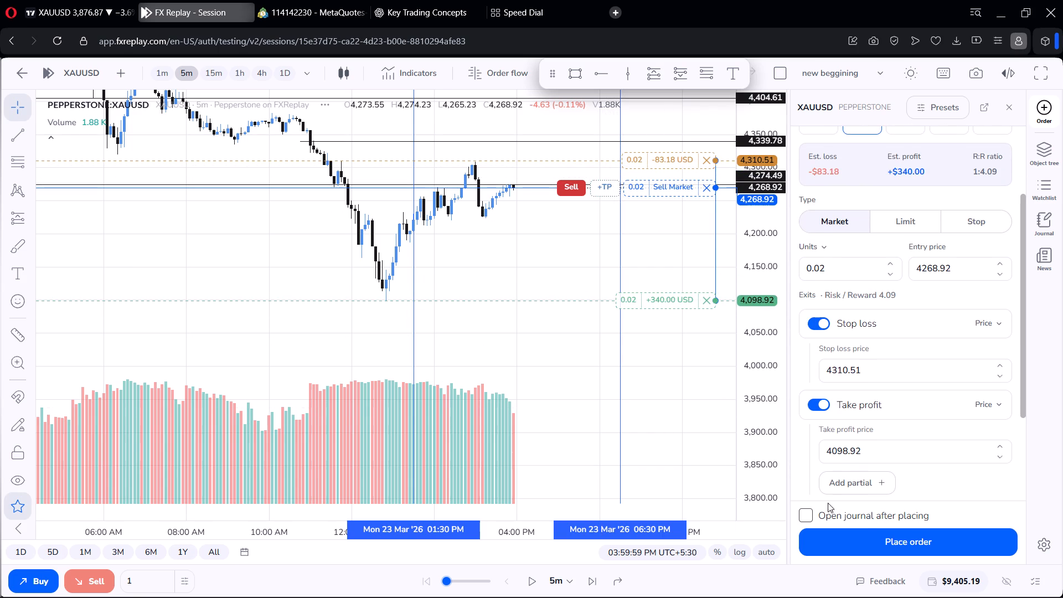
click(873, 528)
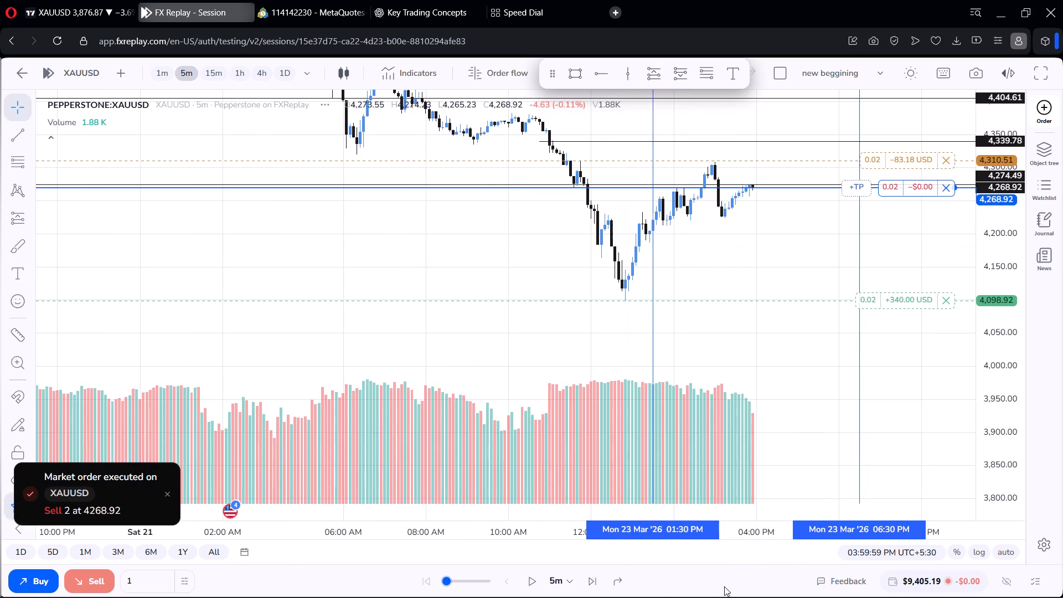
Play the 5-minute replay with the short position open and pause it at 04:39:59 PM.
click(537, 584)
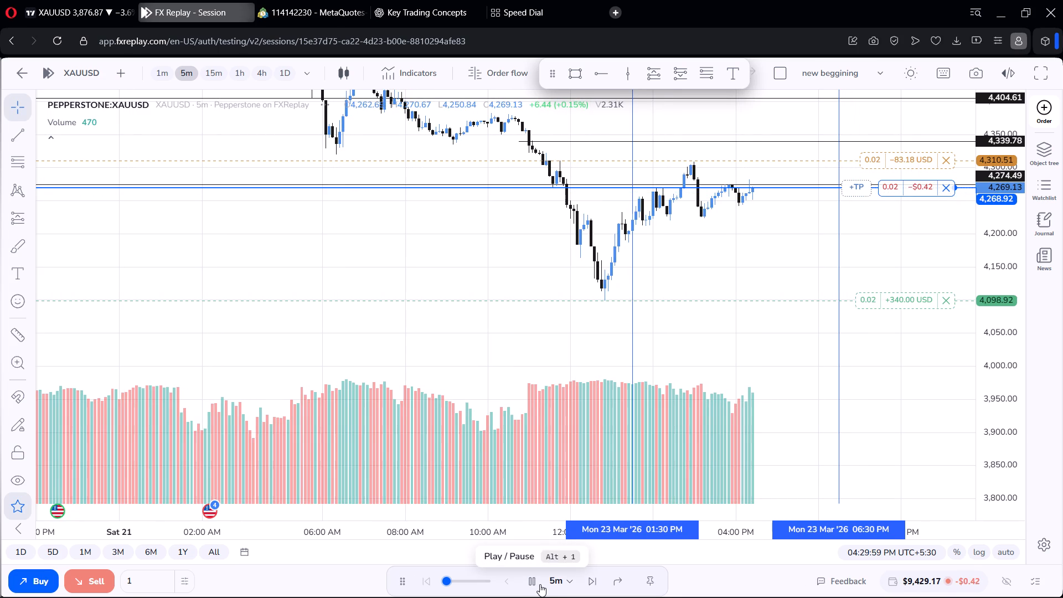
click(539, 582)
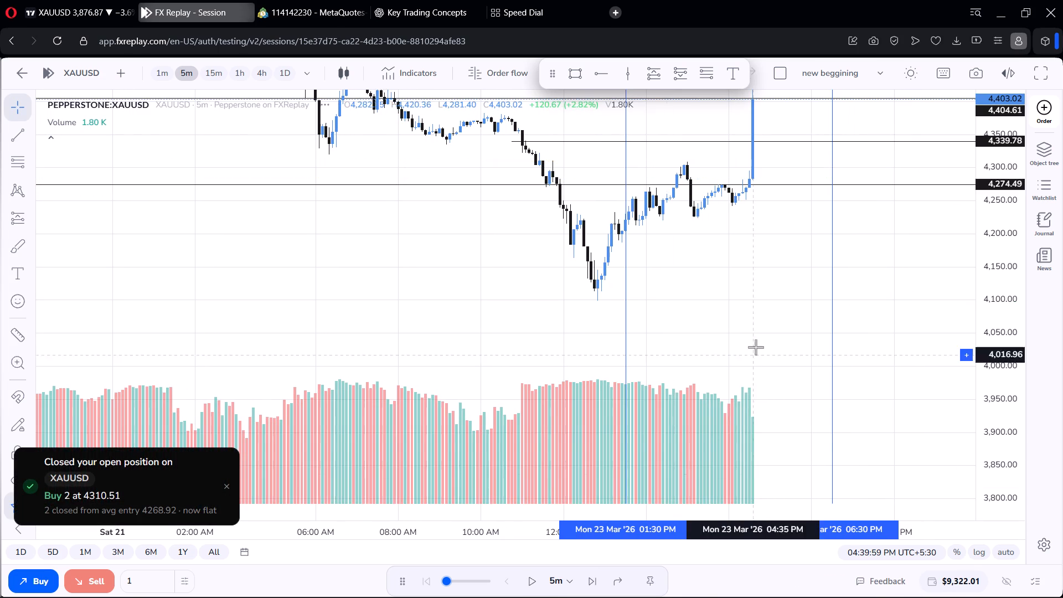
Check the latest 5-minute candle against the marked levels and switch the chart to the 1-minute timeframe.
scroll(749, 301, down, 6)
drag(757, 235, 768, 408)
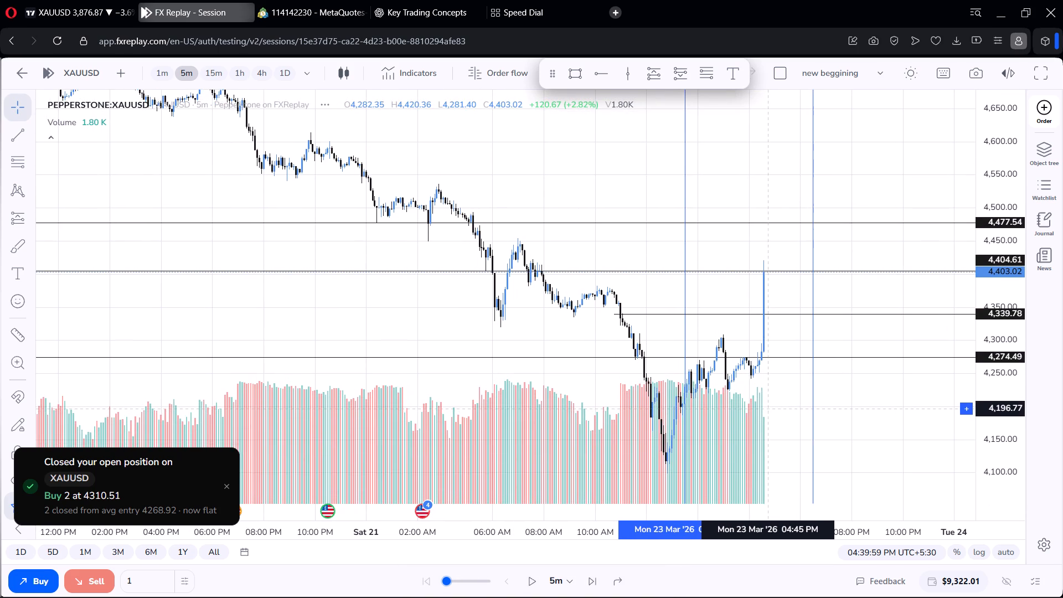
drag(768, 408, 761, 390)
scroll(757, 376, up, 8)
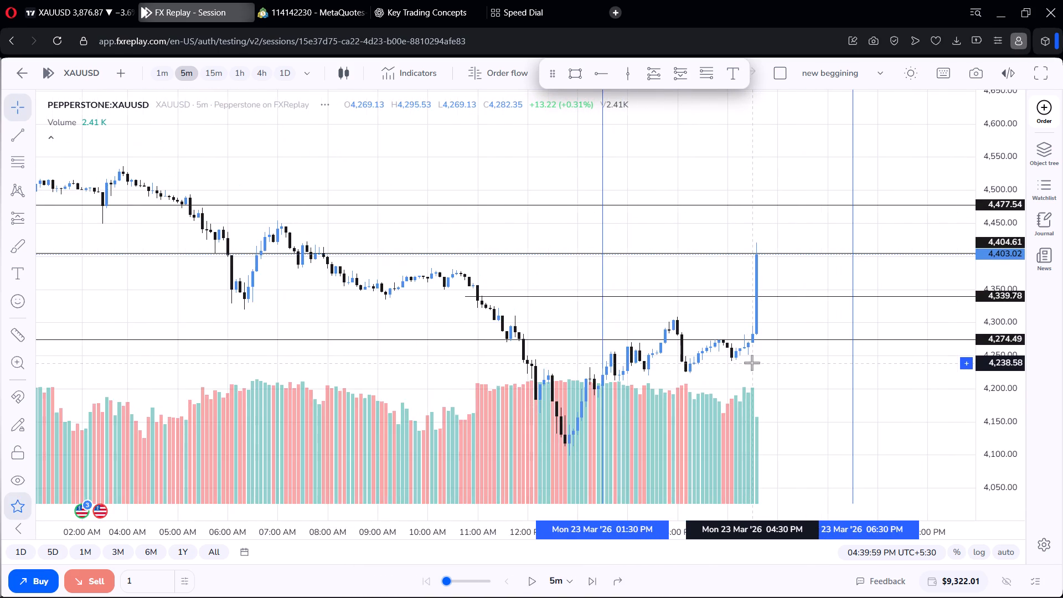
scroll(752, 363, down, 2)
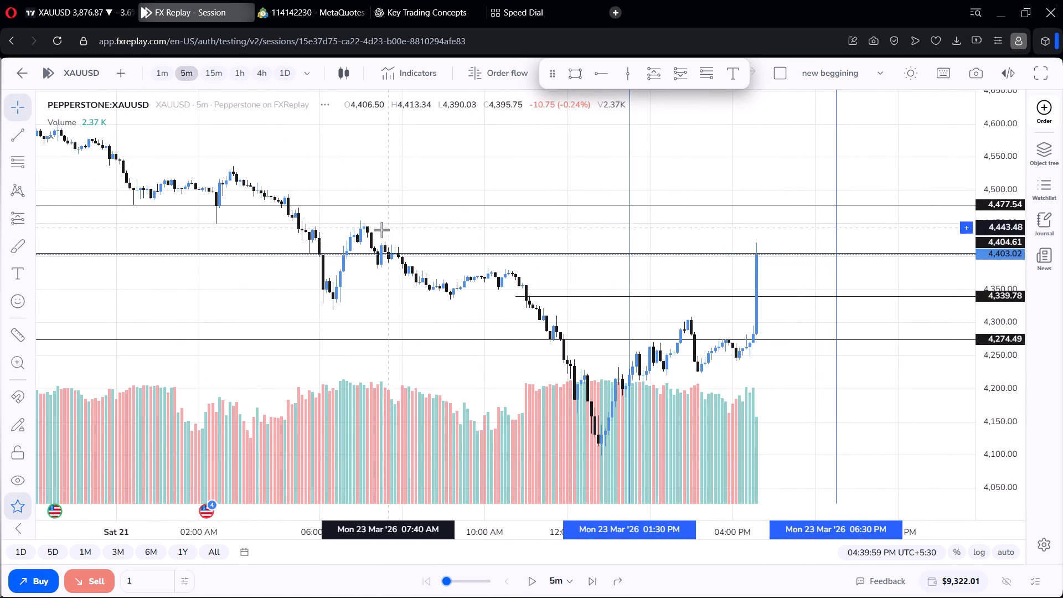
click(151, 70)
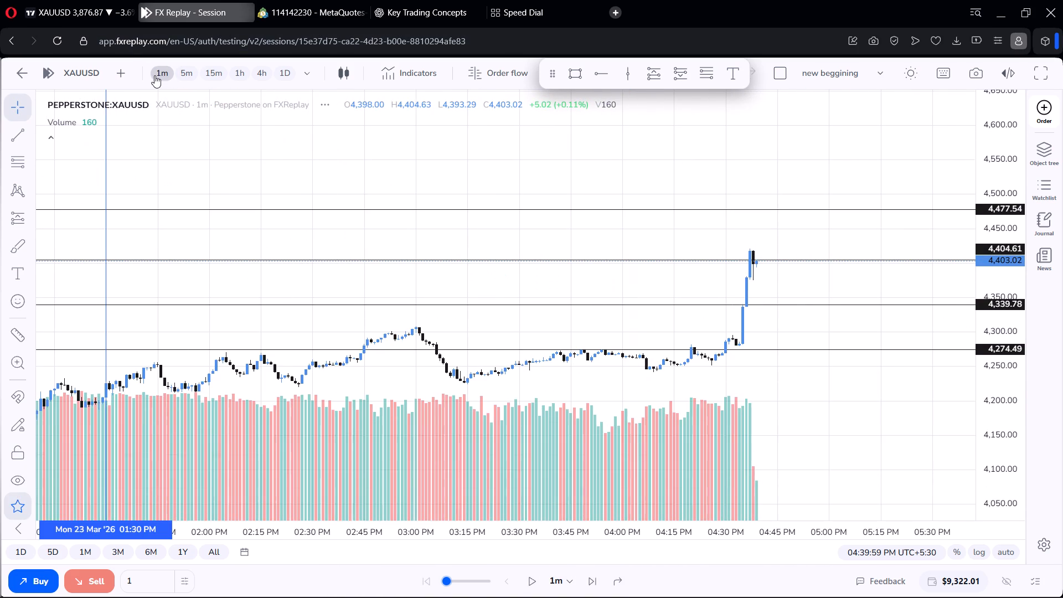
Advance the 1-minute XAUUSD replay in short bursts and pause it at 04:41:59 PM.
scroll(539, 240, up, 3)
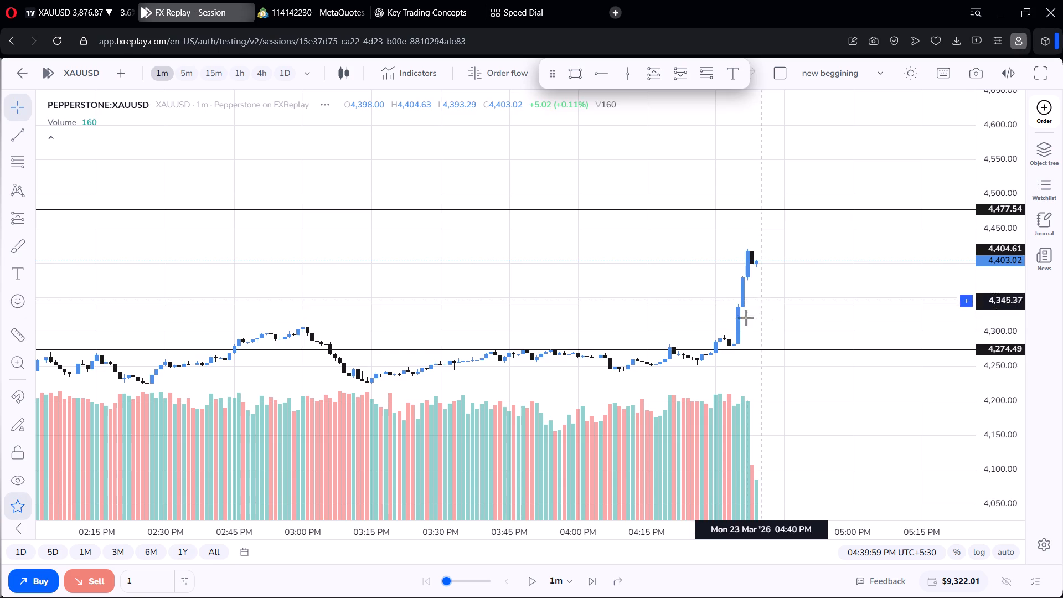
click(537, 583)
click(537, 582)
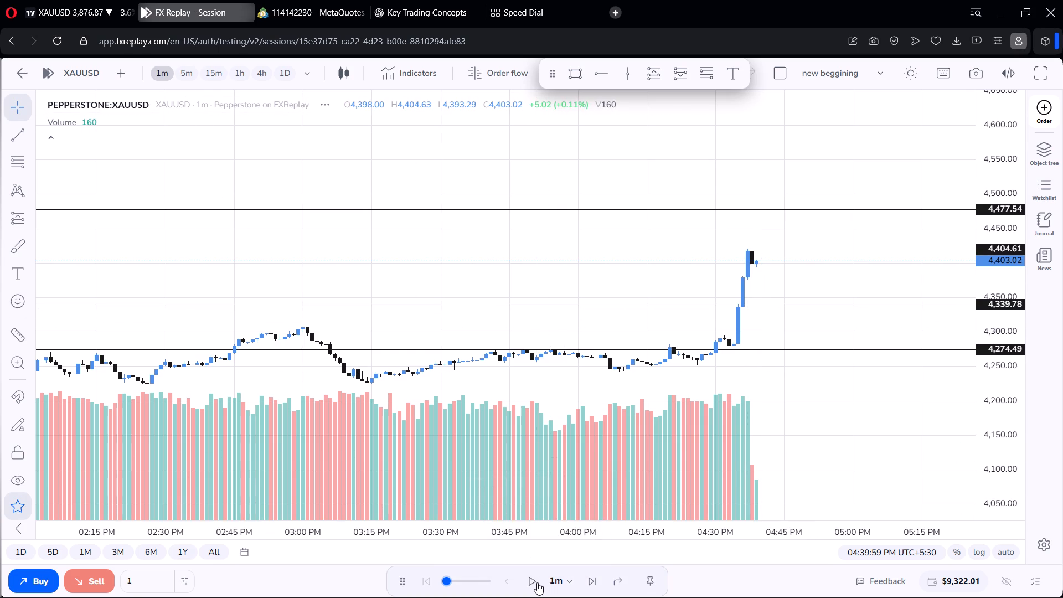
click(537, 582)
click(537, 582)
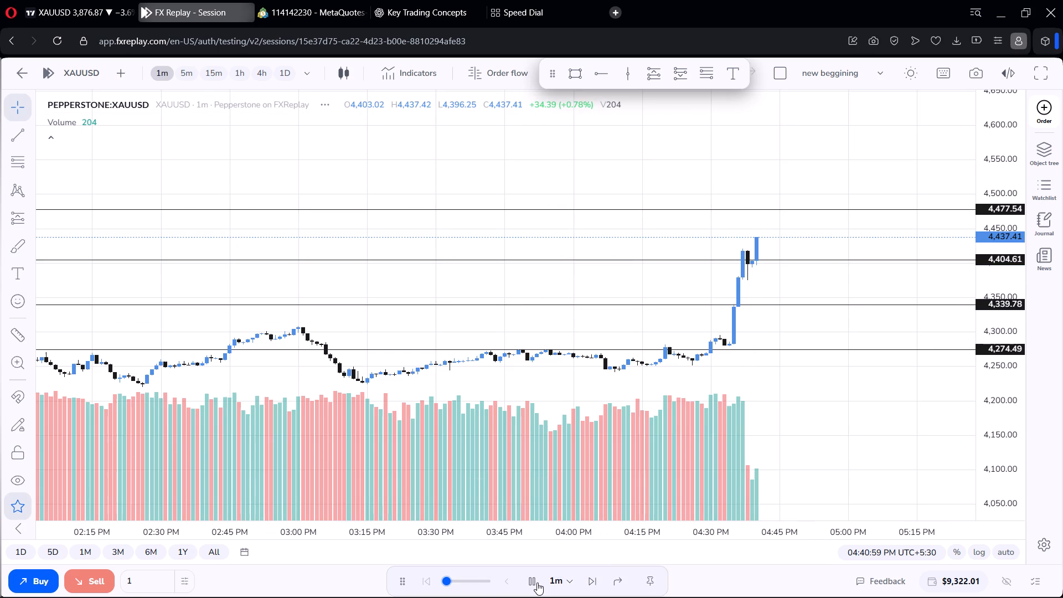
click(537, 582)
click(537, 582)
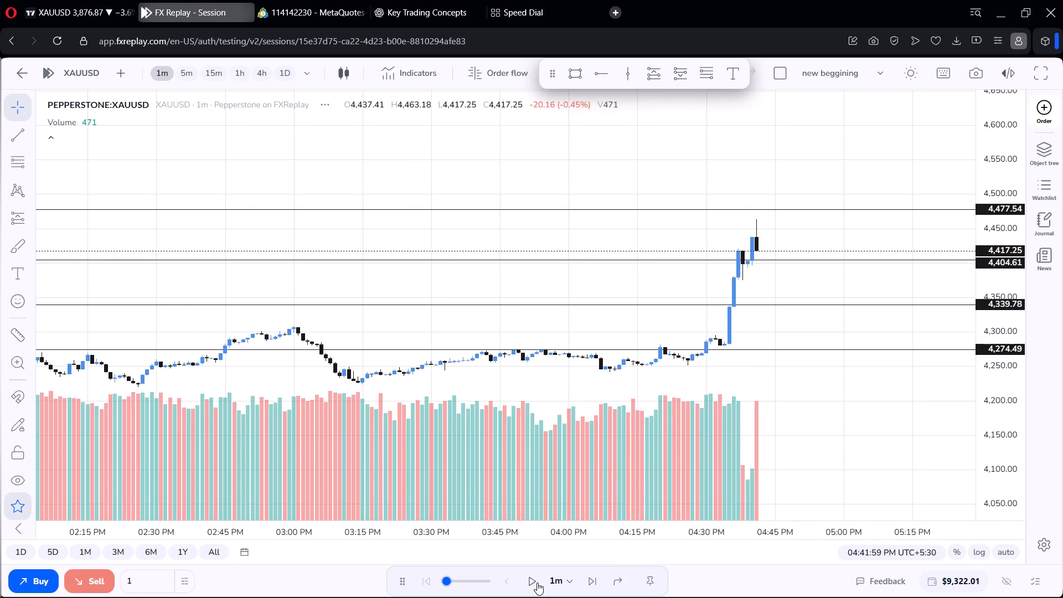
click(537, 582)
click(537, 582)
Examine the latest 1-minute candles against the marked levels and the earlier price action of the day.
scroll(845, 265, up, 4)
scroll(845, 258, down, 10)
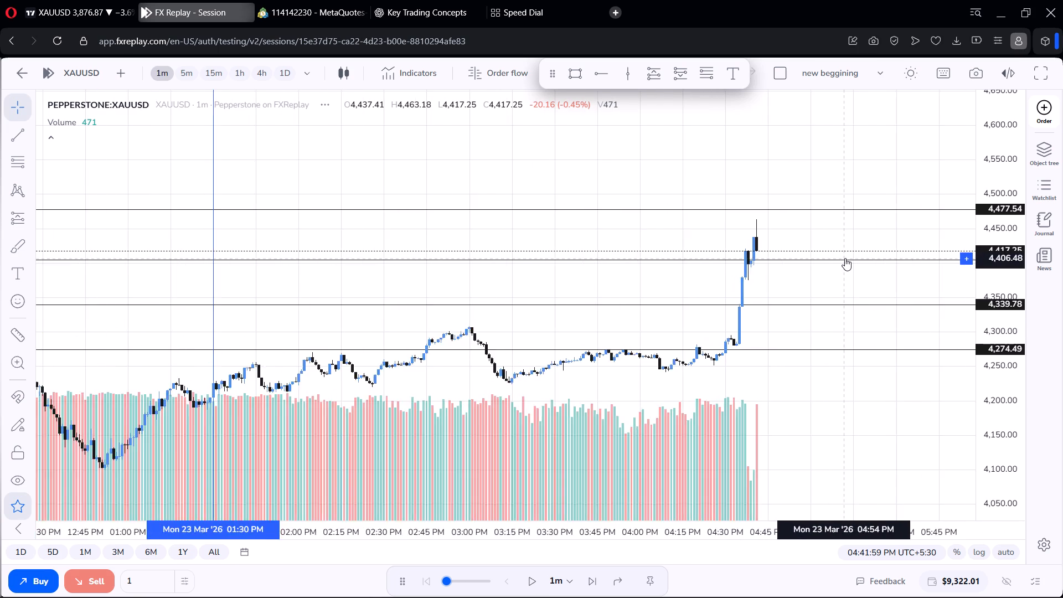
scroll(845, 258, down, 16)
scroll(842, 259, up, 9)
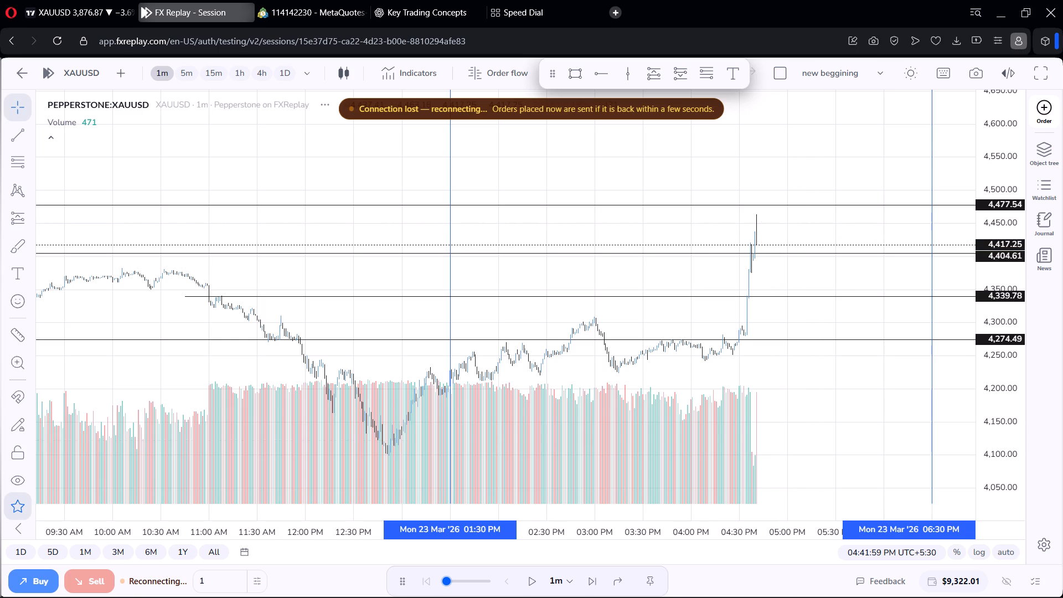
Check the computer's Wi-Fi connection status and return to the replay chart.
click(936, 576)
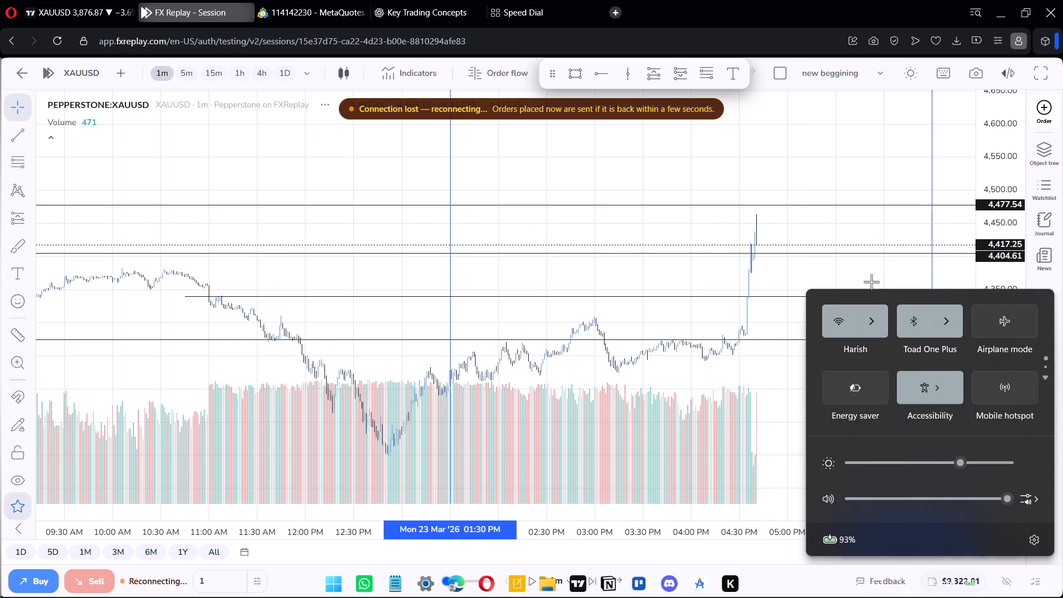
click(876, 319)
click(892, 146)
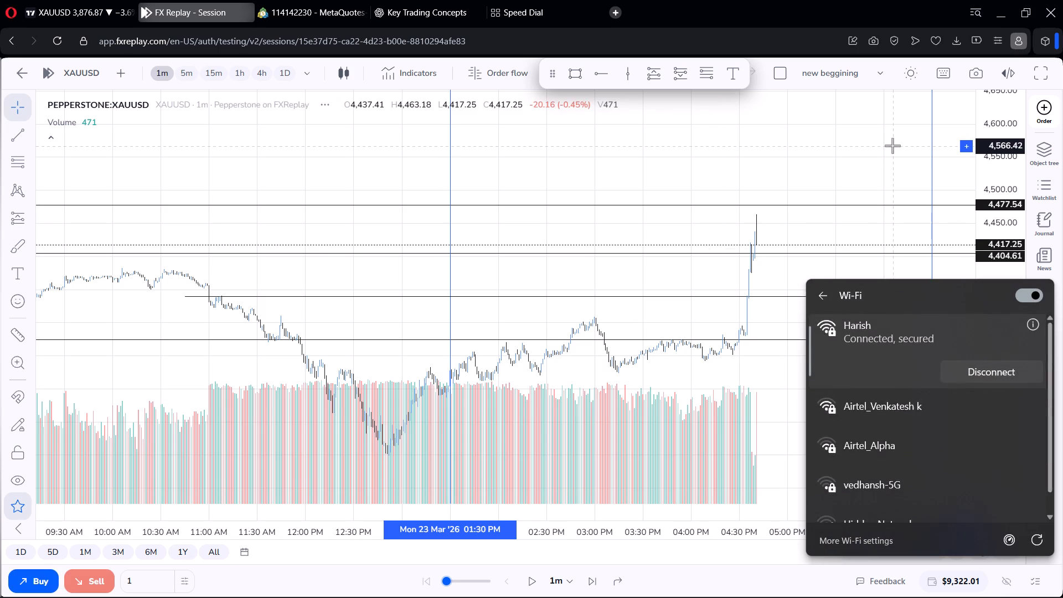
Place a 0.02-unit XAUUSD sell market order at 4417.25 with stop loss 4476.93 and take profit 4248.62.
scroll(788, 235, up, 13)
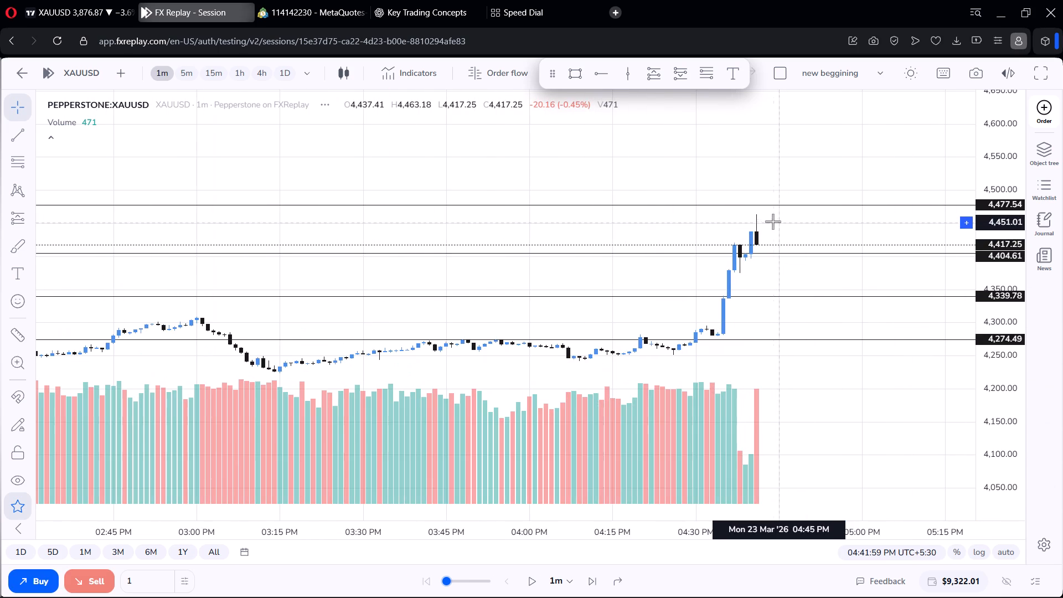
scroll(763, 259, up, 1)
click(1040, 116)
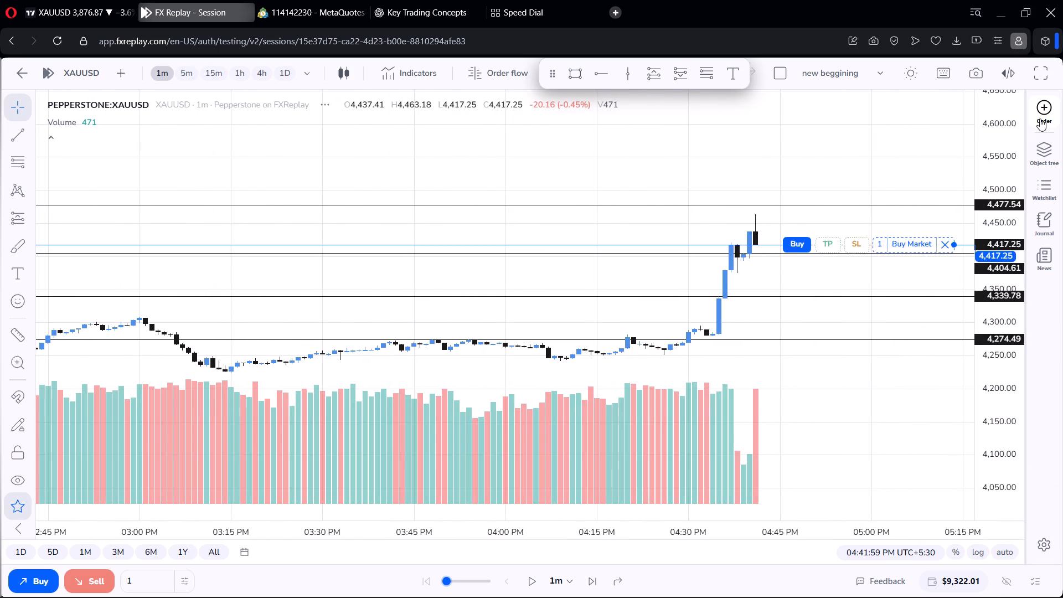
click(843, 137)
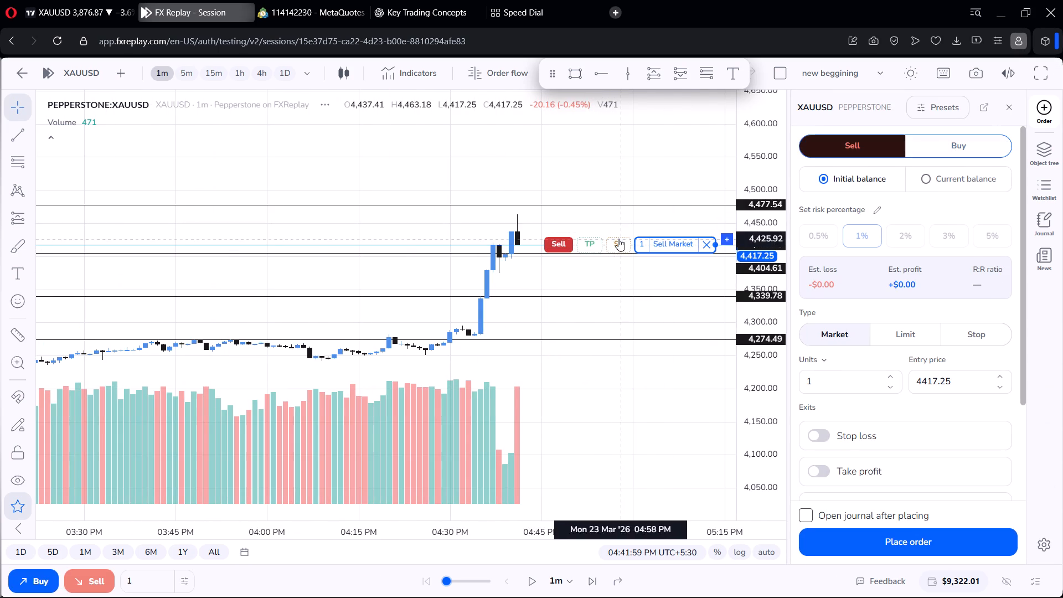
drag(620, 240, 641, 205)
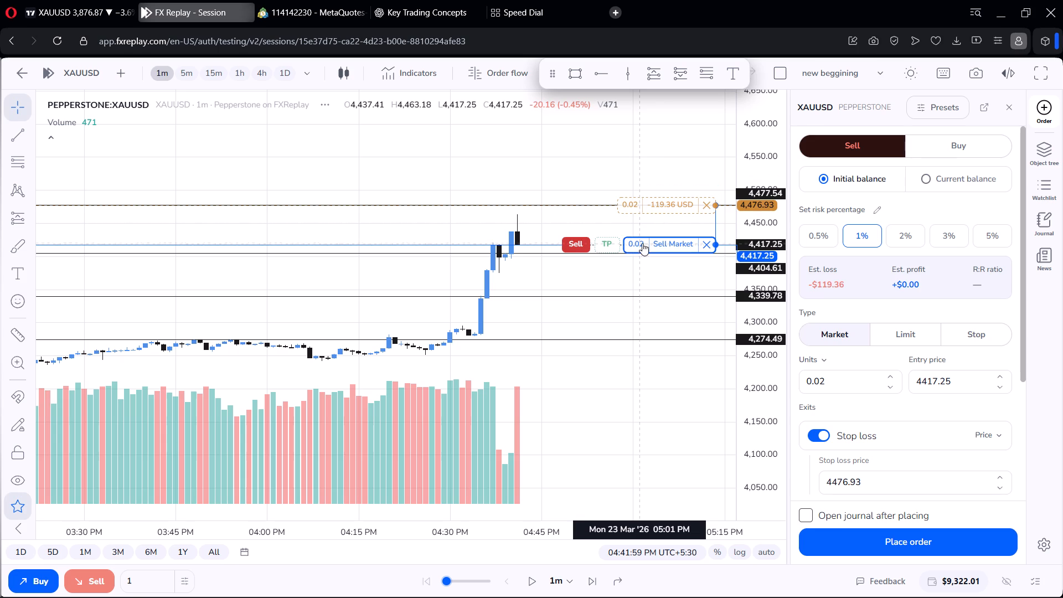
drag(616, 246, 627, 356)
click(860, 527)
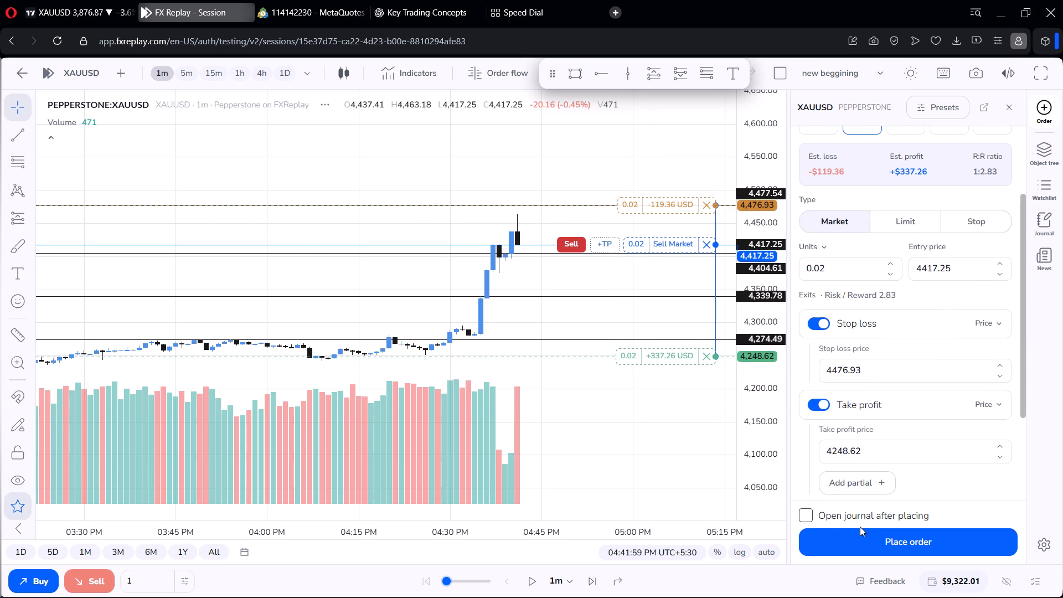
click(867, 532)
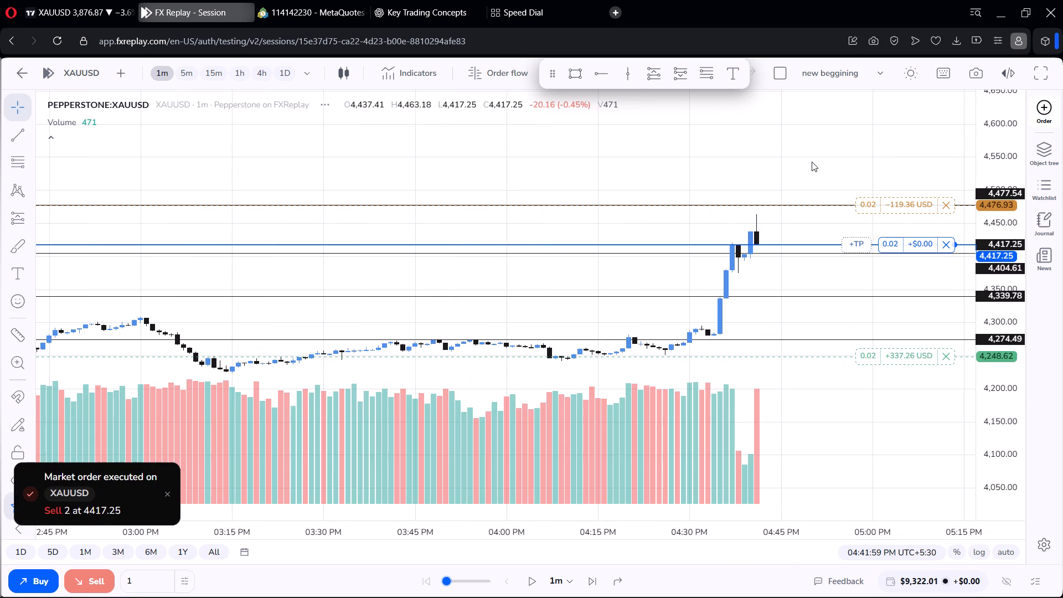
Resume the 1-minute replay with the short position open.
scroll(812, 162, down, 4)
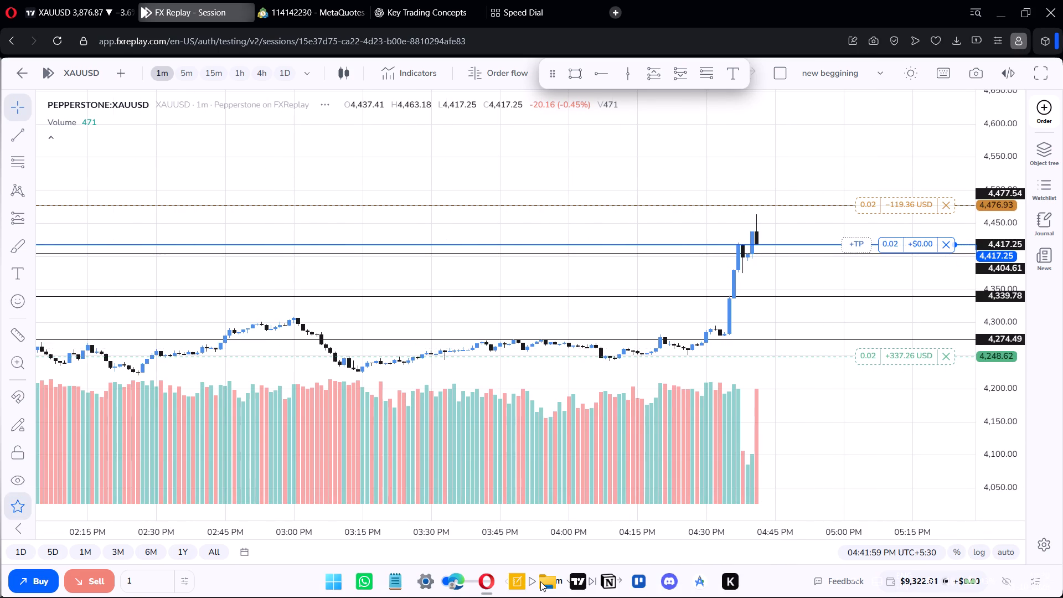
click(535, 579)
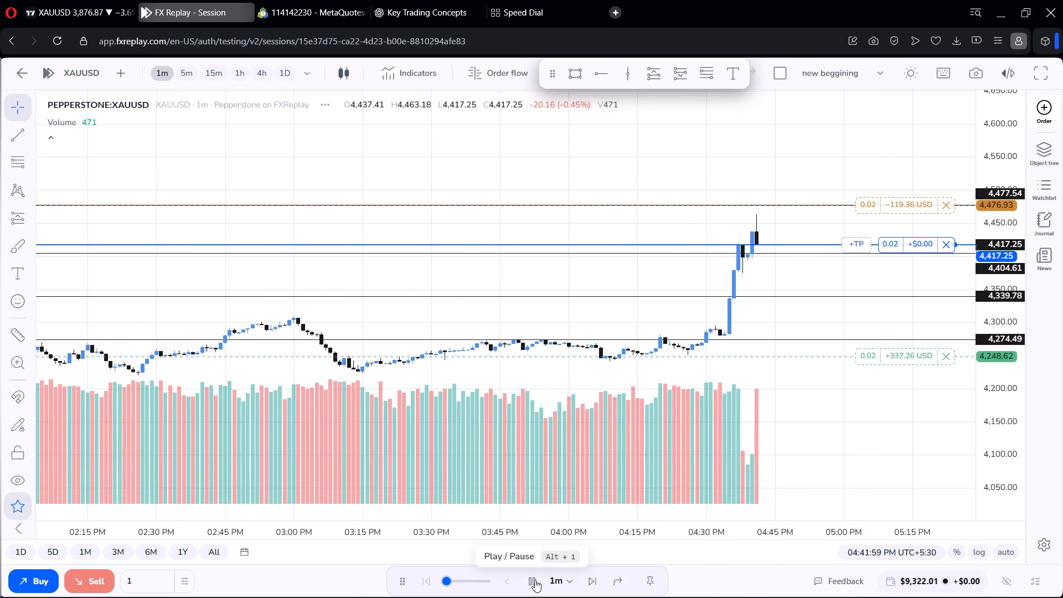
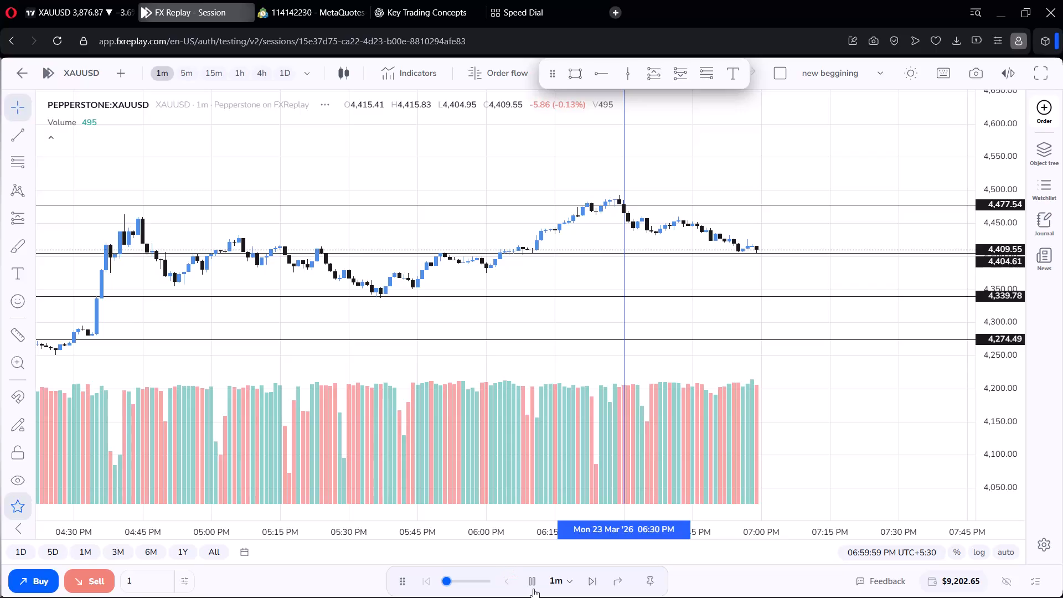
Pause the 1-minute replay and review the whole day's price action against the marked levels.
click(533, 589)
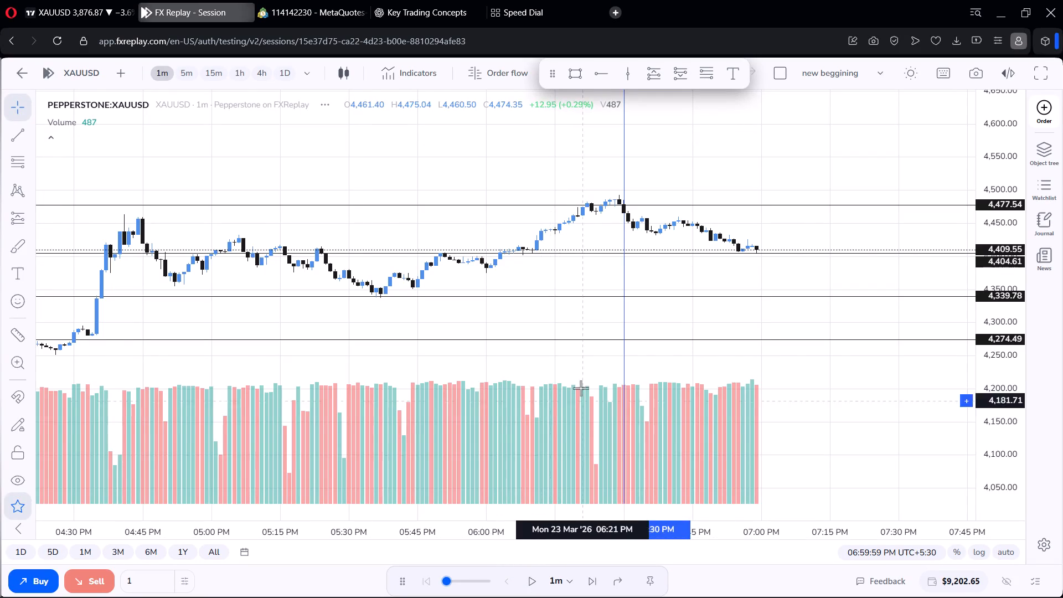
scroll(586, 360, down, 6)
scroll(589, 302, down, 3)
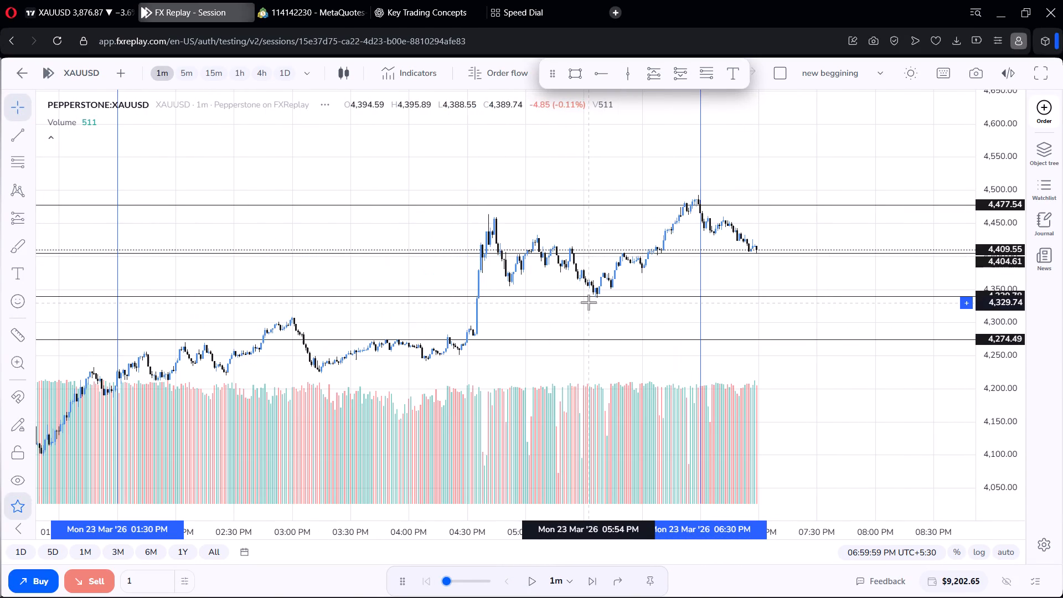
scroll(587, 303, down, 5)
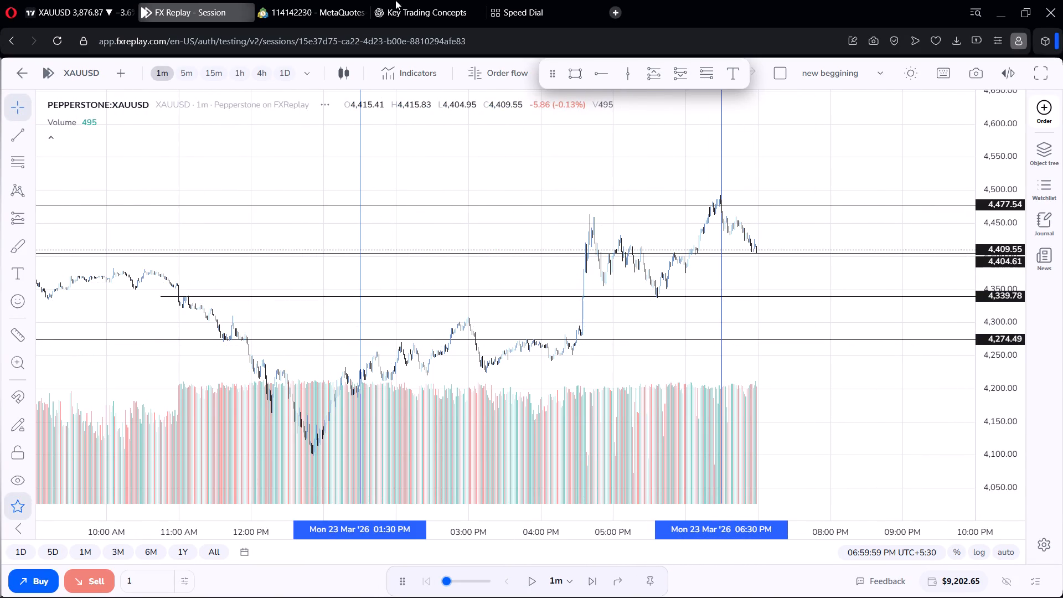
Switch the XAUUSD chart to the 1-hour timeframe and examine the recent candles around the marked horizontal levels.
click(227, 68)
click(241, 71)
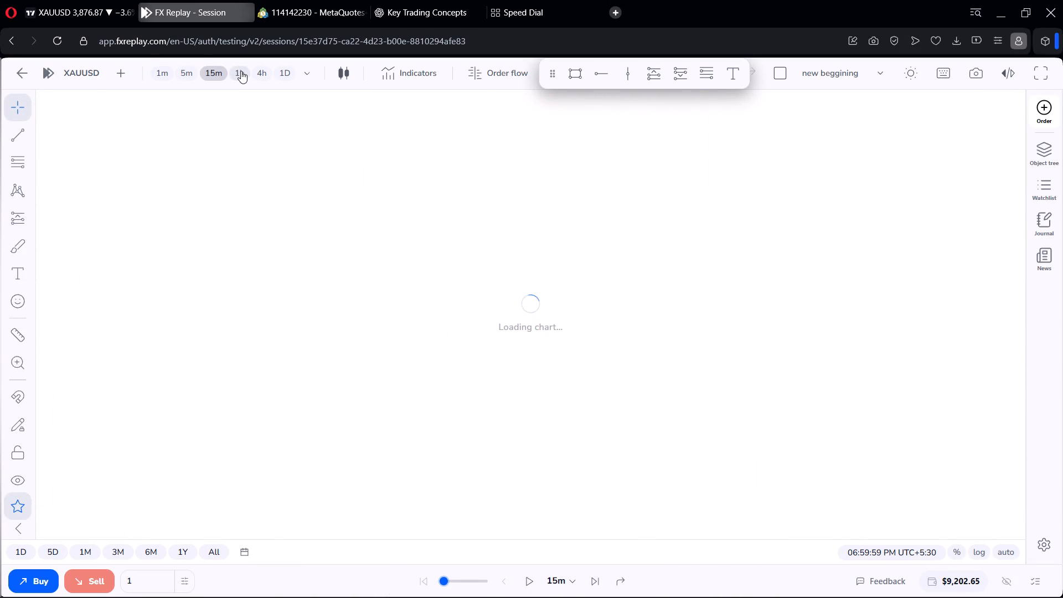
scroll(500, 251, up, 8)
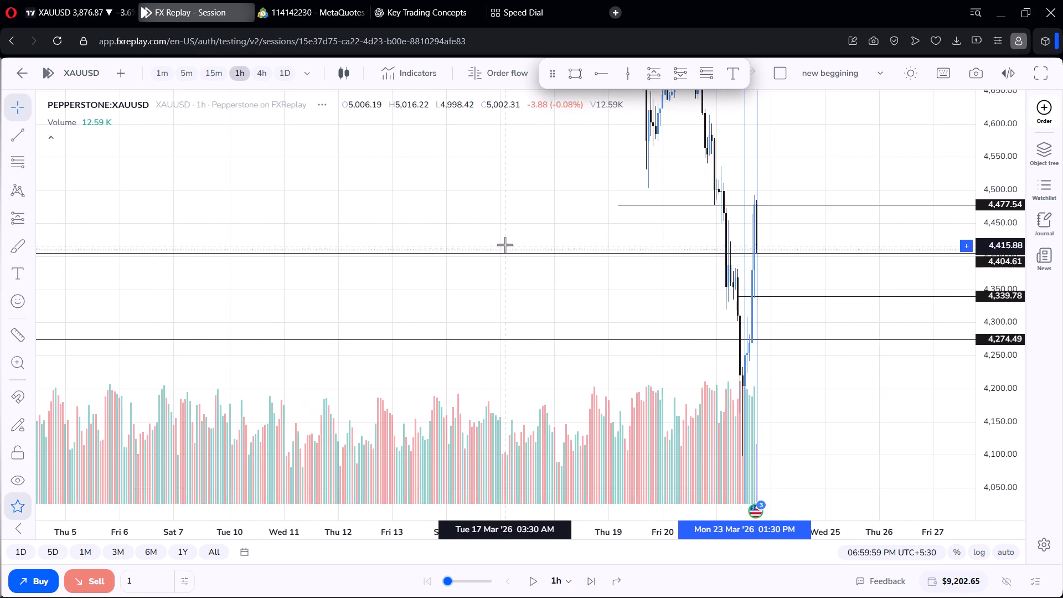
scroll(505, 245, up, 9)
scroll(505, 242, down, 7)
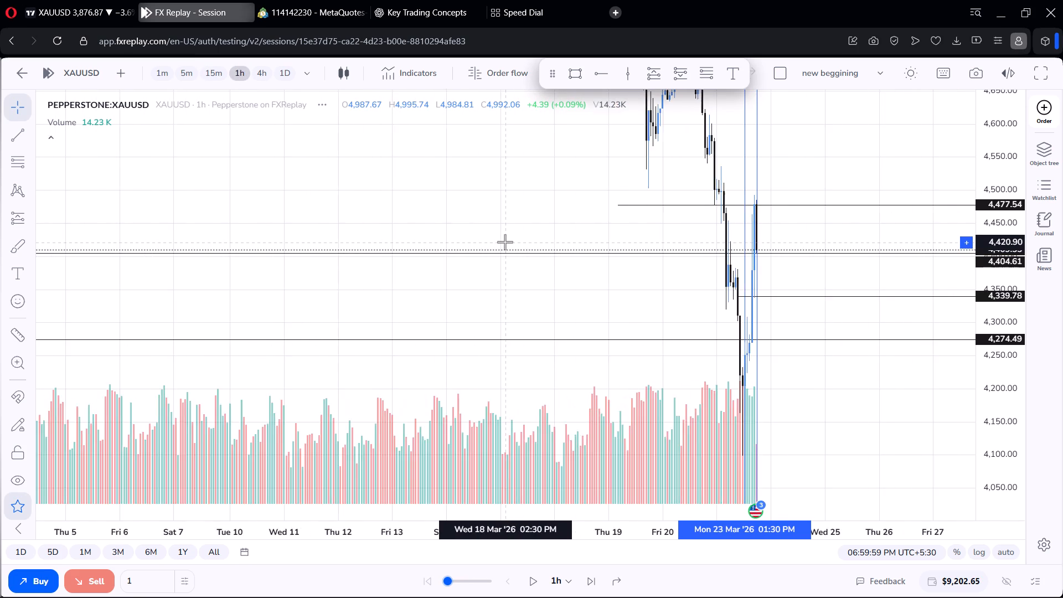
scroll(505, 242, up, 20)
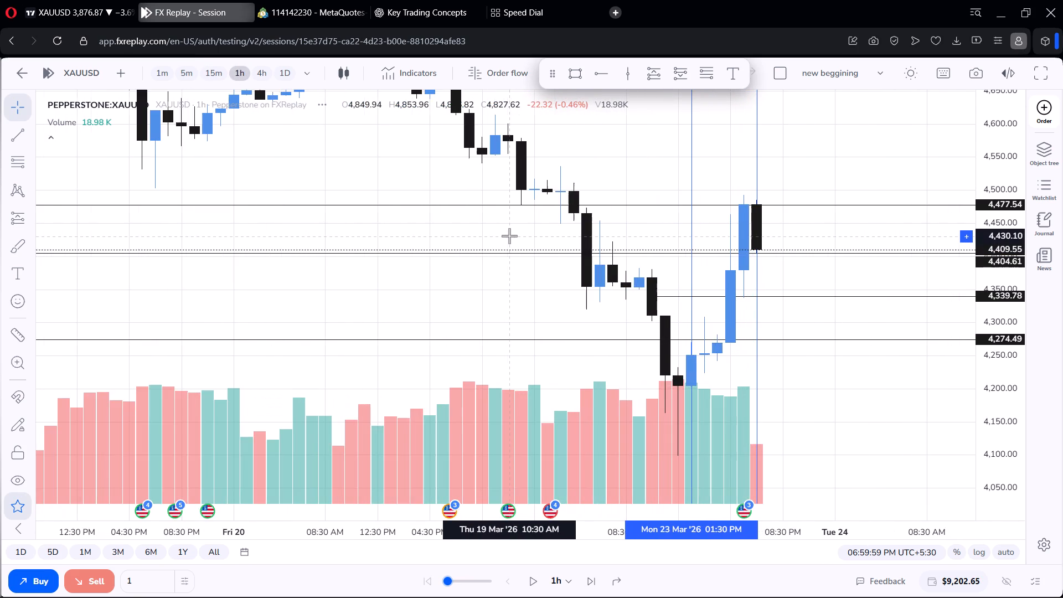
scroll(793, 87, up, 2)
scroll(996, 187, down, 11)
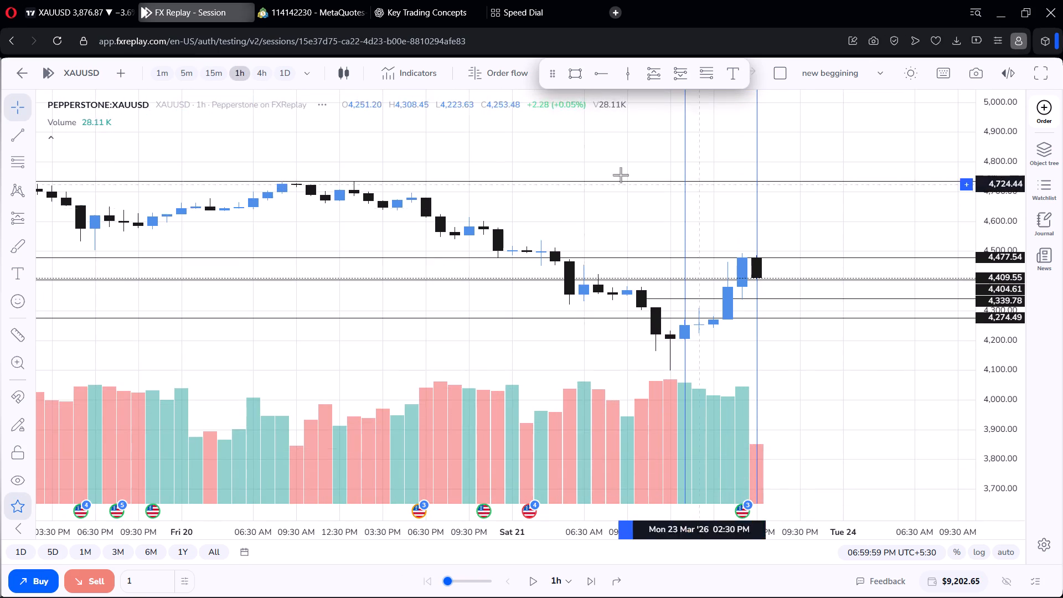
scroll(568, 166, down, 12)
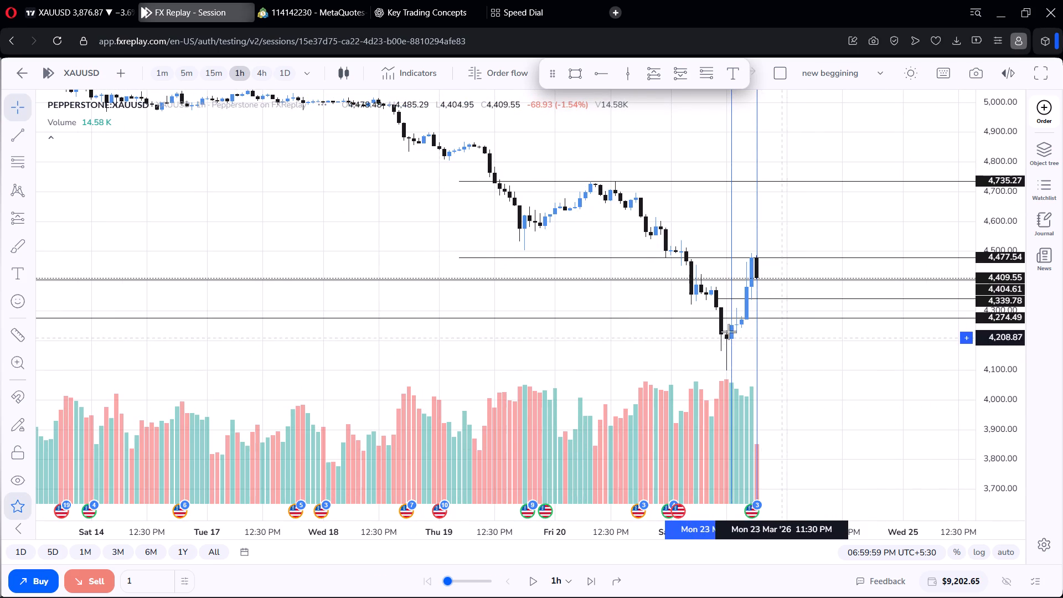
Play the 1-hour replay forward to 01:29:59 AM on 24 March and pause it there.
click(533, 579)
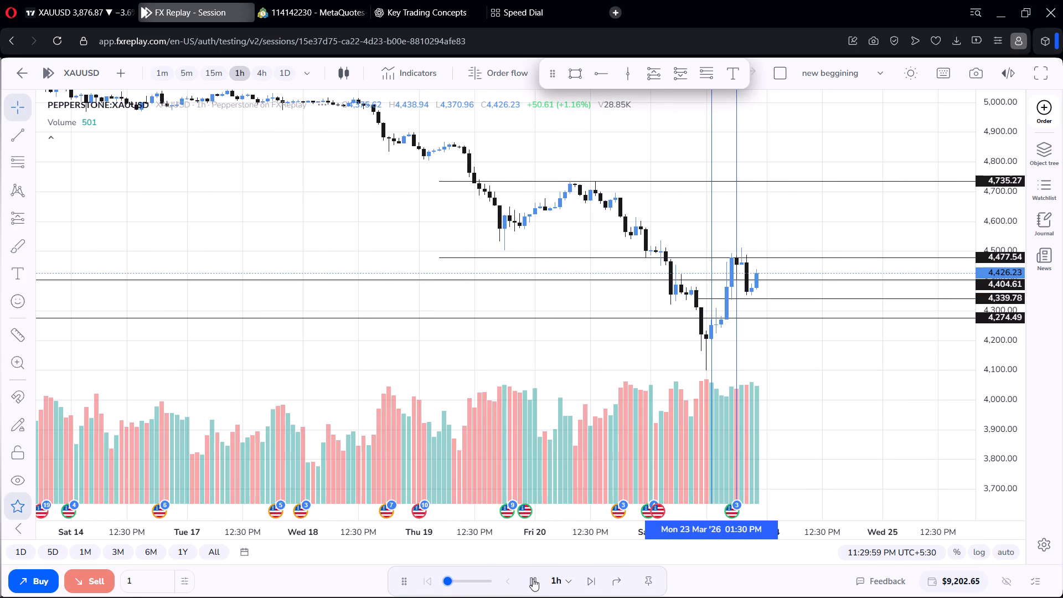
click(533, 579)
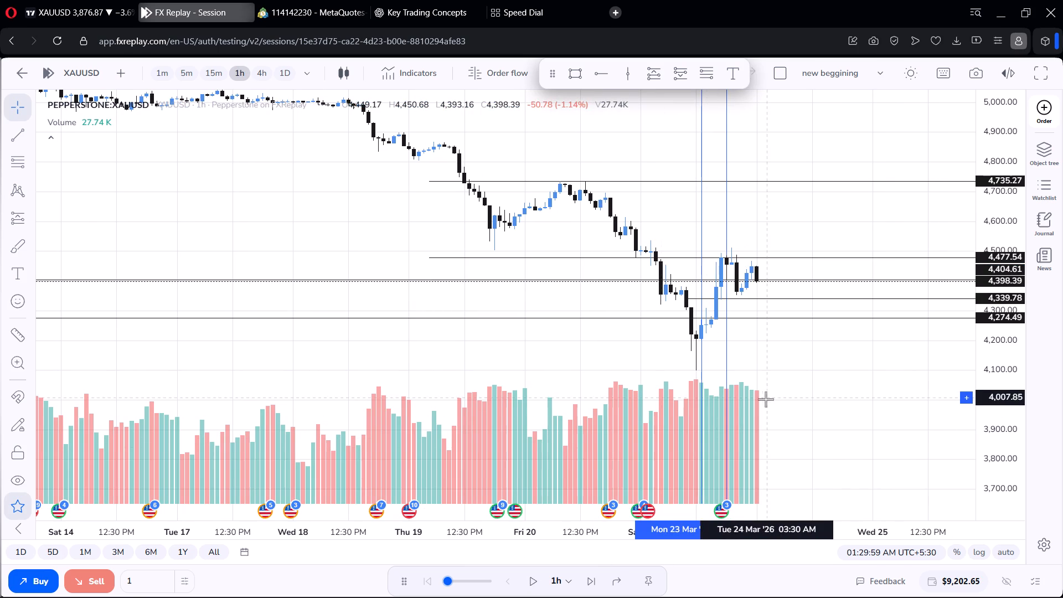
Remove all the horizontal level lines and vertical time lines drawn on the XAUUSD chart.
scroll(740, 384, down, 4)
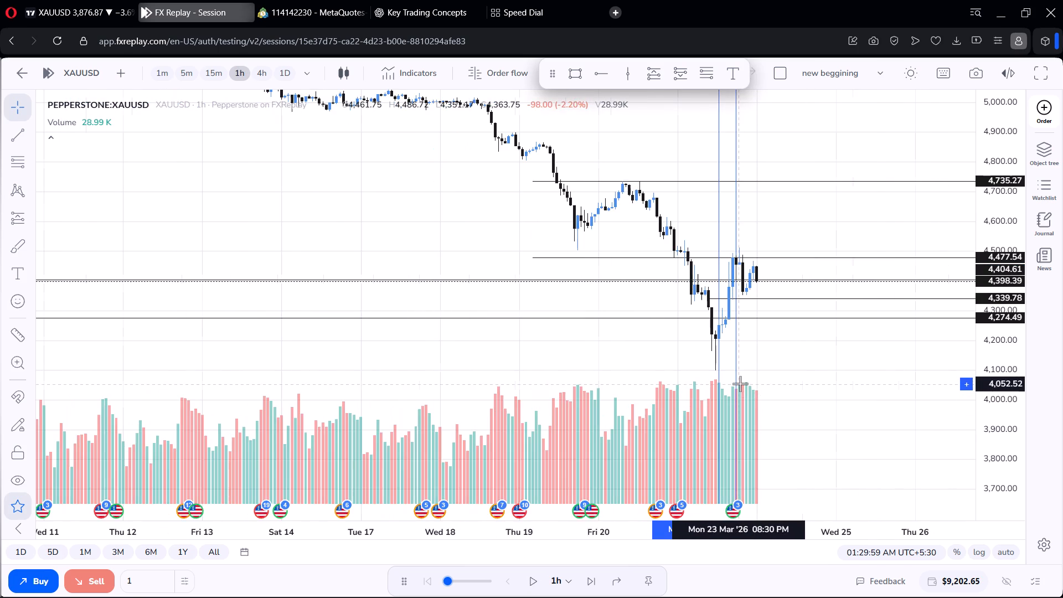
scroll(538, 349, up, 3)
right_click(835, 243)
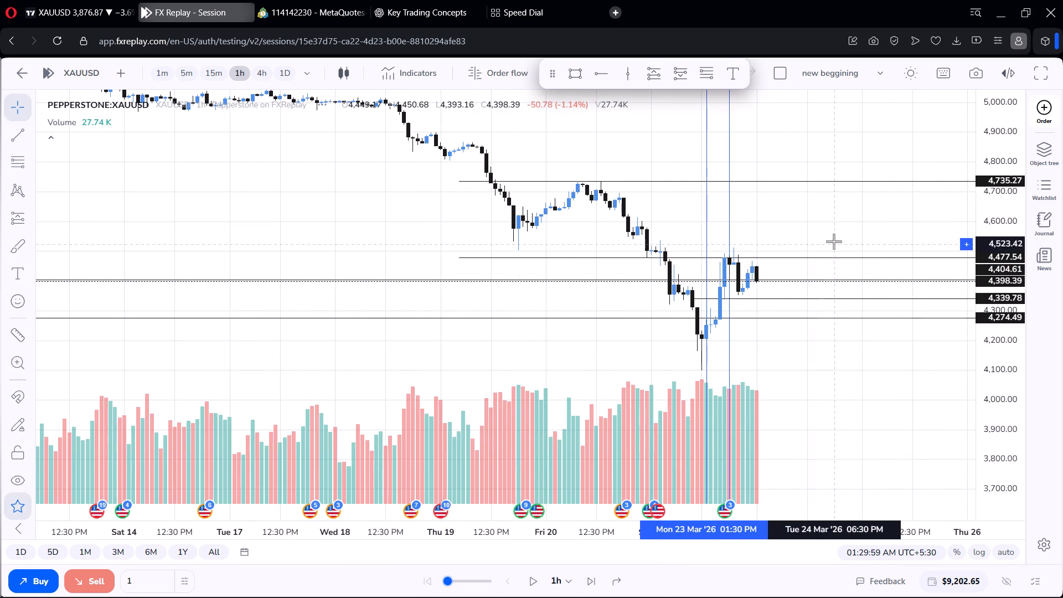
click(865, 498)
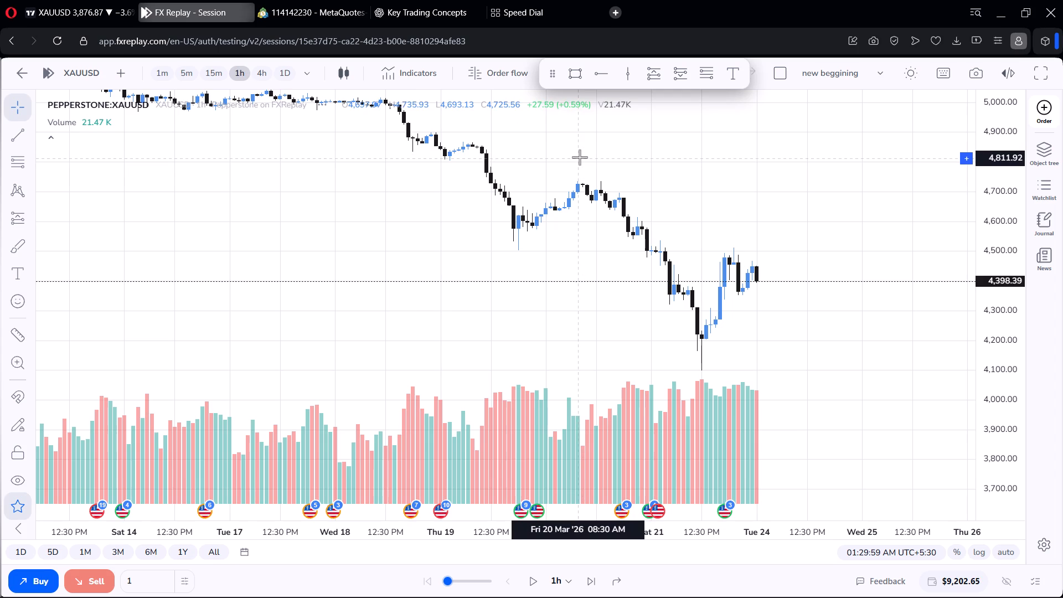
Examine the cleared 1-hour chart, comparing the decline since 18 March with the latest rebound.
scroll(580, 157, up, 5)
scroll(579, 159, down, 4)
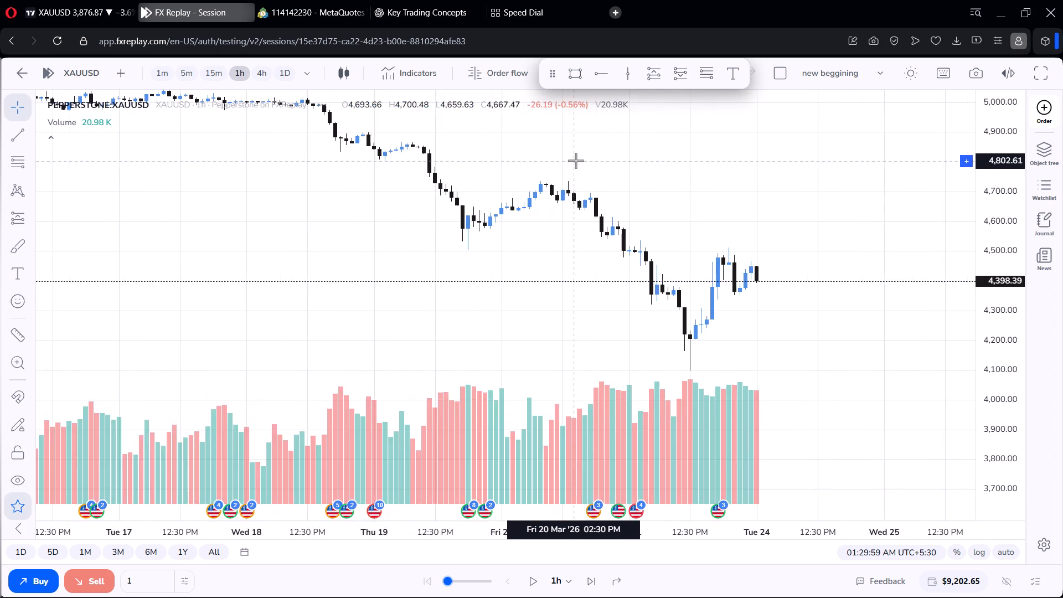
scroll(576, 161, down, 6)
scroll(554, 188, up, 5)
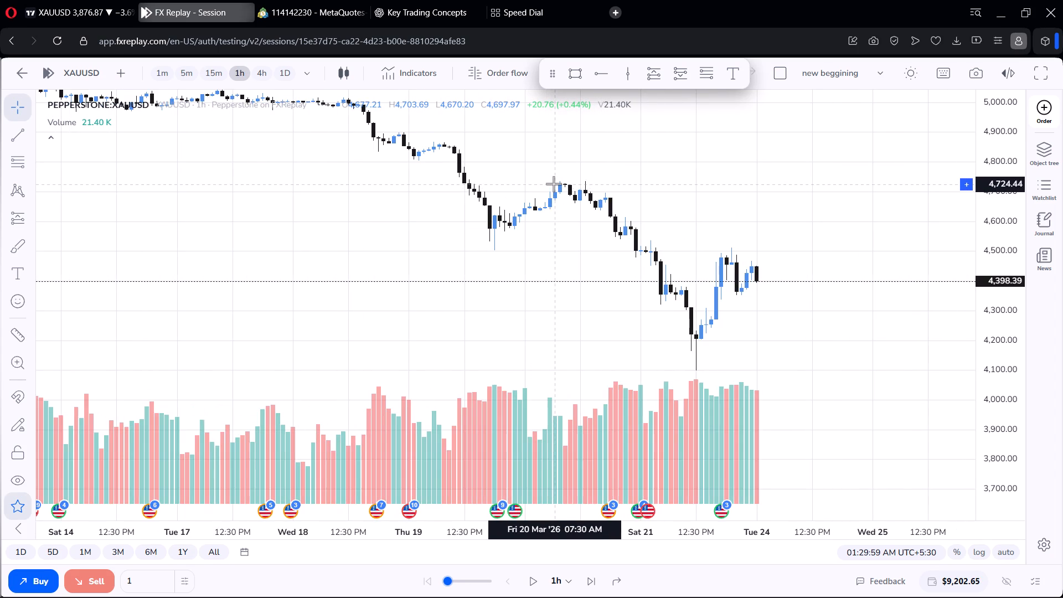
scroll(859, 259, down, 1)
scroll(851, 261, up, 5)
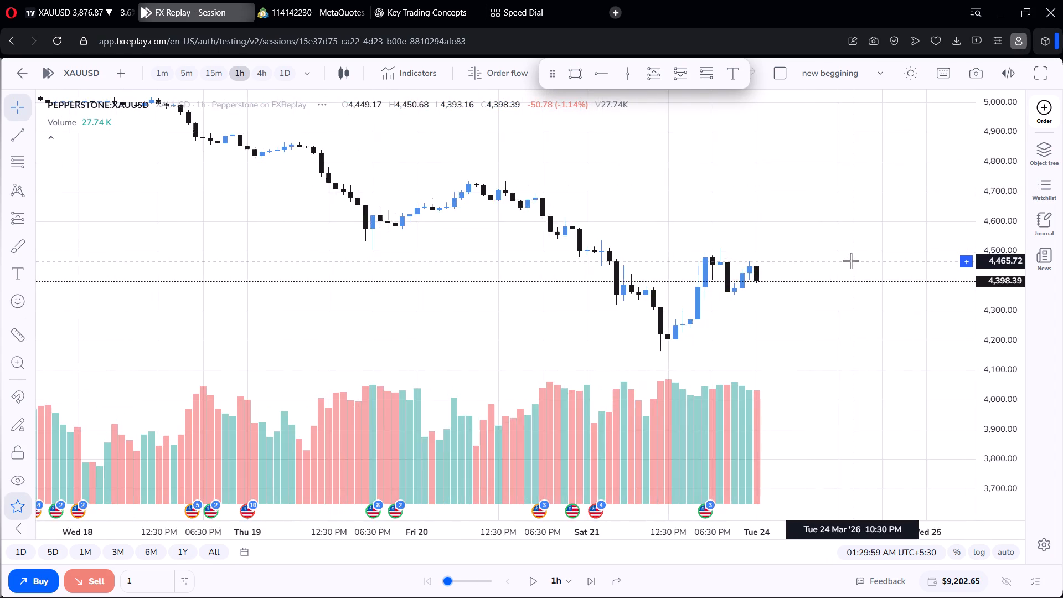
scroll(851, 261, down, 6)
scroll(1005, 240, down, 1)
scroll(1005, 240, up, 8)
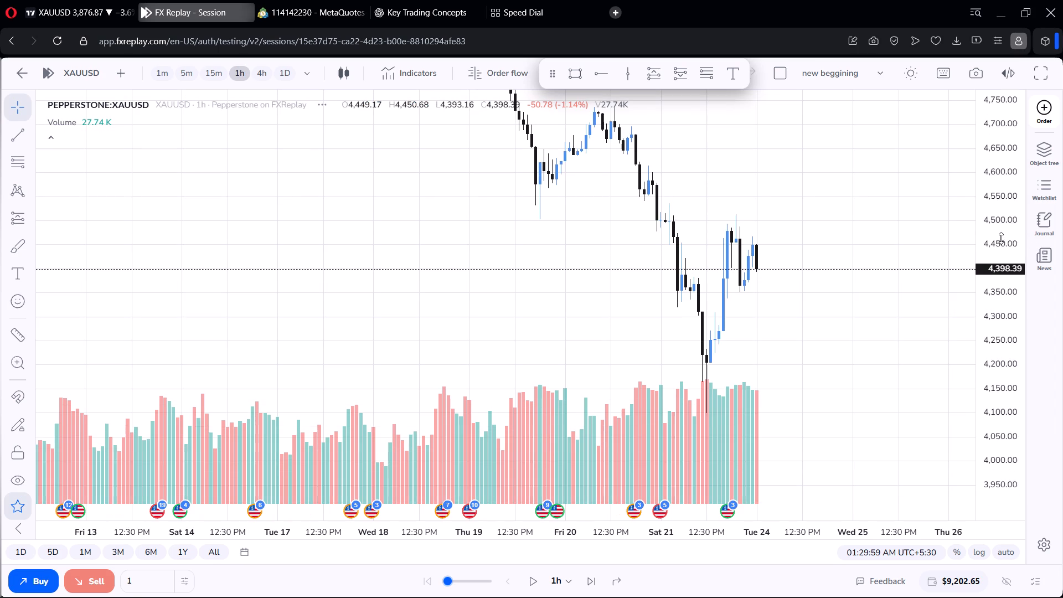
drag(705, 237, 701, 193)
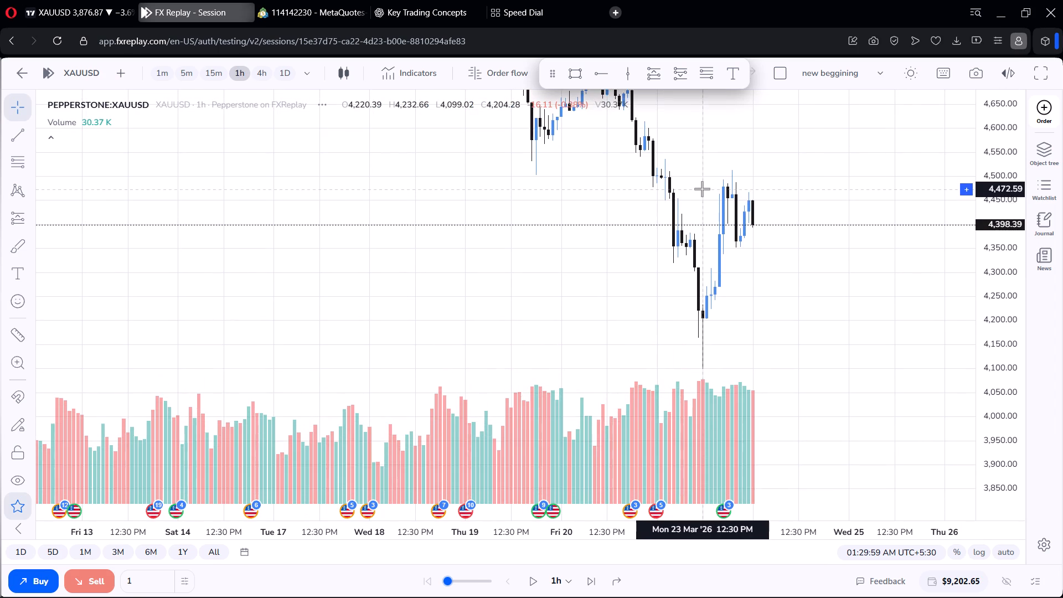
scroll(702, 189, up, 3)
scroll(702, 189, down, 3)
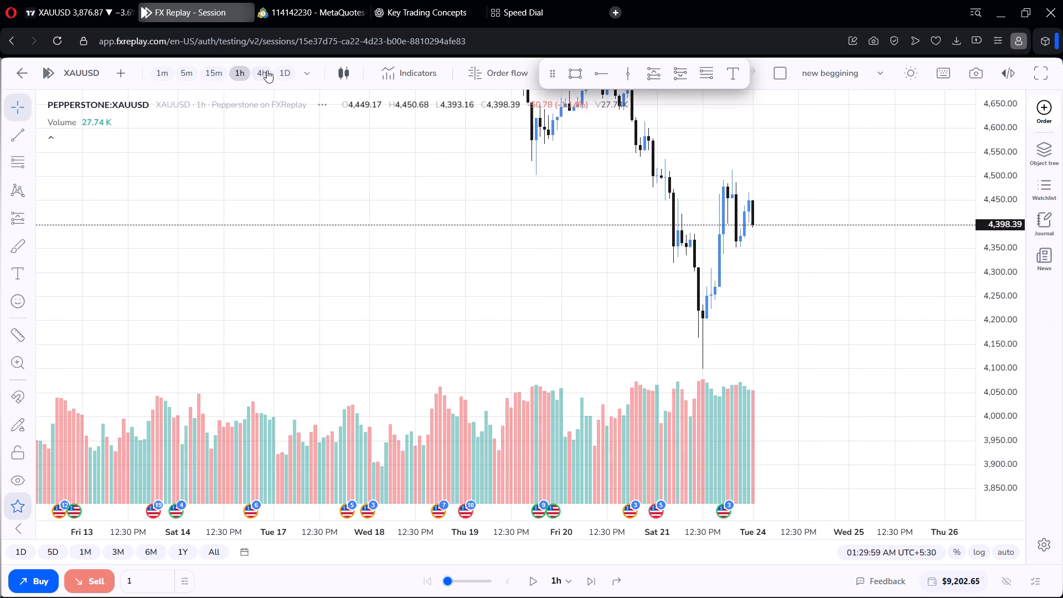
Switch the chart to the daily timeframe and examine the longer-term price swings from November to March.
click(279, 73)
scroll(734, 287, up, 6)
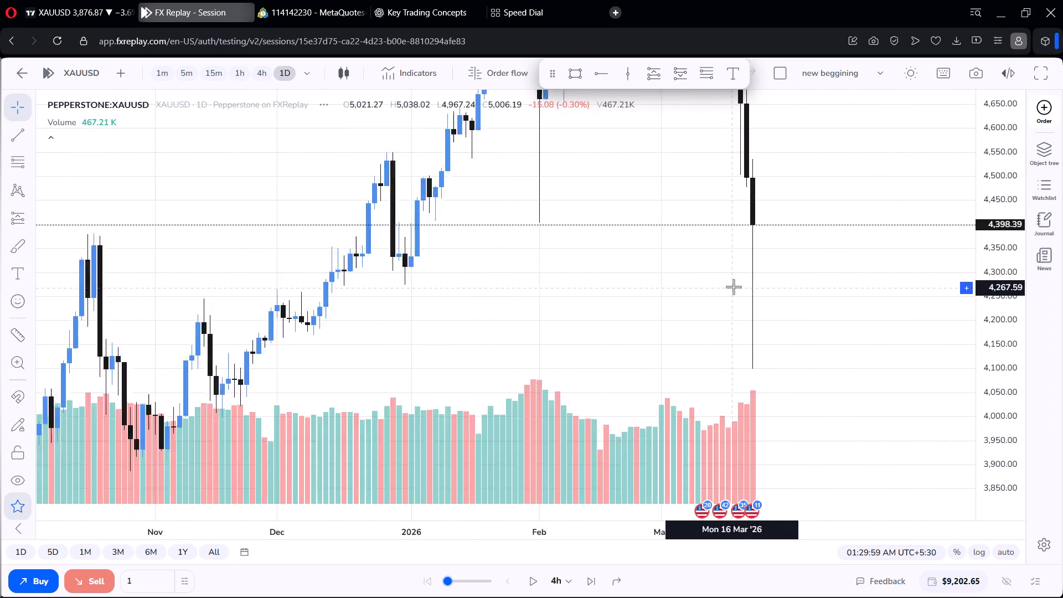
scroll(1008, 184, down, 12)
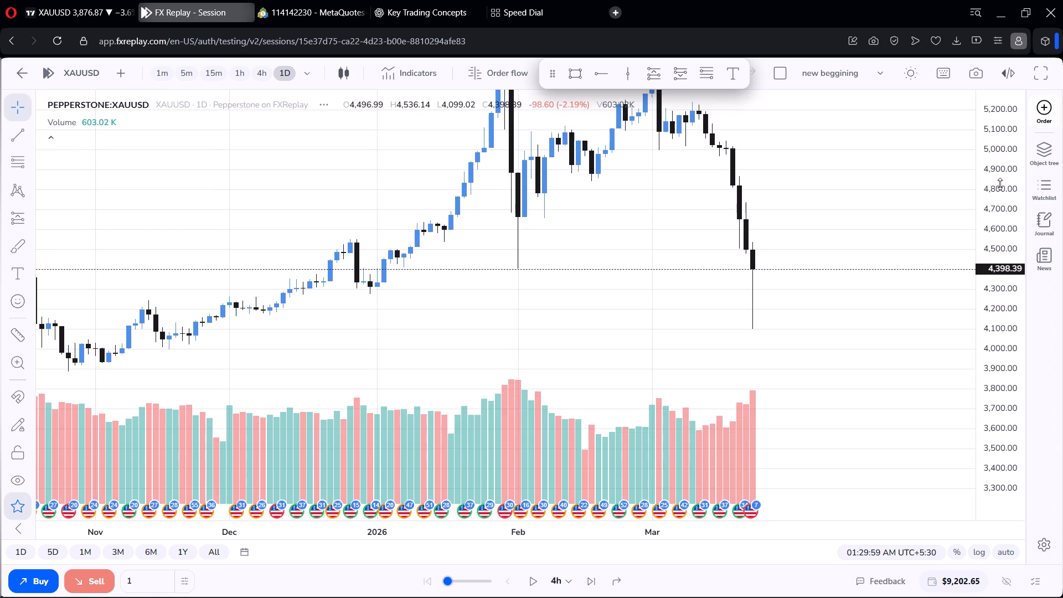
scroll(1000, 184, down, 6)
scroll(695, 249, up, 5)
scroll(692, 254, down, 5)
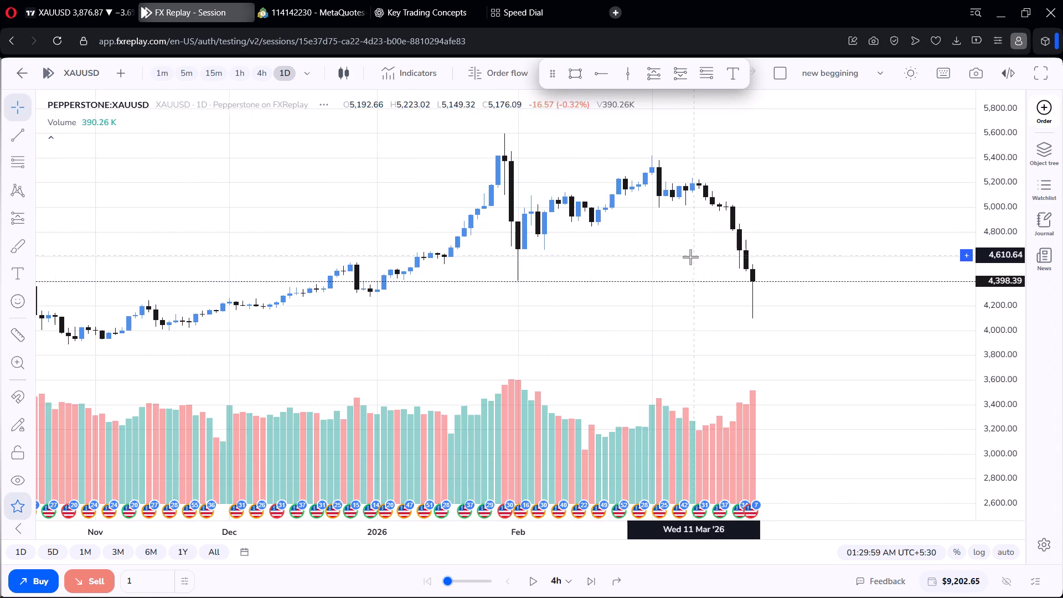
drag(688, 259, 684, 234)
scroll(688, 227, down, 5)
drag(694, 227, 680, 282)
scroll(680, 282, up, 6)
drag(680, 286, 657, 224)
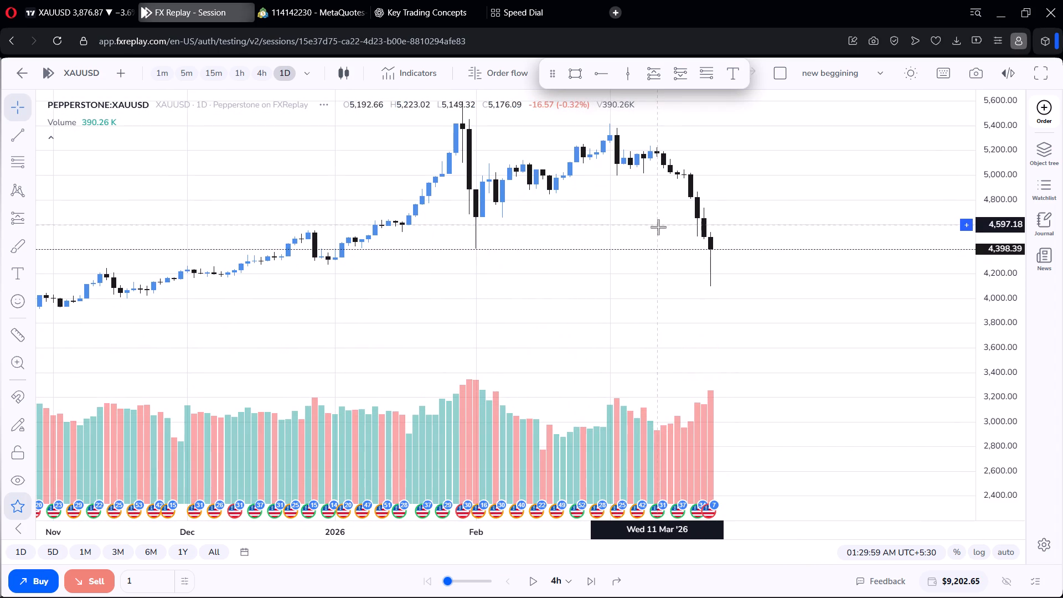
scroll(661, 231, up, 1)
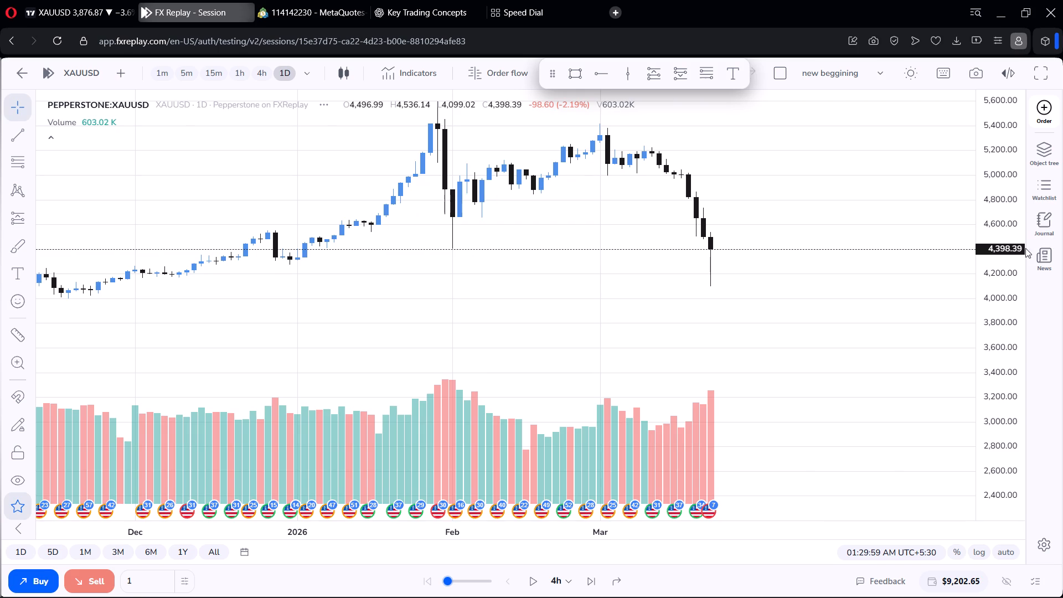
scroll(1002, 255, up, 6)
Examine the March daily sell-off against the earlier swing highs and lows back to October.
drag(631, 207, 616, 260)
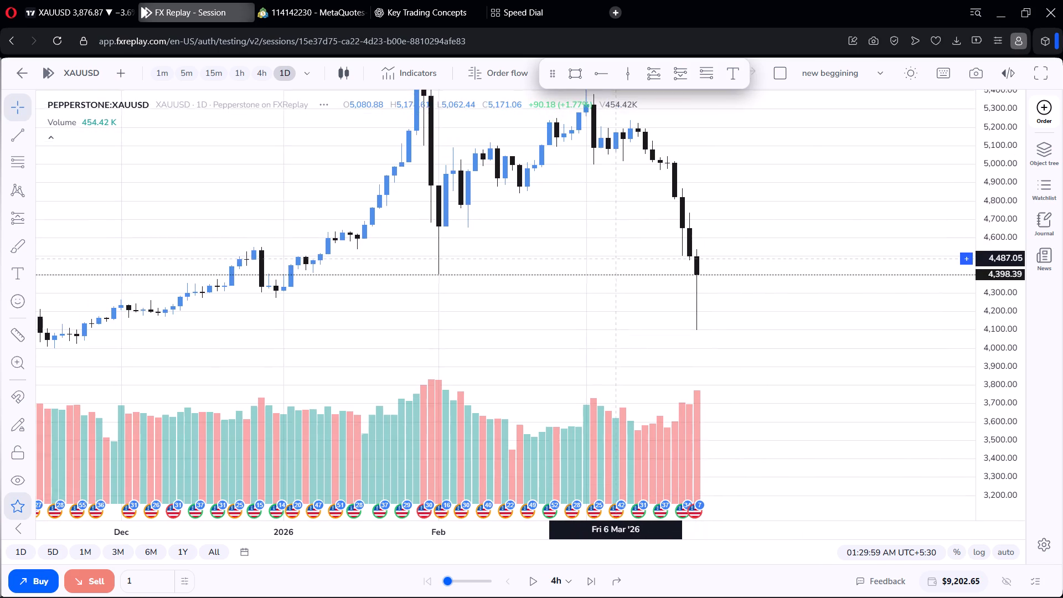
drag(616, 260, 614, 278)
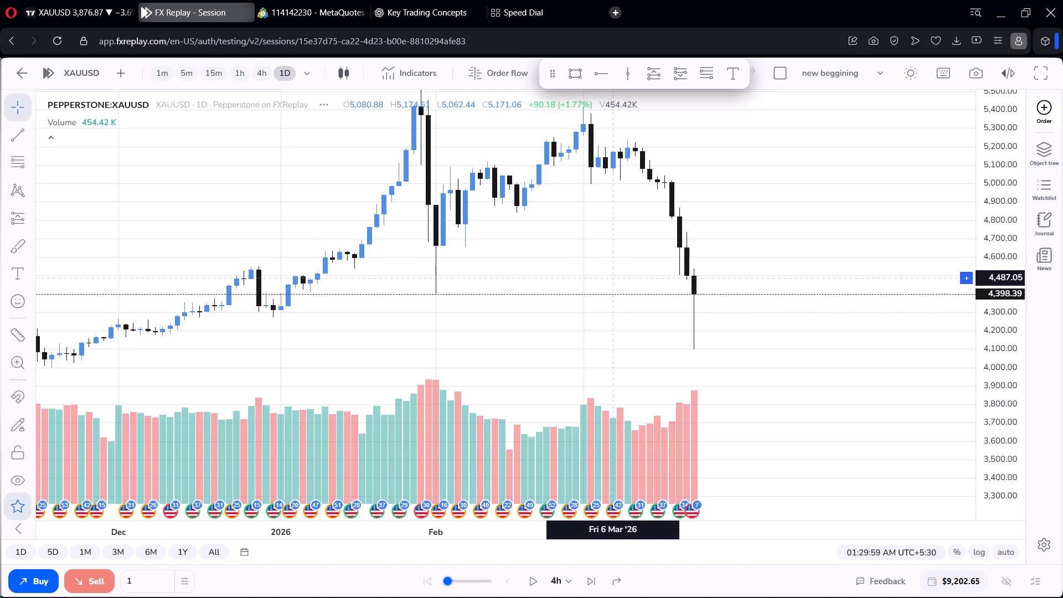
drag(614, 278, 614, 280)
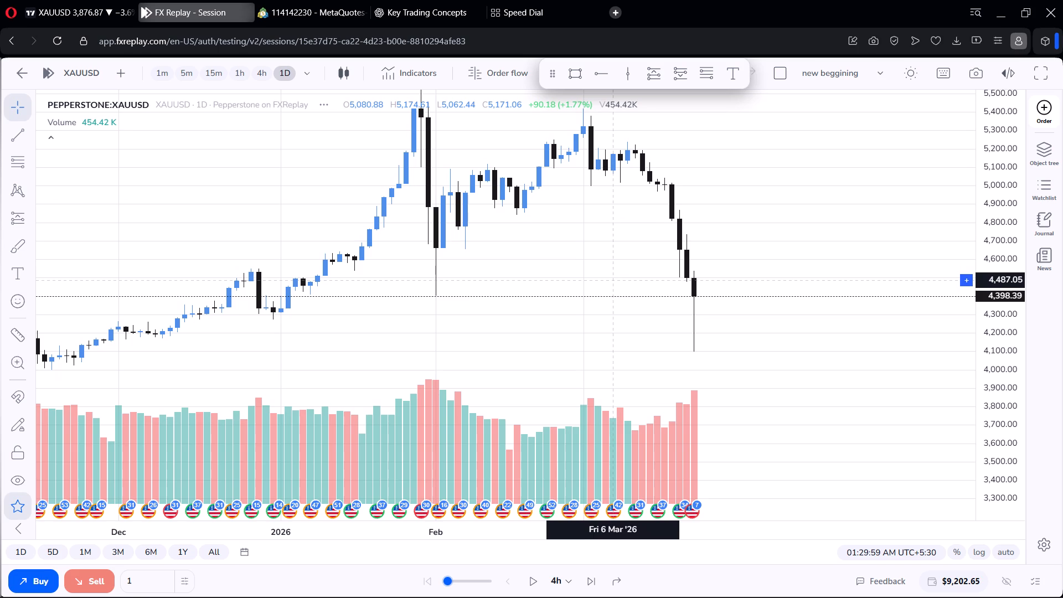
drag(614, 280, 615, 282)
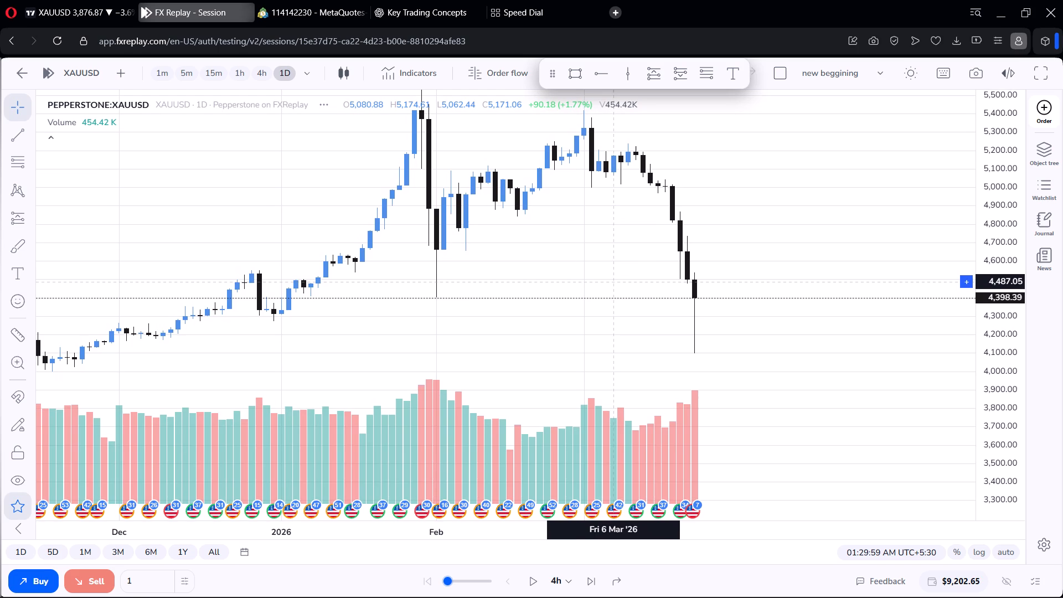
drag(615, 282, 615, 282)
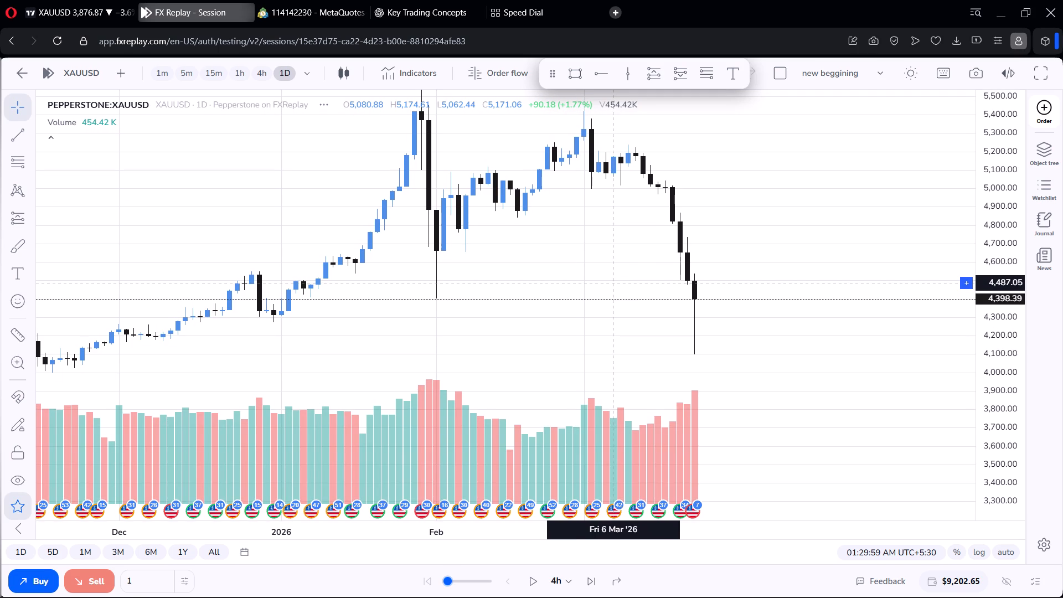
drag(615, 282, 615, 283)
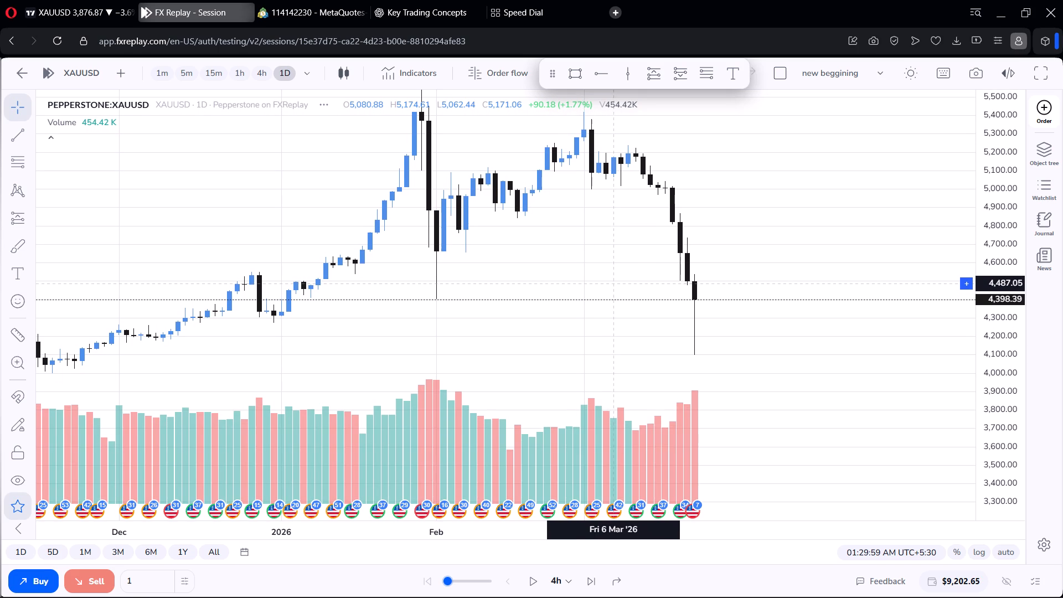
drag(615, 283, 615, 285)
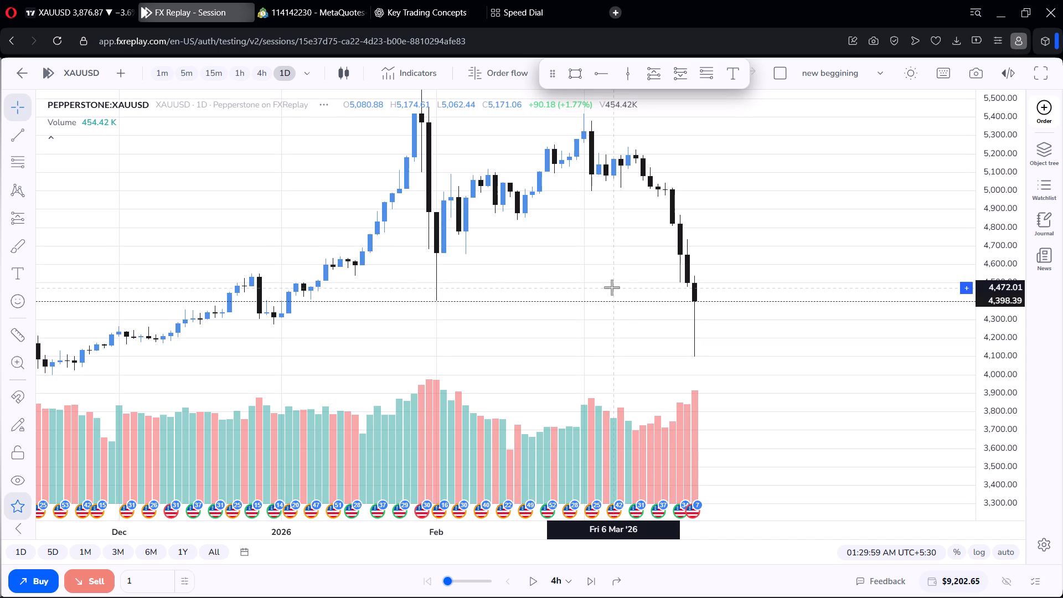
scroll(740, 313, up, 3)
scroll(740, 313, down, 3)
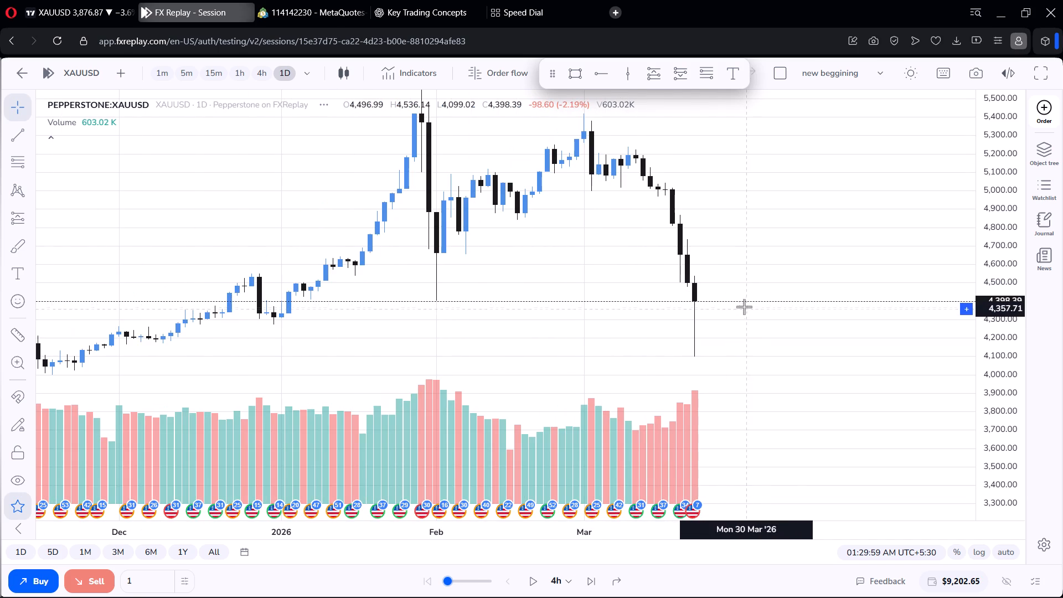
scroll(994, 304, down, 5)
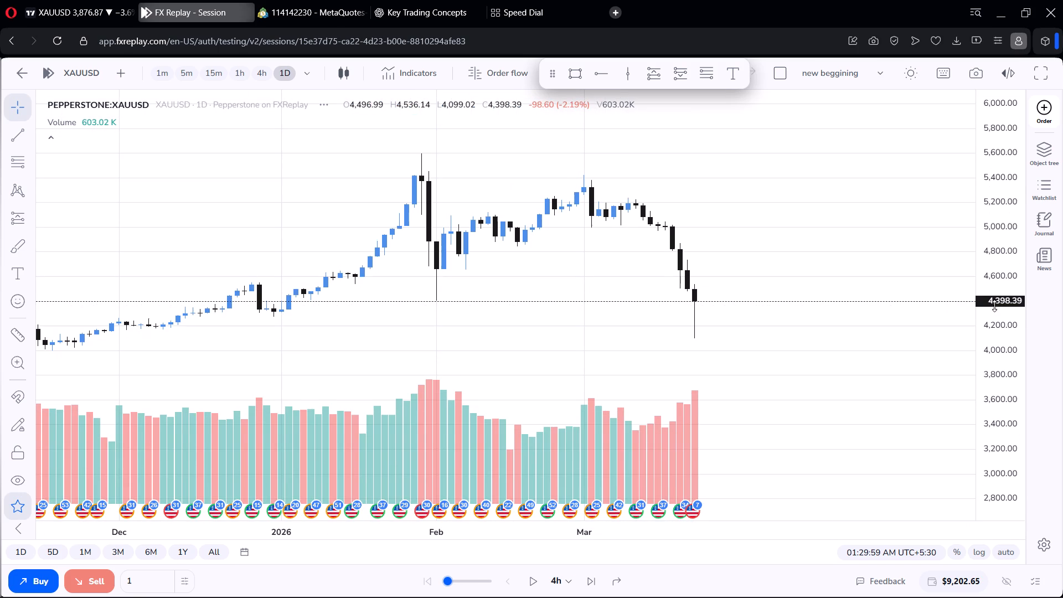
scroll(741, 261, down, 4)
scroll(619, 268, up, 4)
scroll(619, 268, down, 5)
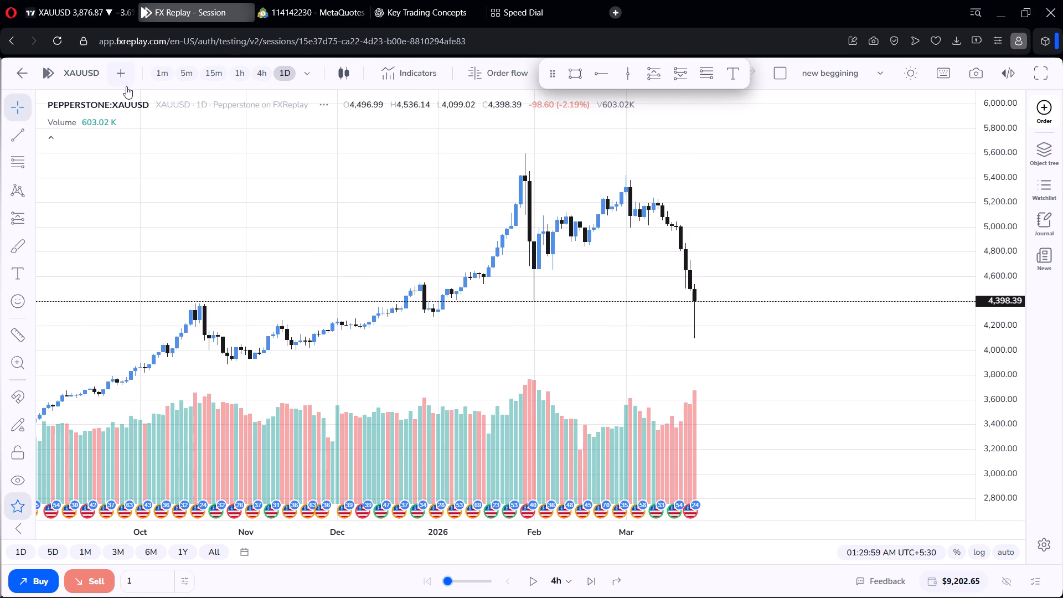
Draw horizontal rays from the 23 March daily candle's high at about 4,542.64 and its low at about 4,102.88.
click(601, 69)
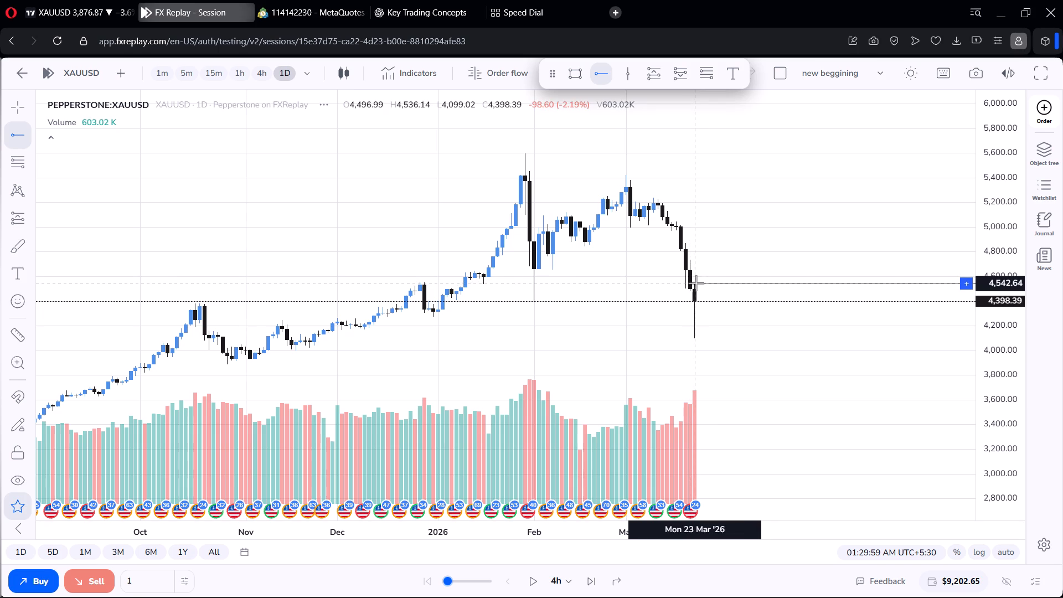
click(693, 283)
click(716, 229)
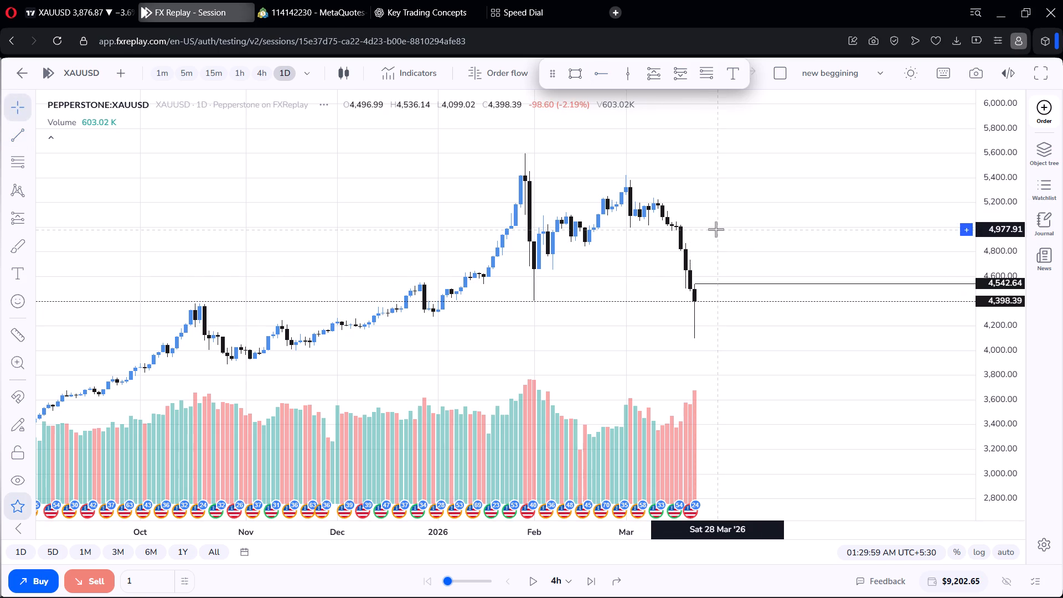
click(602, 68)
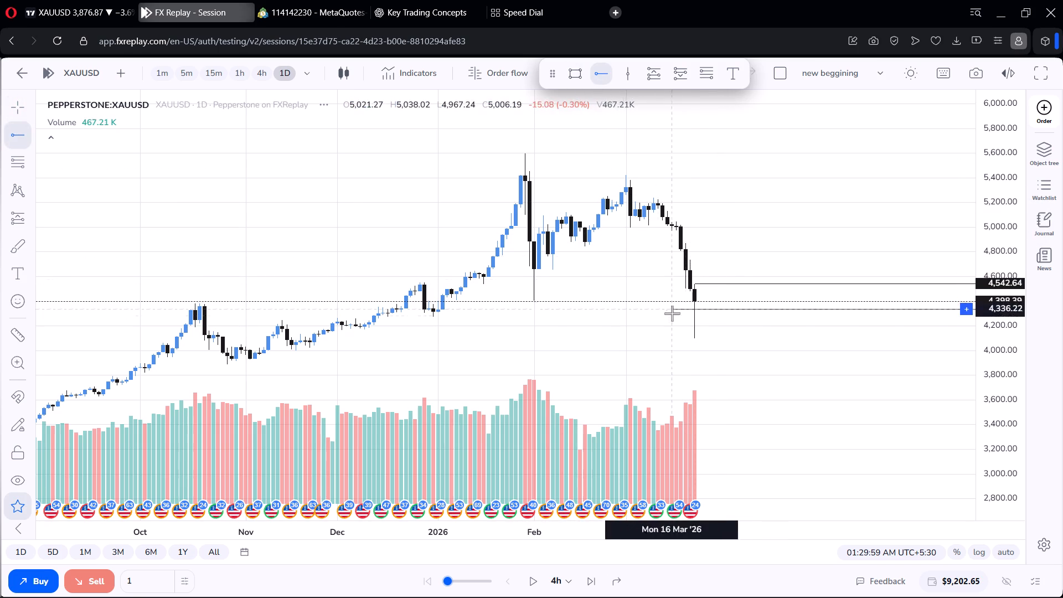
click(694, 336)
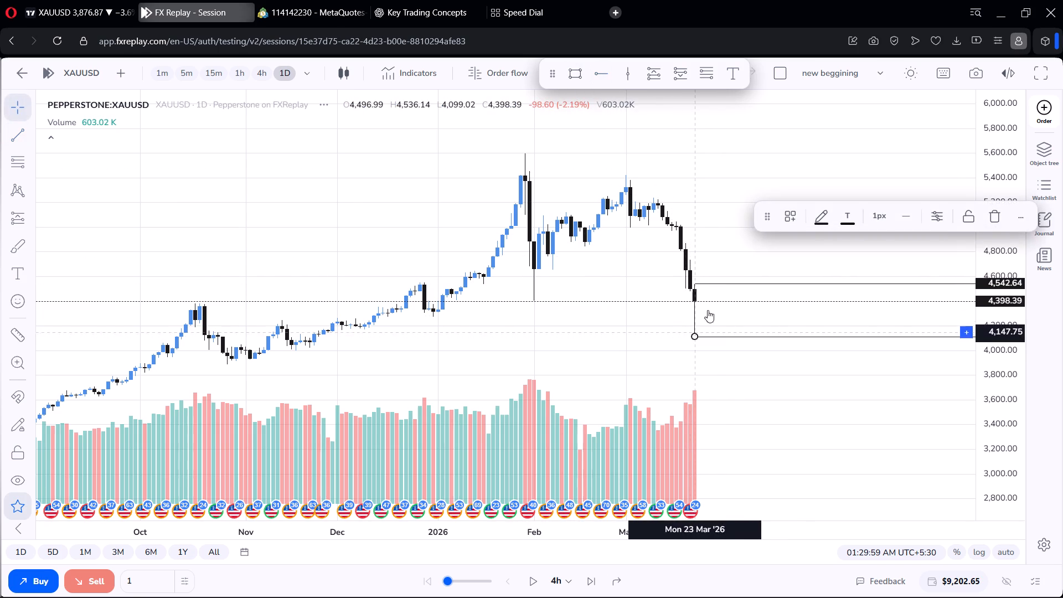
click(735, 229)
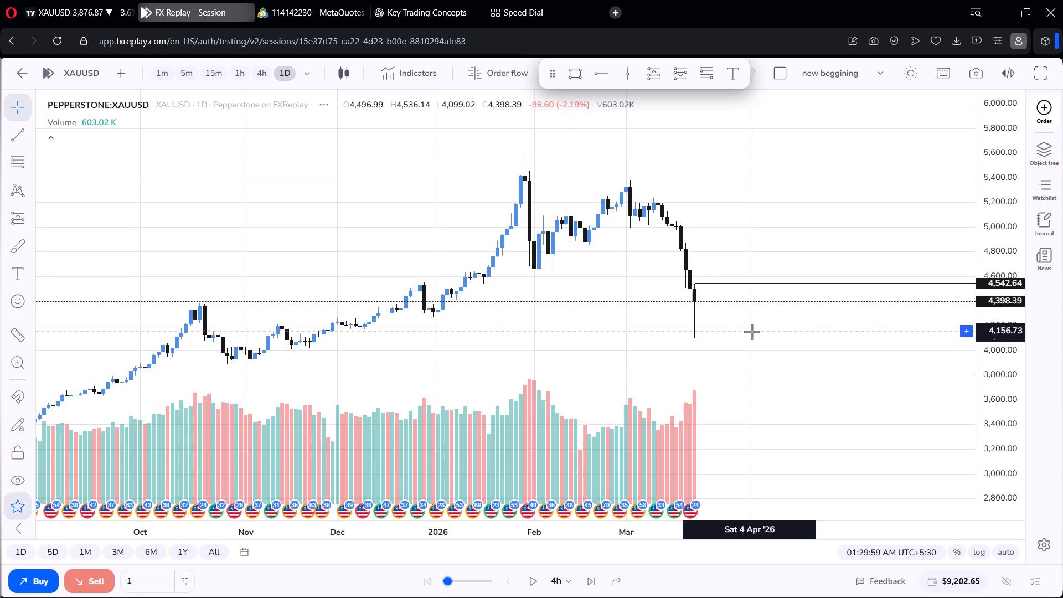
click(754, 333)
click(750, 325)
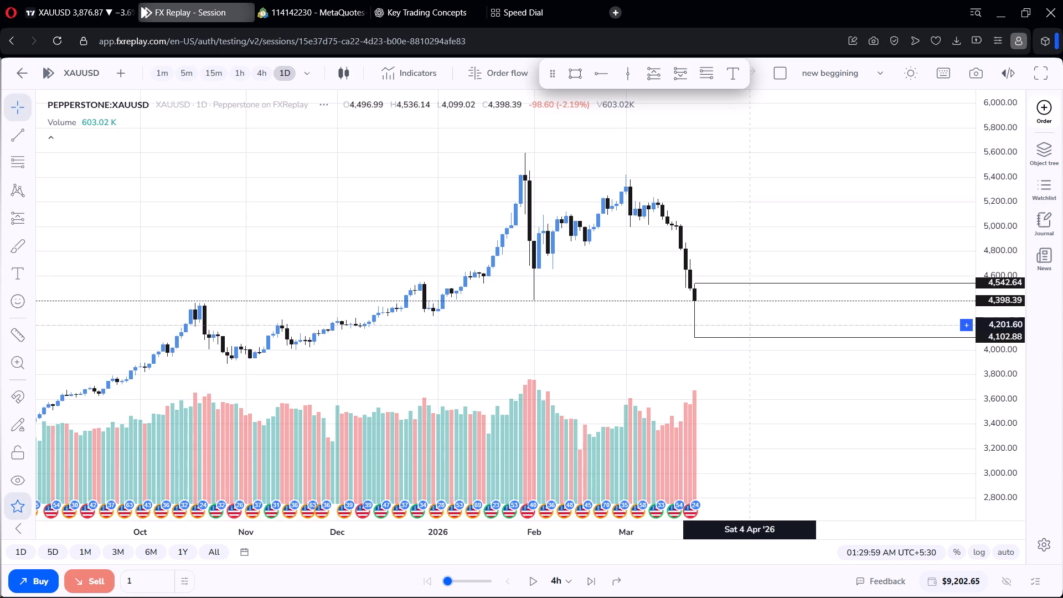
Switch to the 1-hour timeframe and examine the 23 March price action between the two horizontal rays and the decline before it.
scroll(761, 313, up, 5)
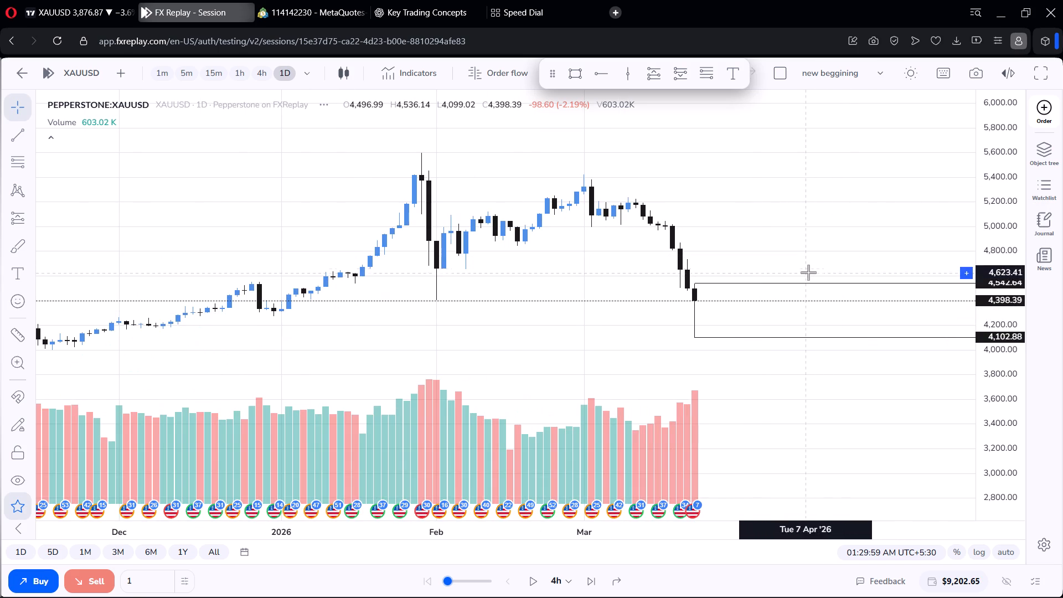
scroll(993, 317, down, 1)
scroll(993, 318, up, 13)
scroll(796, 291, up, 5)
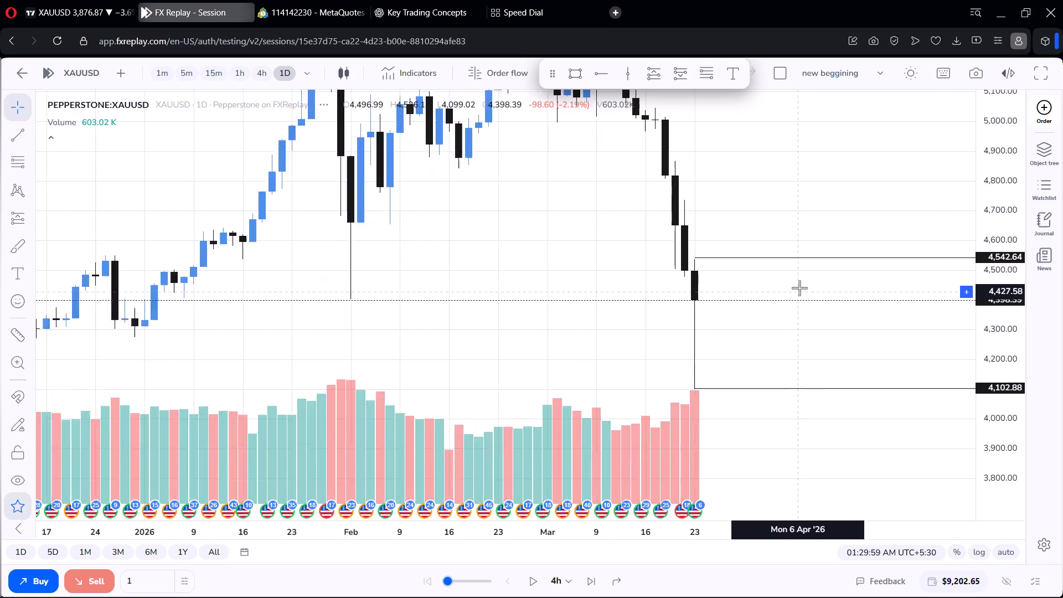
scroll(799, 288, up, 1)
scroll(801, 282, down, 6)
drag(797, 276, 746, 162)
click(244, 73)
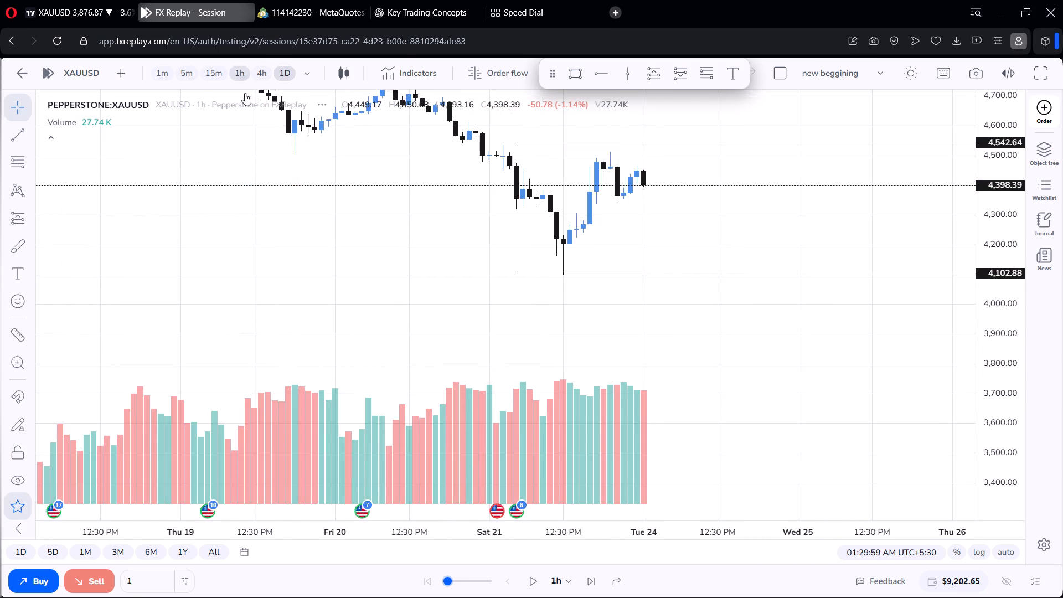
scroll(715, 281, down, 4)
scroll(673, 219, up, 1)
drag(619, 217, 745, 207)
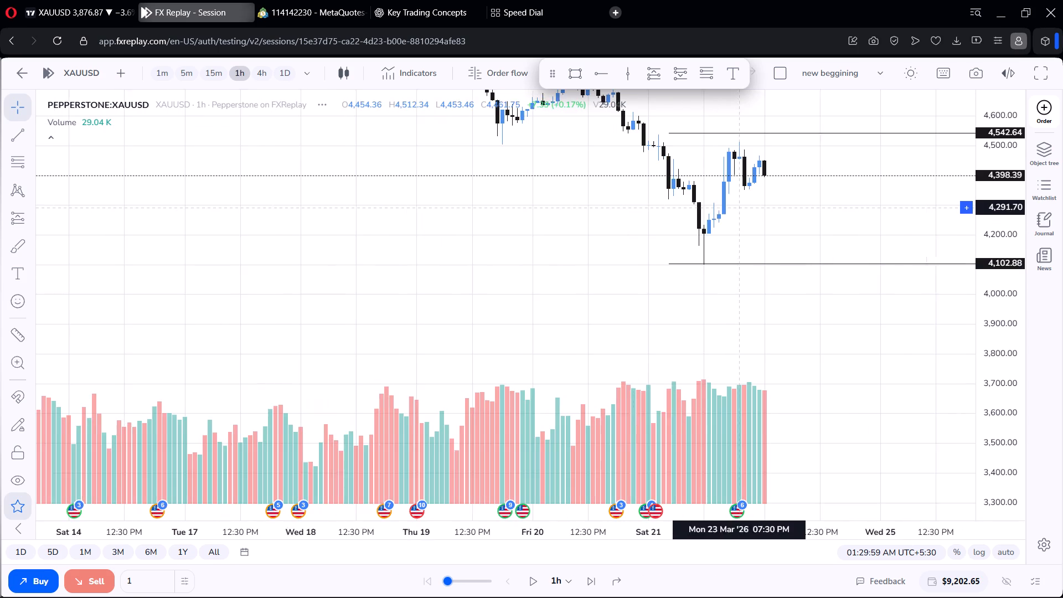
drag(745, 207, 746, 207)
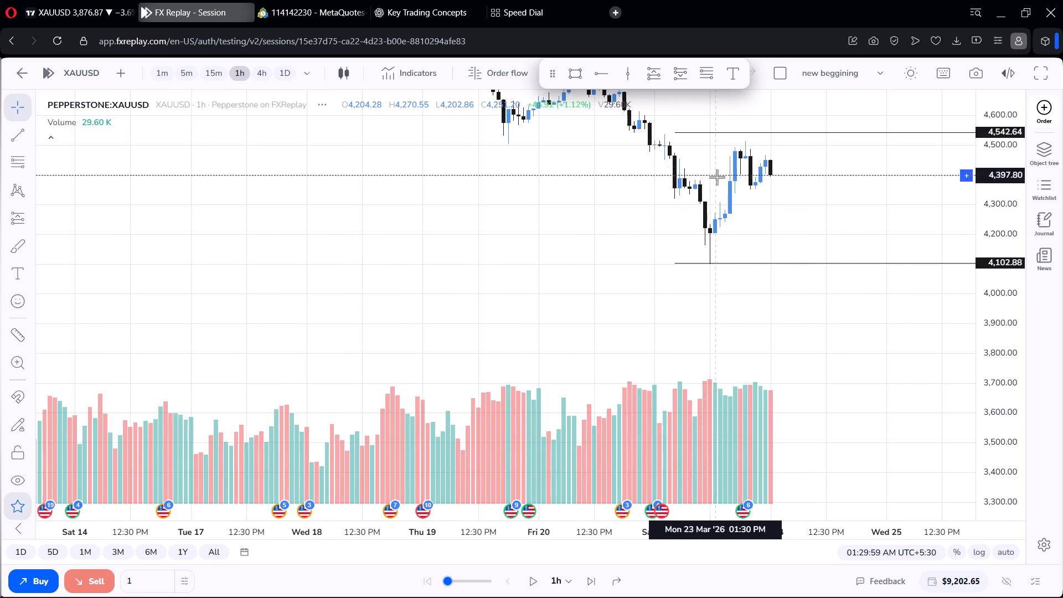
scroll(718, 179, up, 3)
scroll(726, 182, down, 1)
scroll(1008, 220, up, 9)
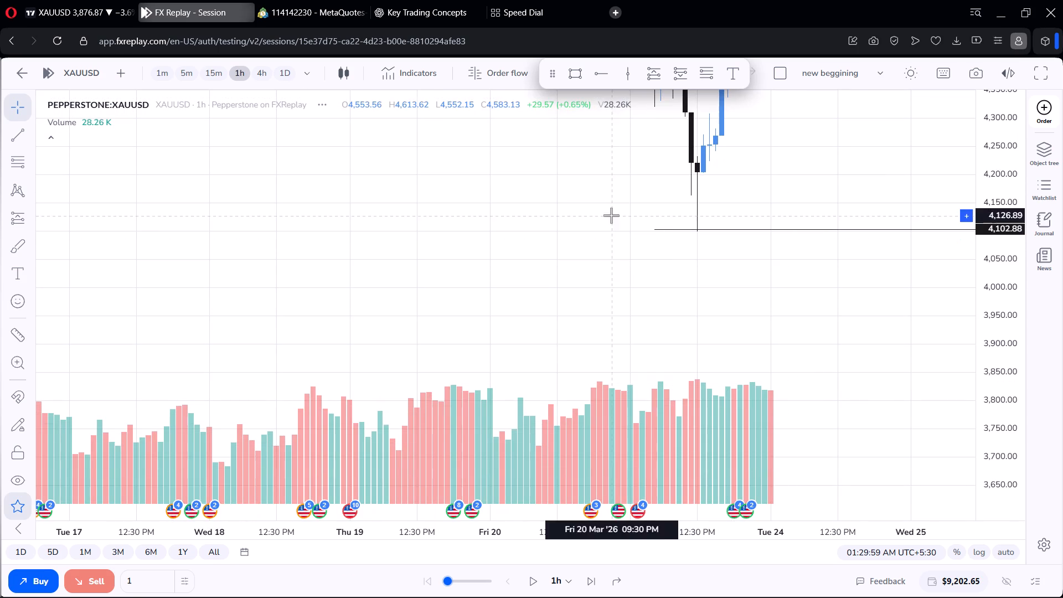
drag(665, 191, 787, 388)
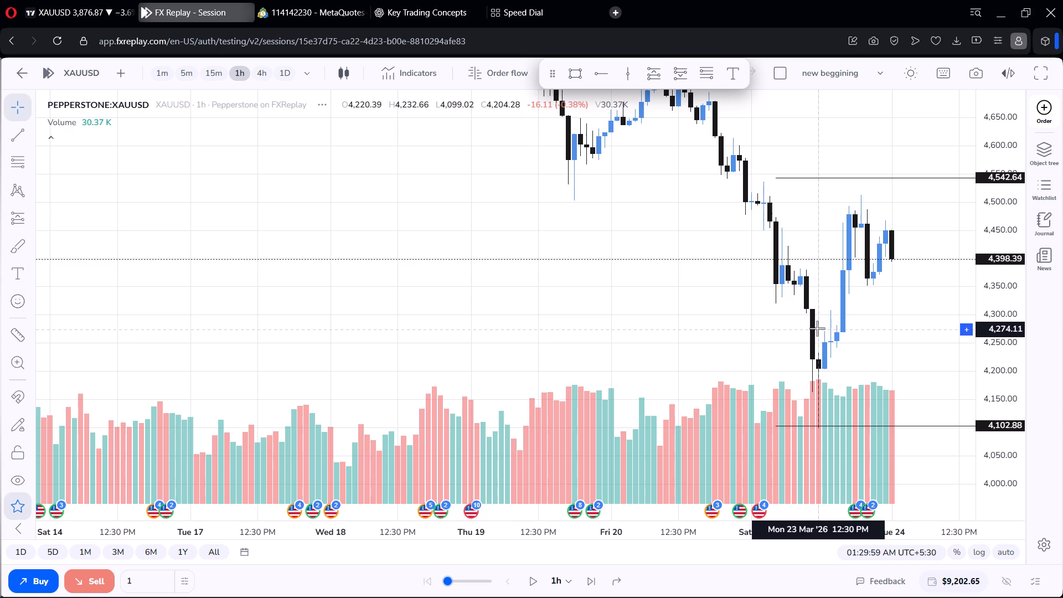
drag(805, 243, 809, 288)
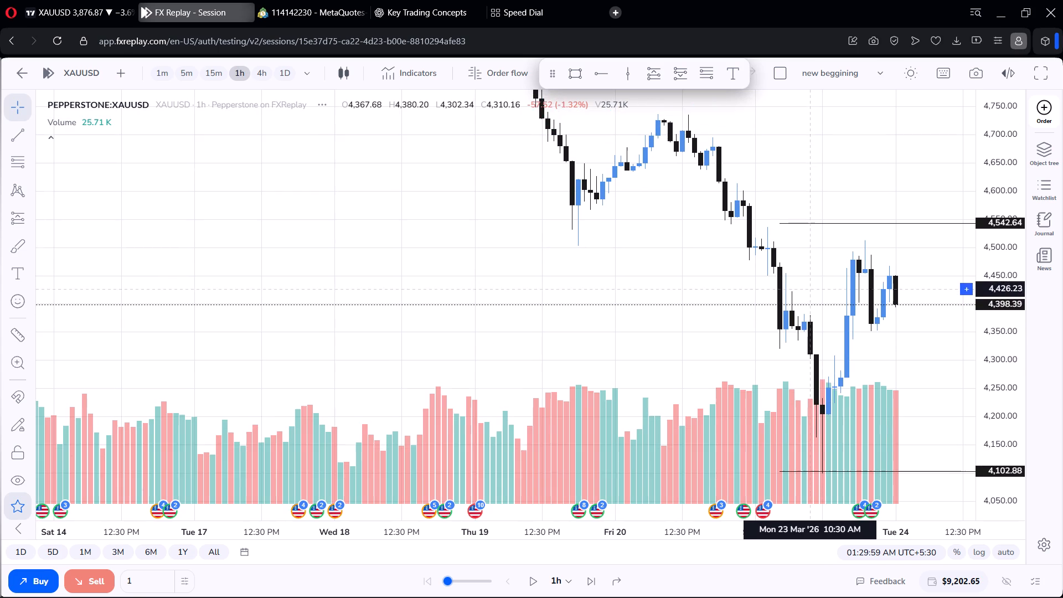
drag(809, 288, 809, 289)
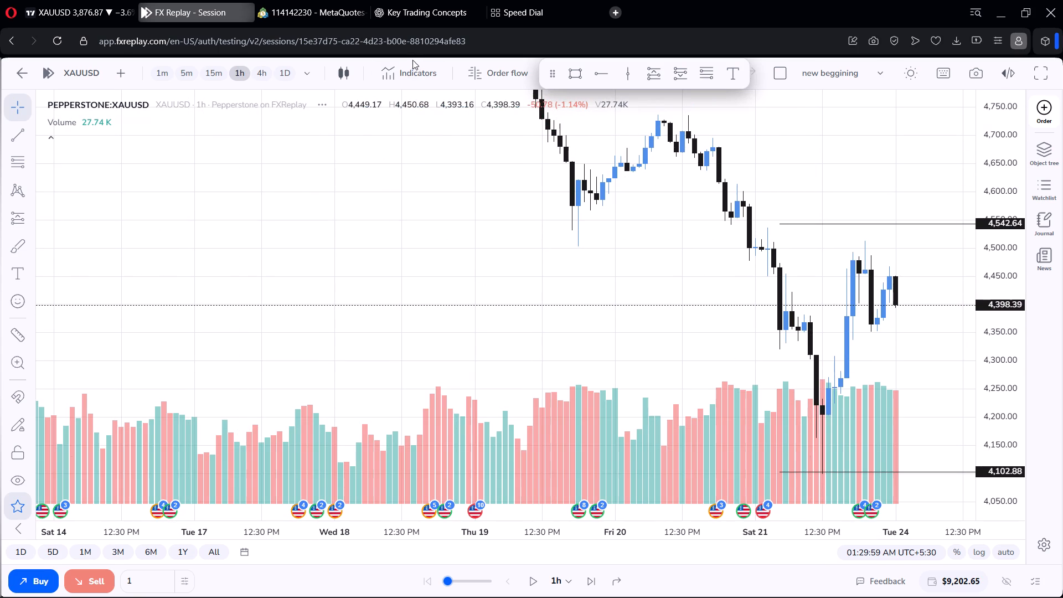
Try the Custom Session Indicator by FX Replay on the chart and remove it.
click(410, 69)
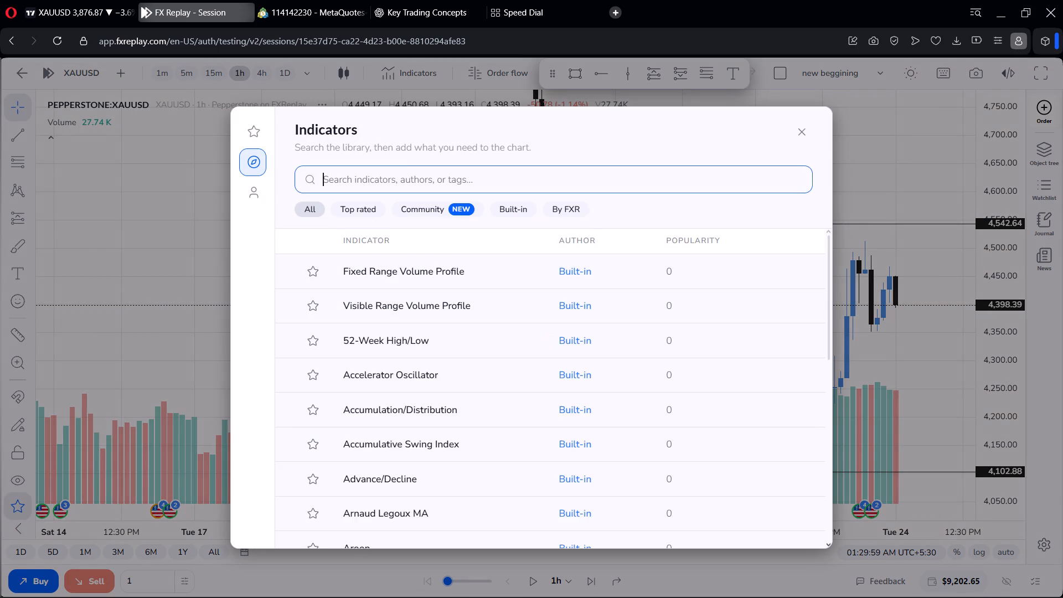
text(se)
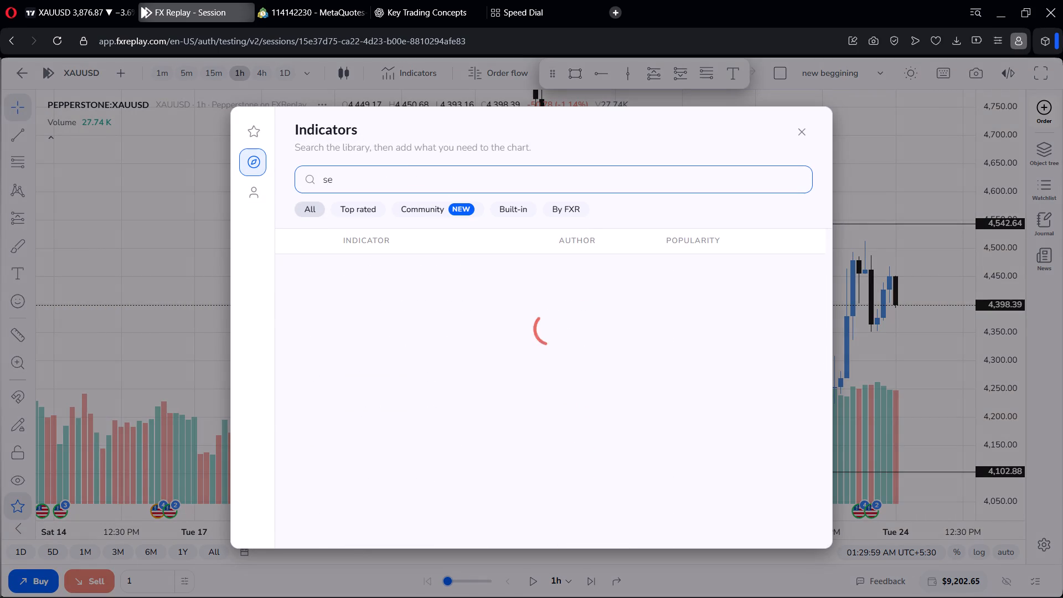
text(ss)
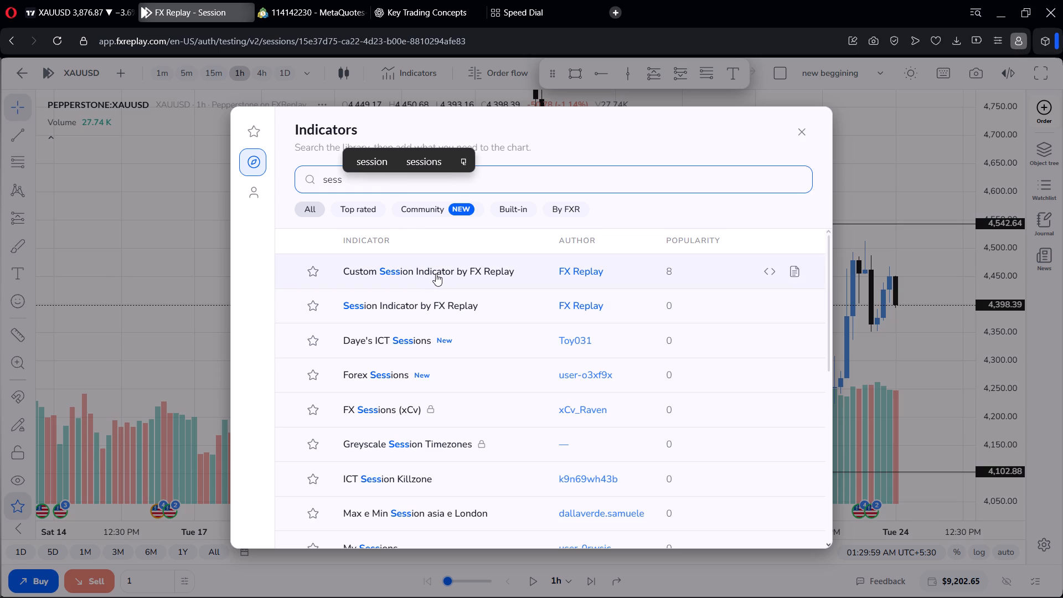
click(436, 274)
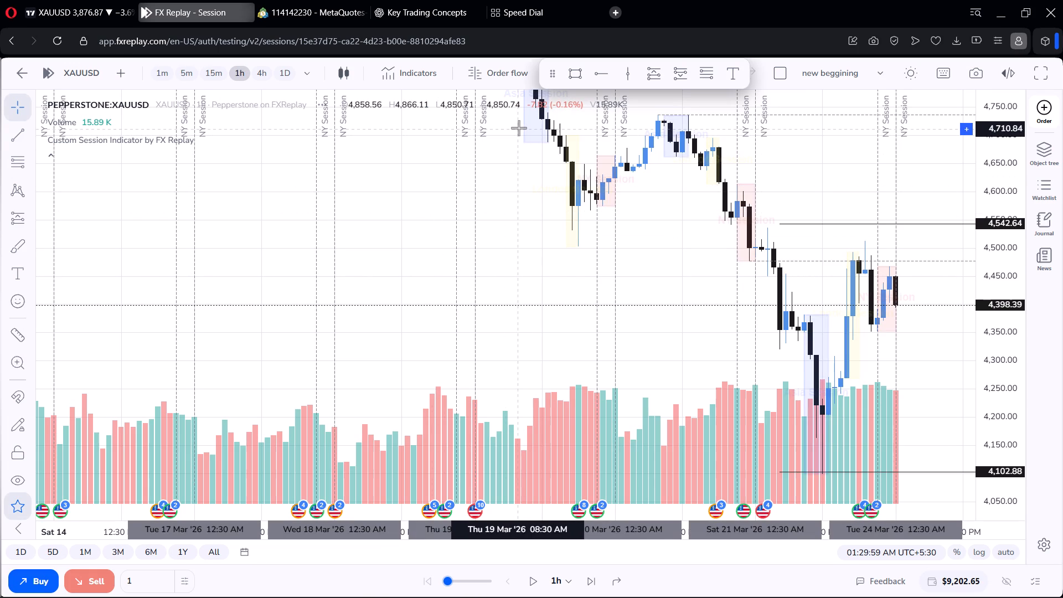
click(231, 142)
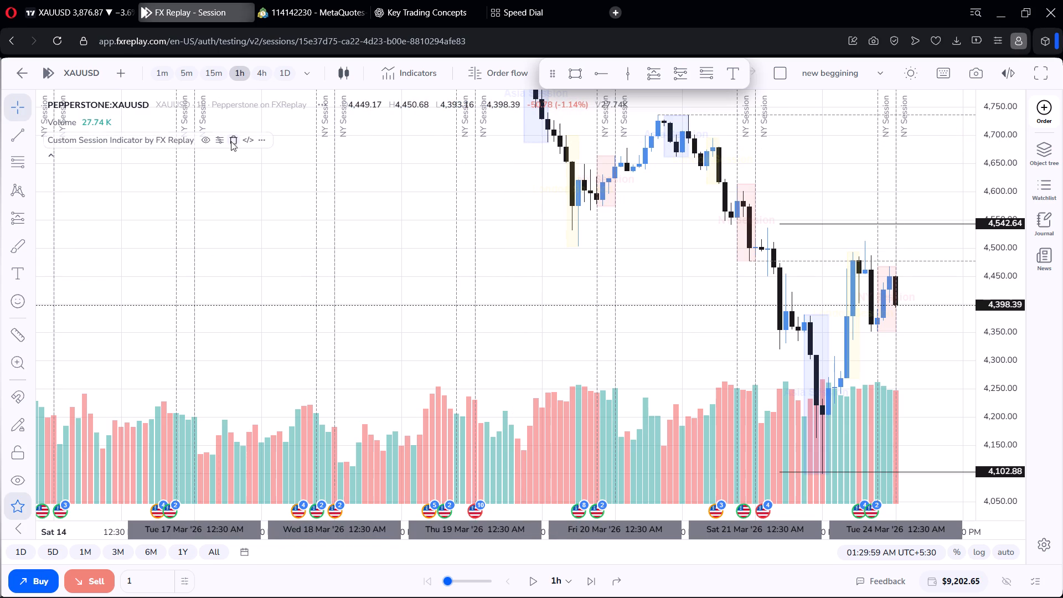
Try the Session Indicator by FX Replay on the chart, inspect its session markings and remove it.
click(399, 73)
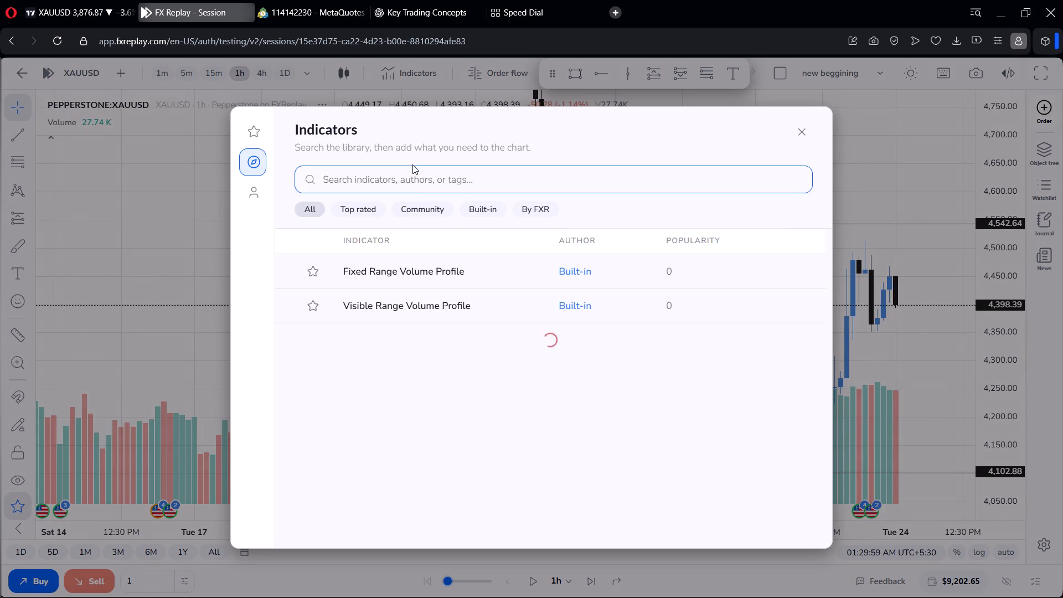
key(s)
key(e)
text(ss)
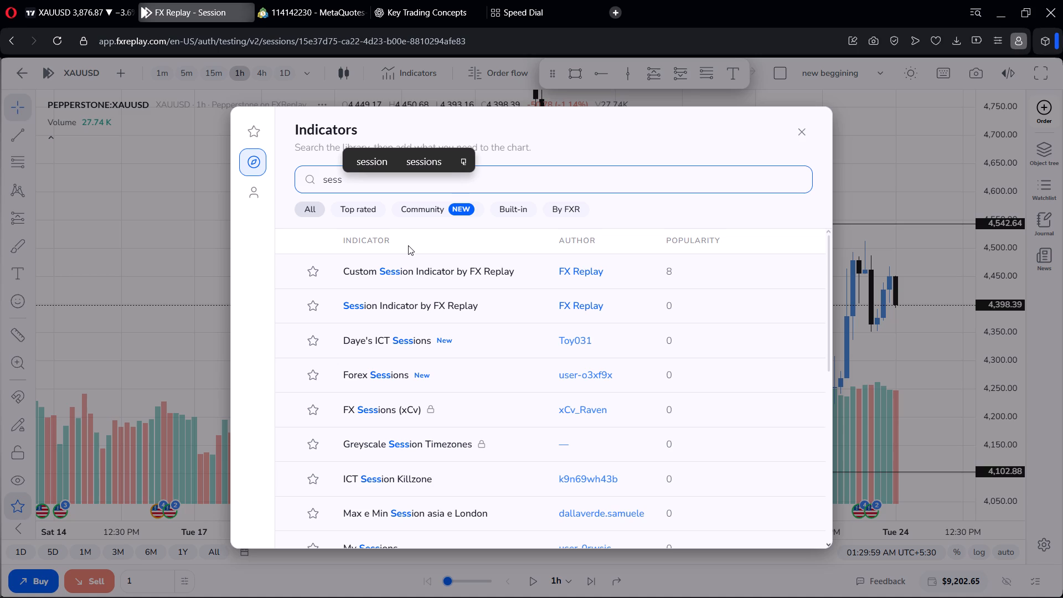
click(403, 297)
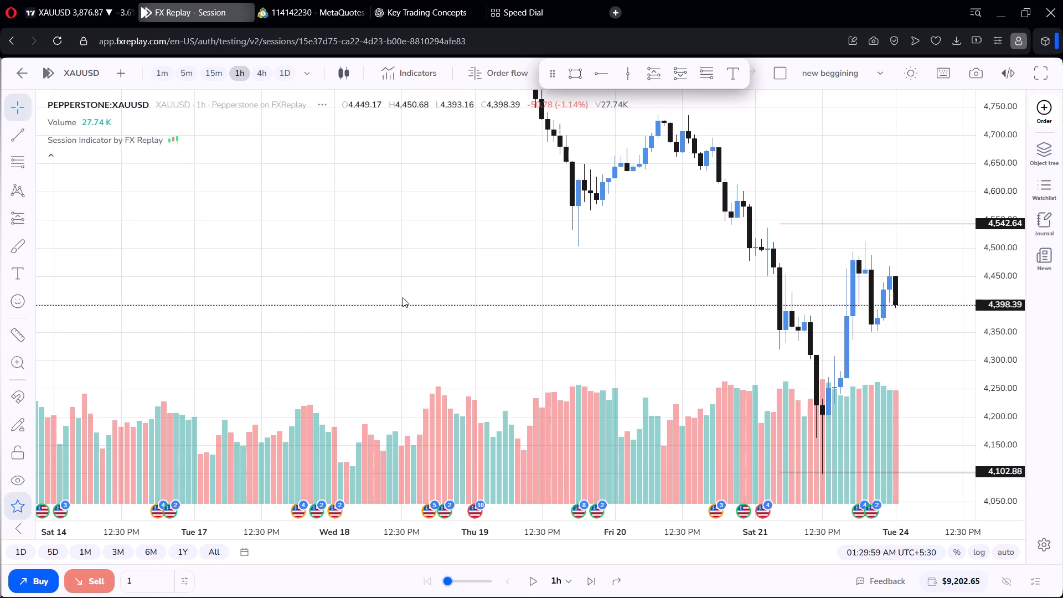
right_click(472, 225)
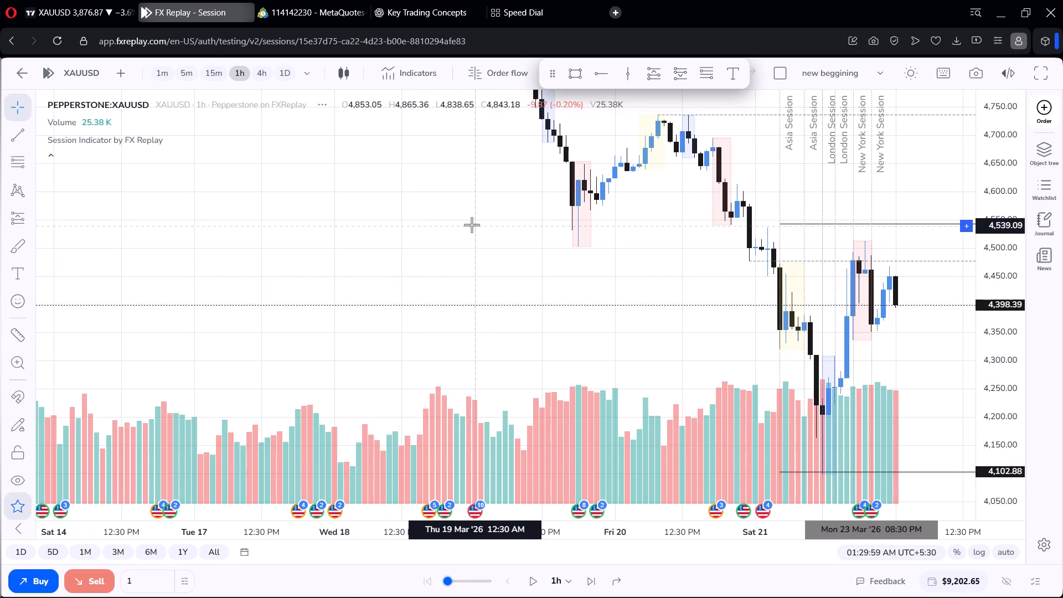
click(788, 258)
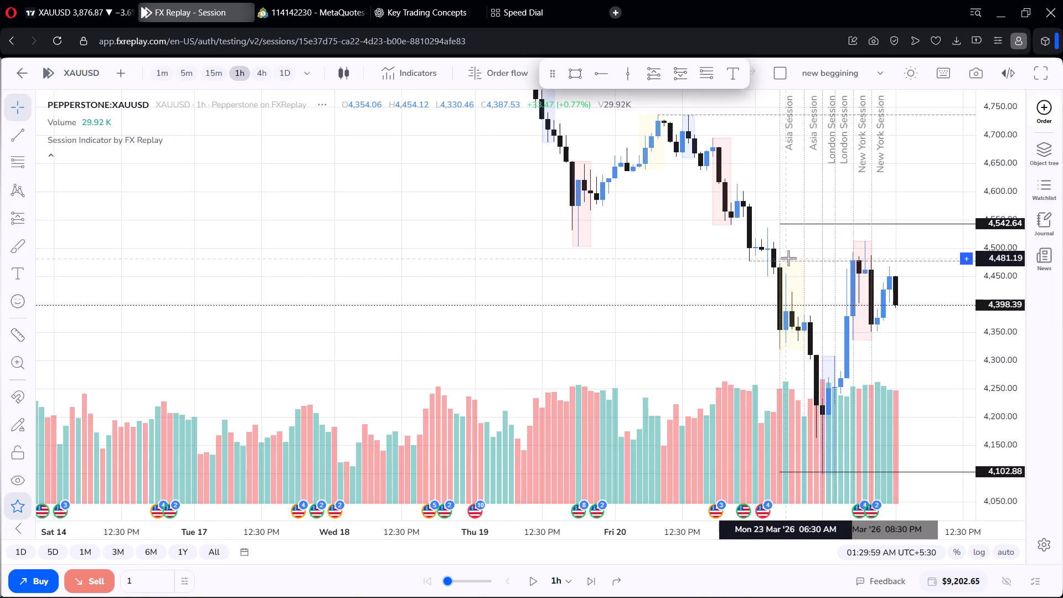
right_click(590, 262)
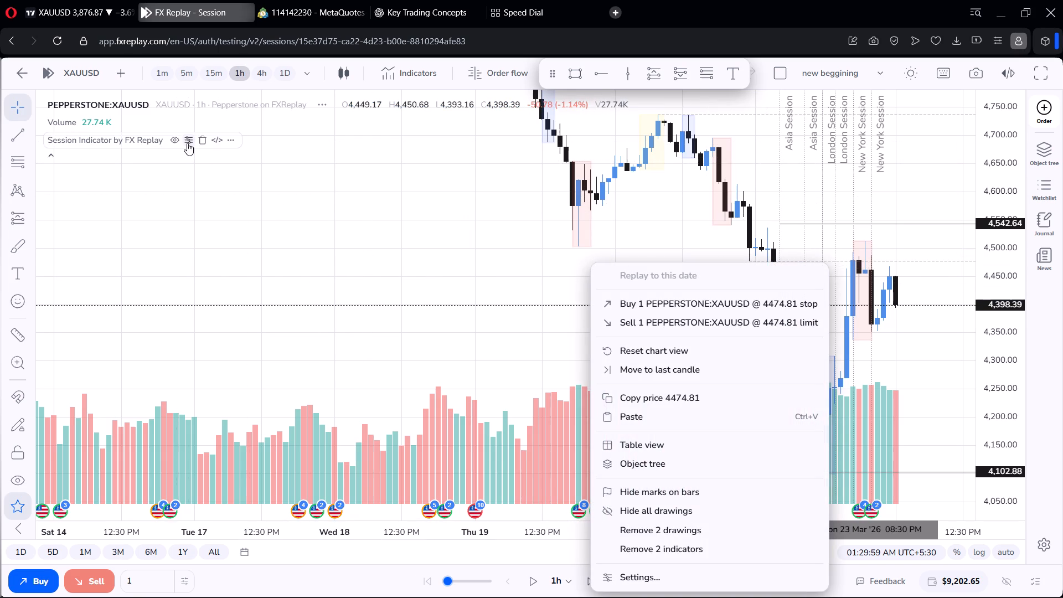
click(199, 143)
Add the Forex Sessions indicator to the 1-hour chart and inspect its Asia, London and New York session boxes.
click(404, 84)
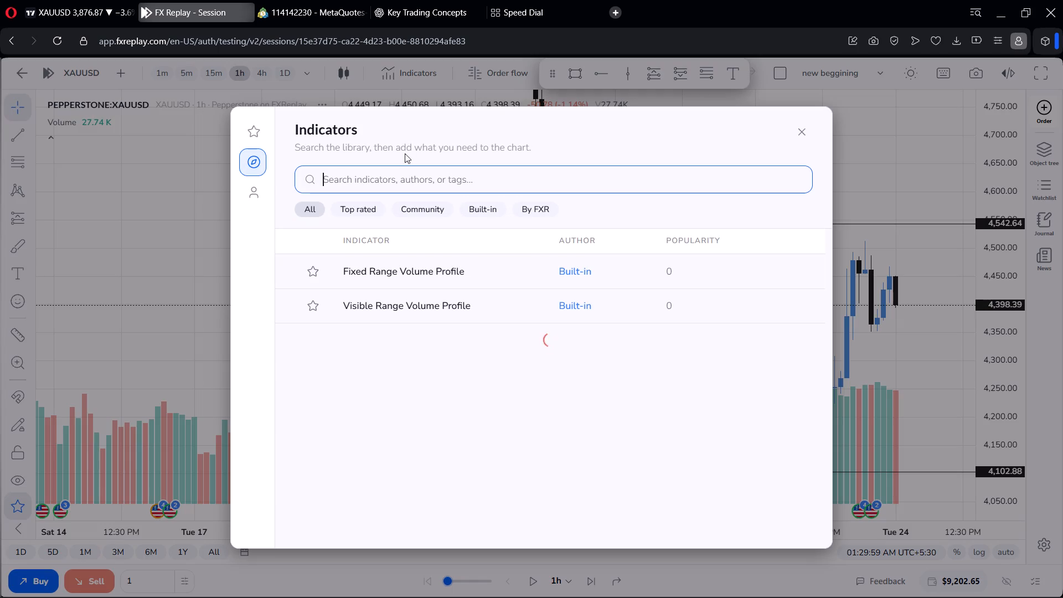
text(sess)
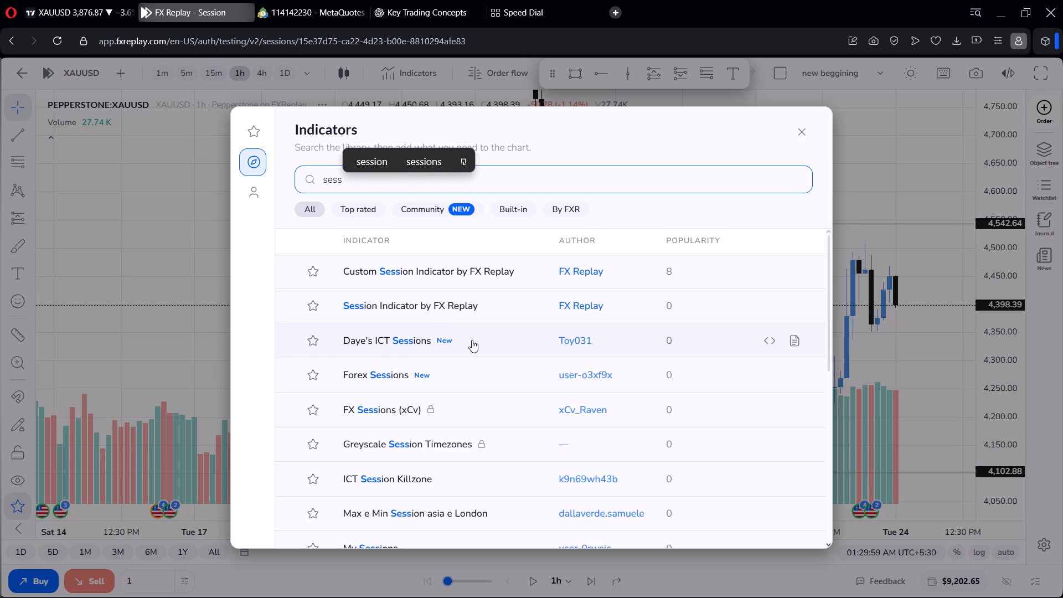
click(469, 374)
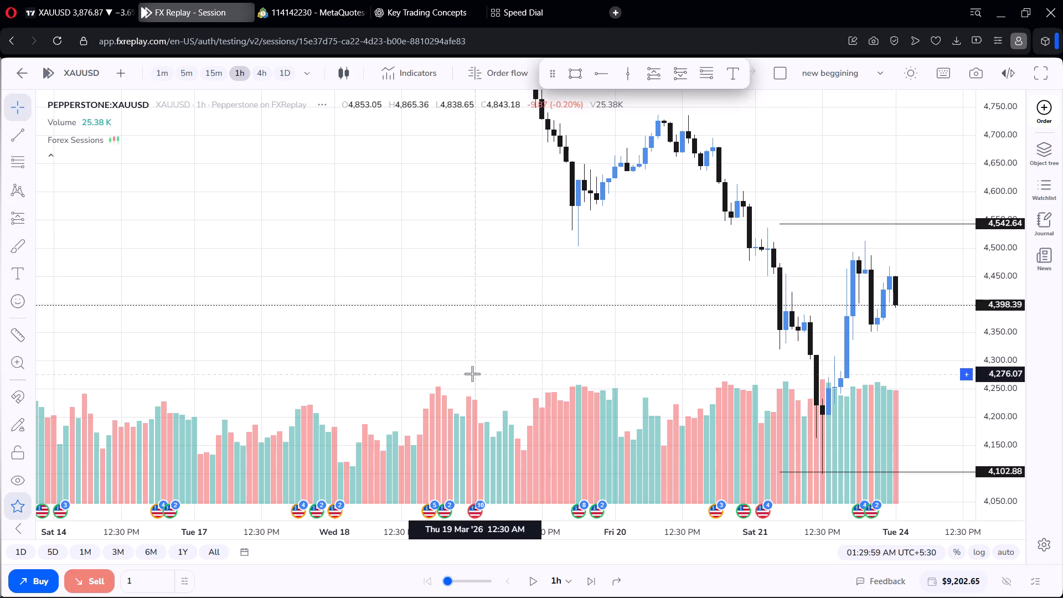
scroll(660, 328, up, 6)
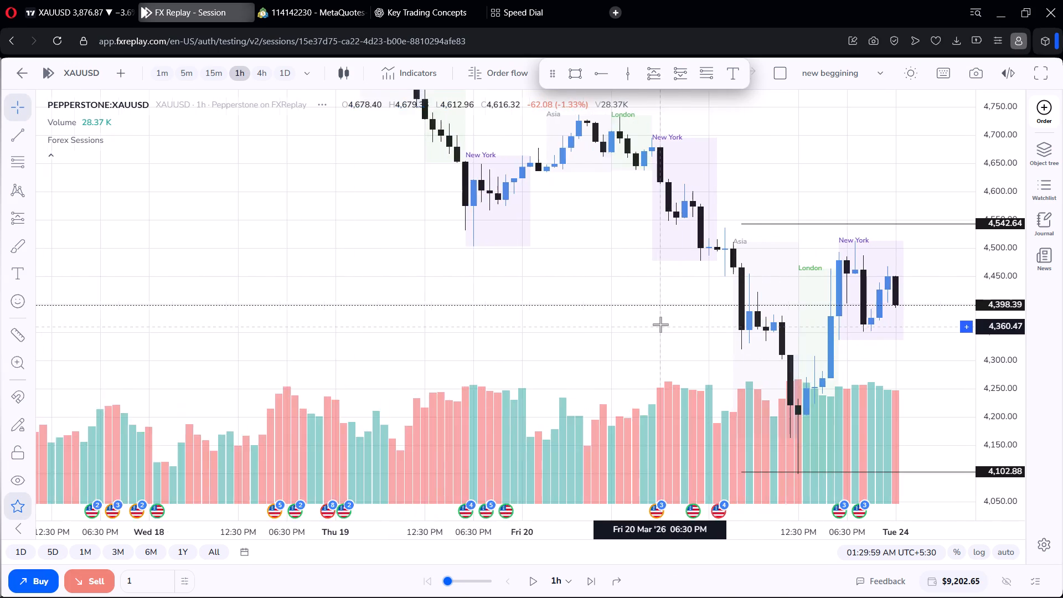
scroll(660, 324, up, 10)
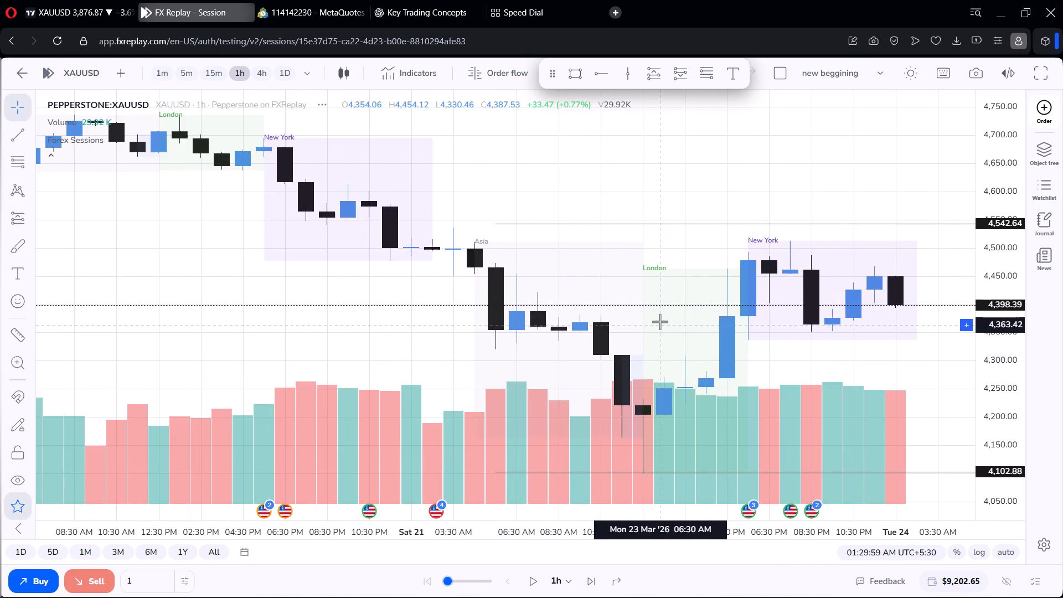
scroll(660, 322, down, 5)
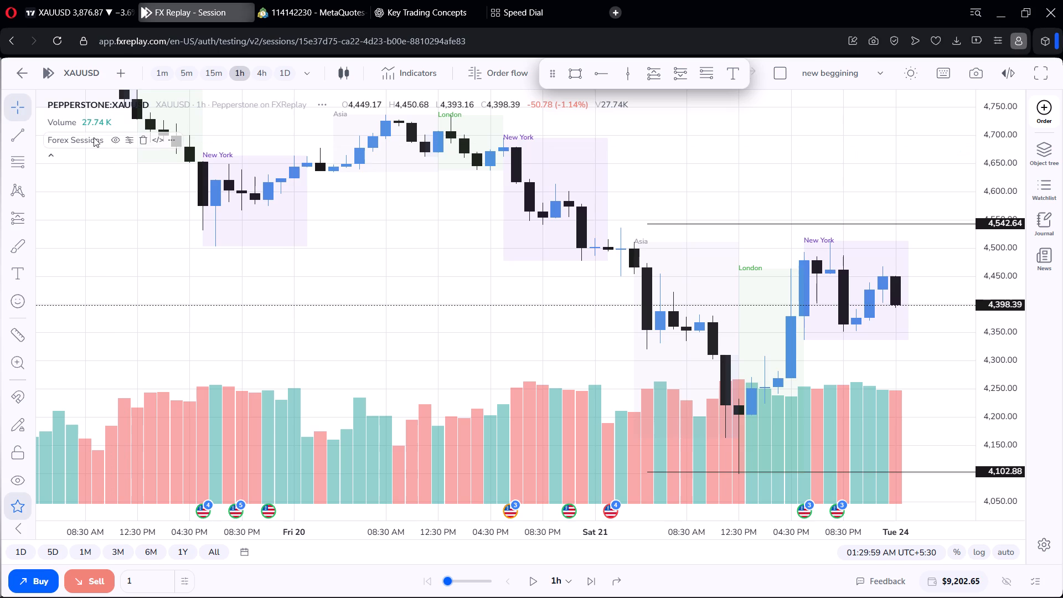
Recolour the London session background in the Forex Sessions settings, trying grey, black, yellow and pink shades before choosing blue.
click(132, 142)
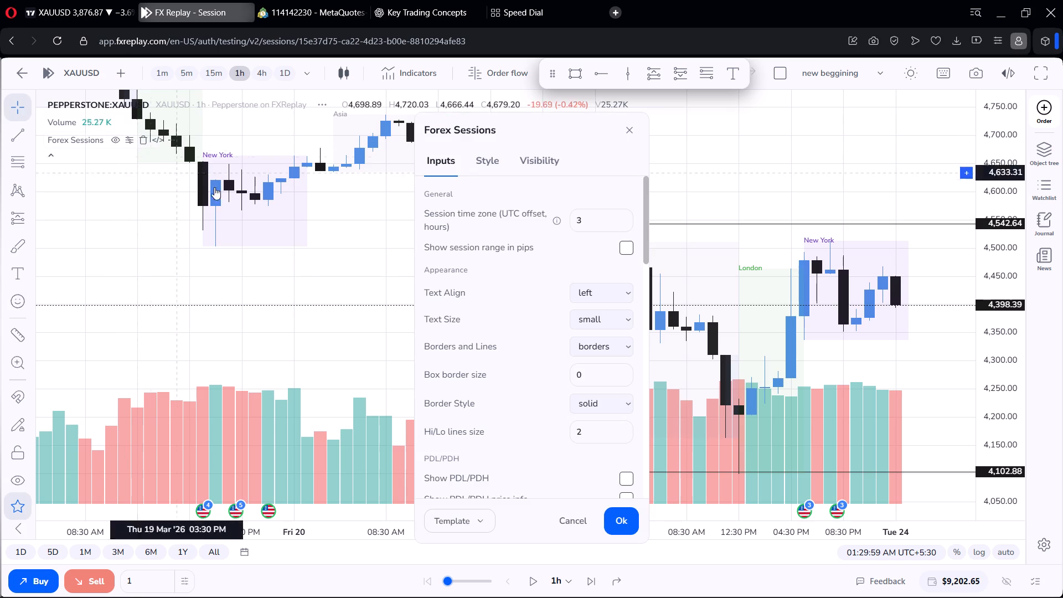
scroll(570, 272, down, 2)
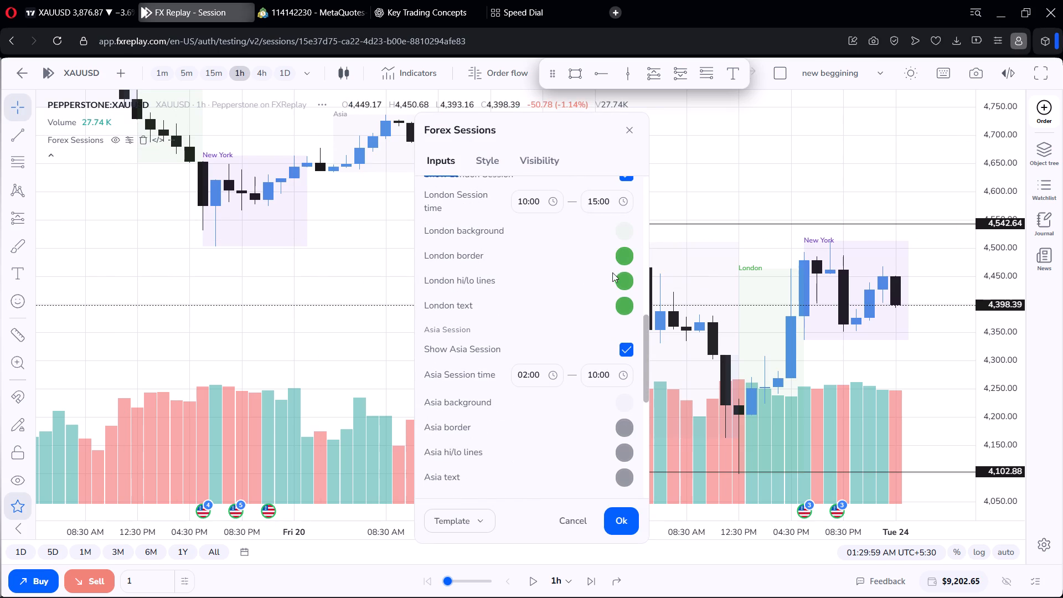
click(622, 232)
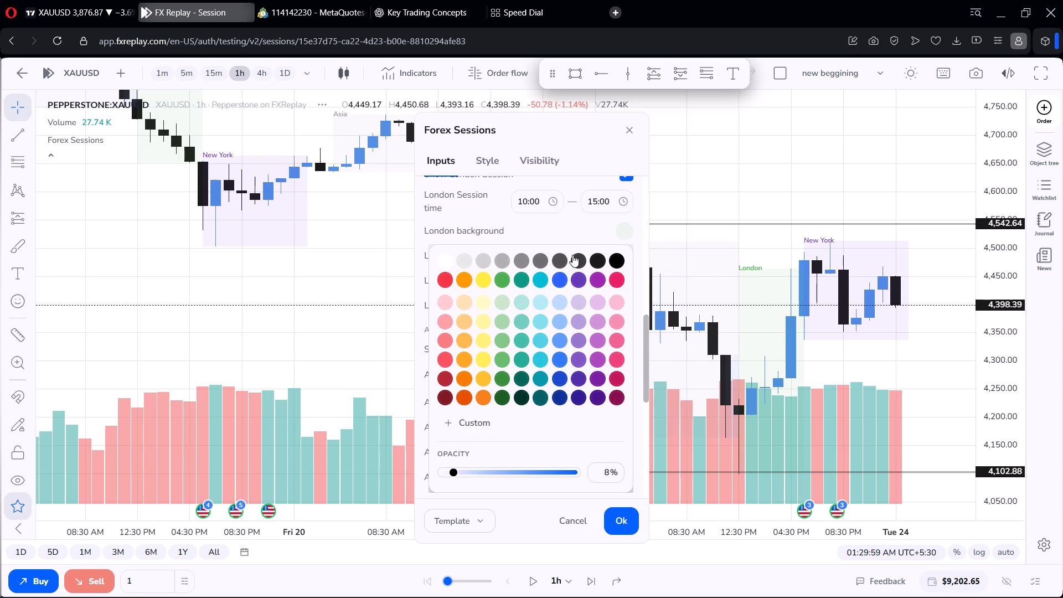
click(572, 255)
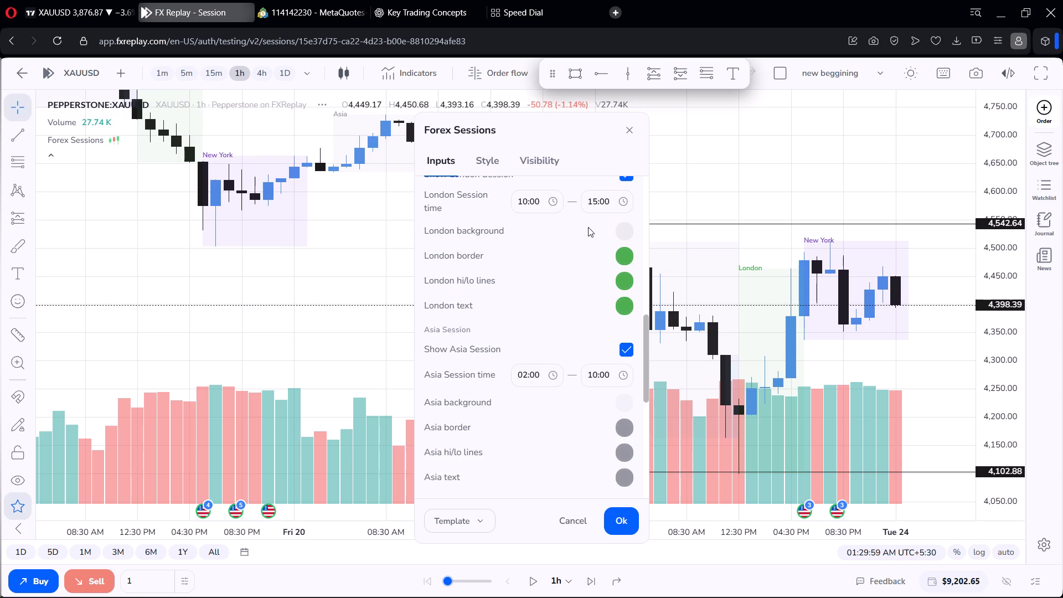
click(622, 231)
click(601, 257)
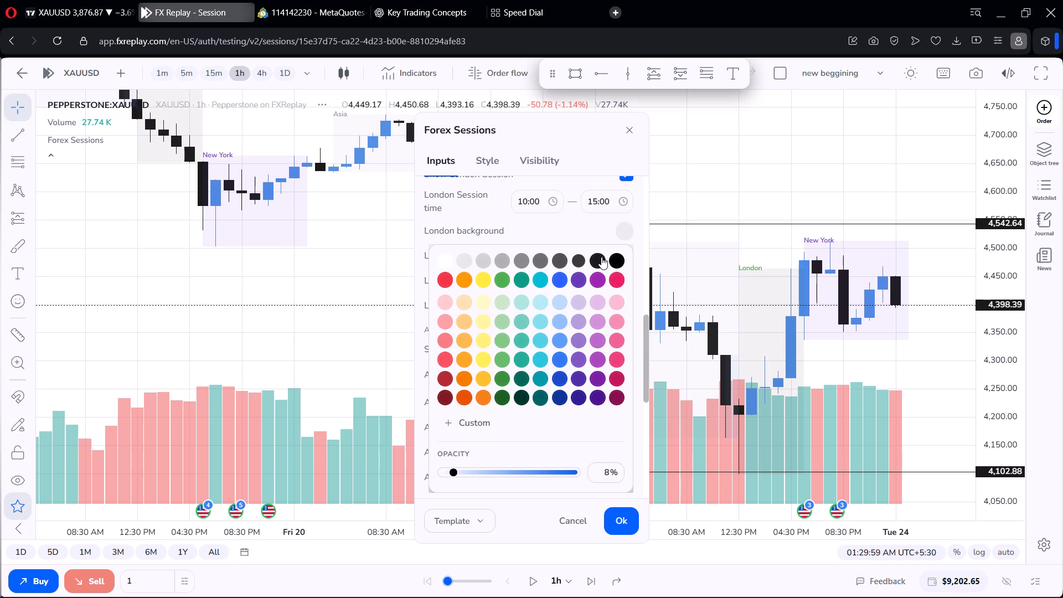
click(618, 230)
click(476, 279)
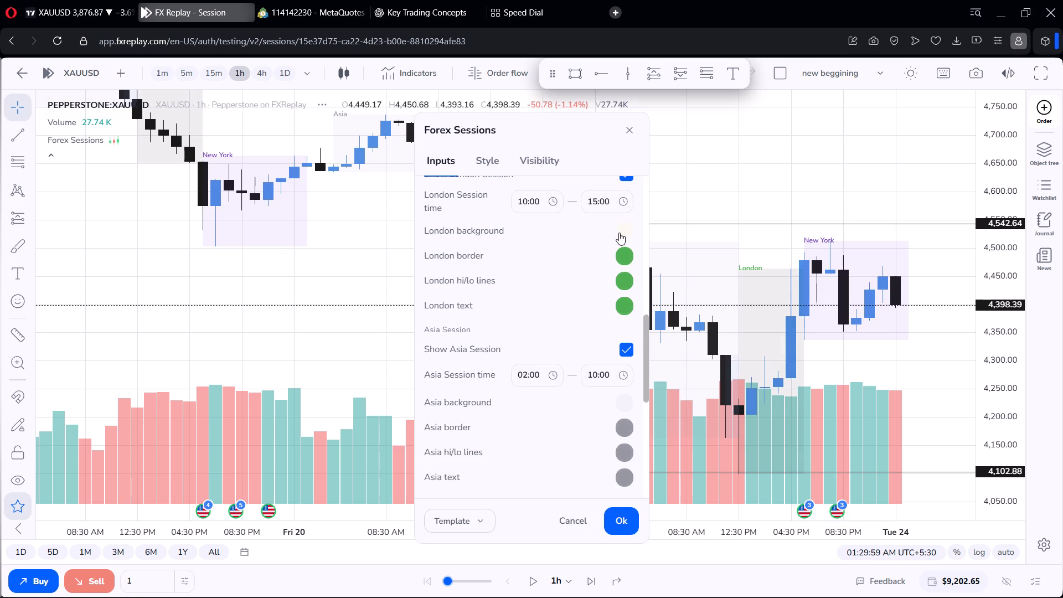
click(620, 232)
click(612, 281)
click(623, 234)
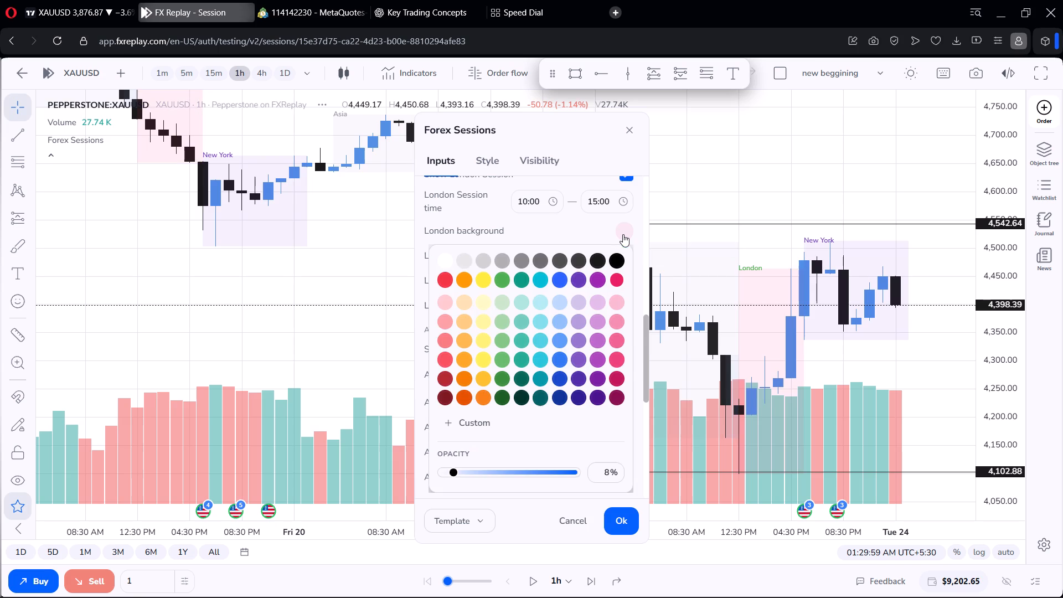
click(617, 395)
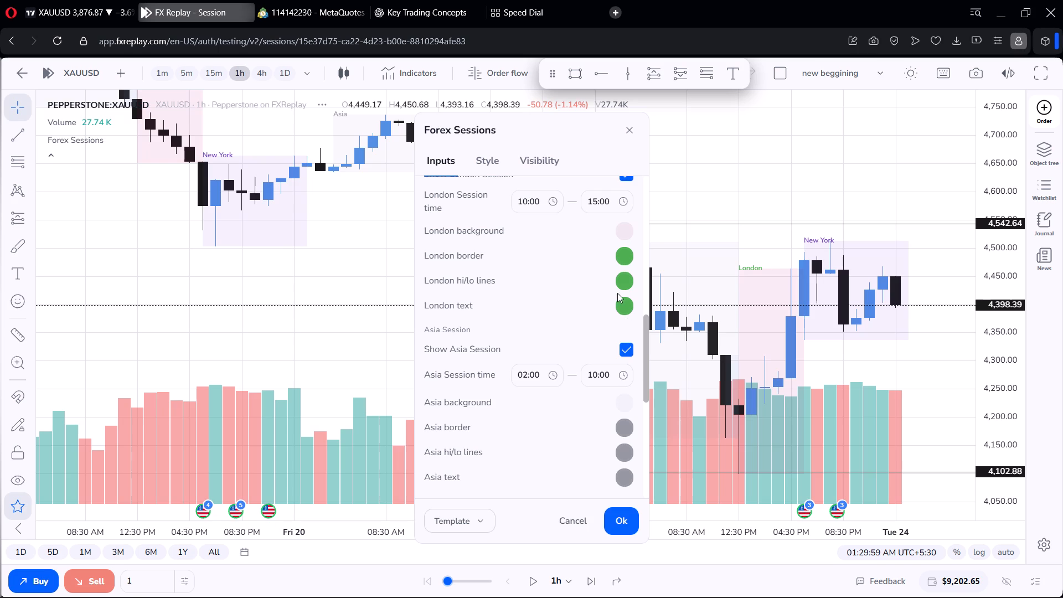
click(617, 227)
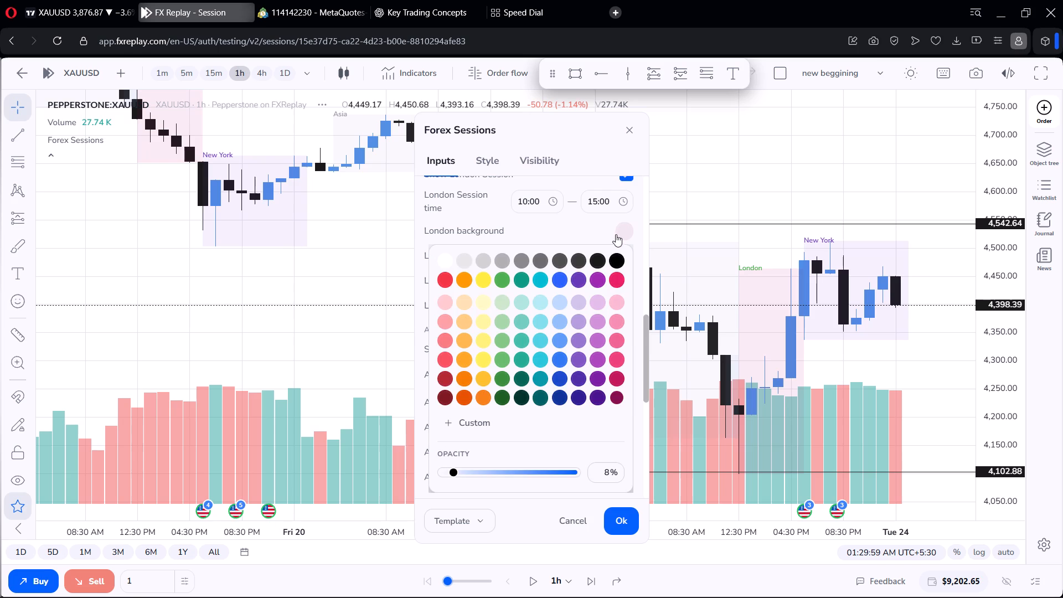
click(554, 279)
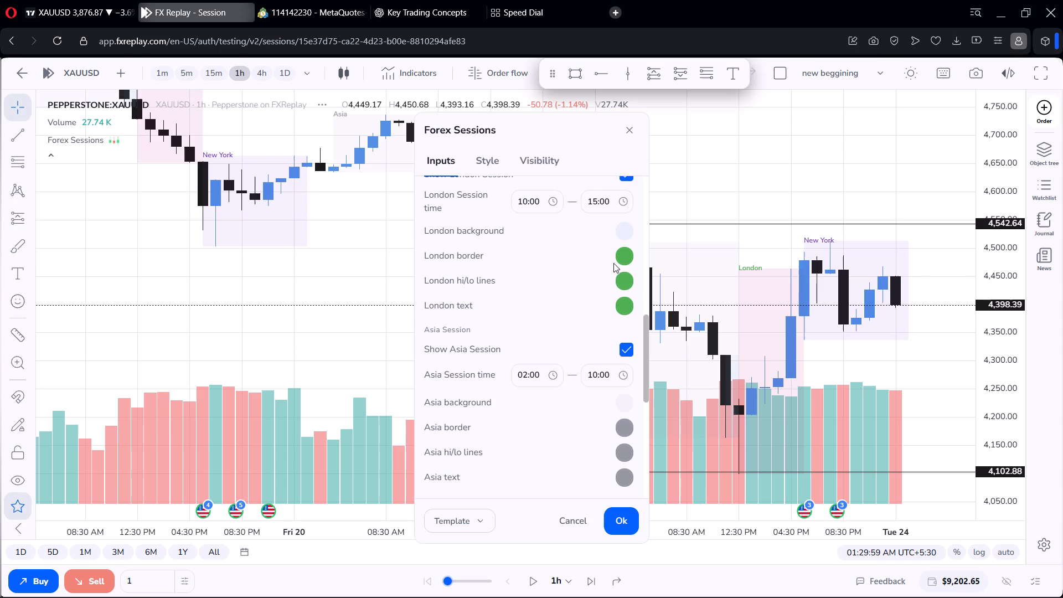
Set the London border, hi/lo lines and text colours to blue and apply the Forex Sessions settings.
click(621, 260)
click(564, 303)
click(621, 288)
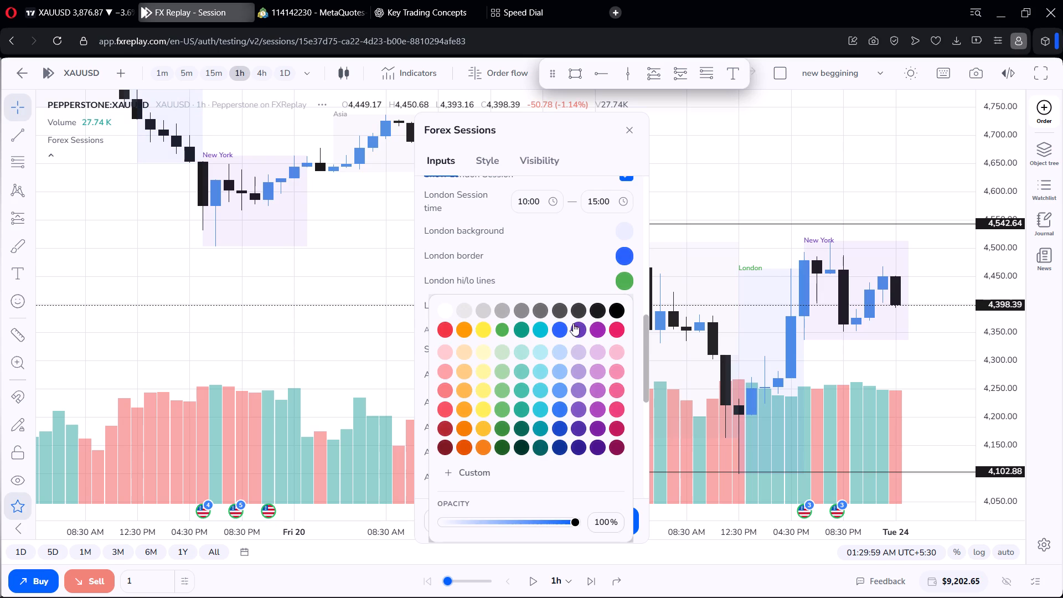
click(558, 329)
click(628, 306)
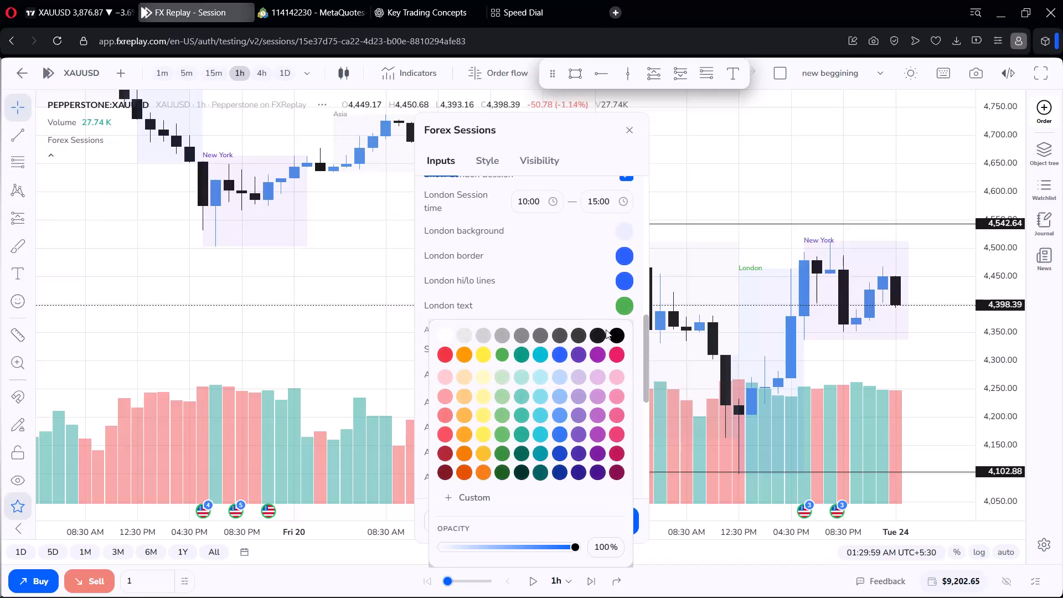
click(562, 350)
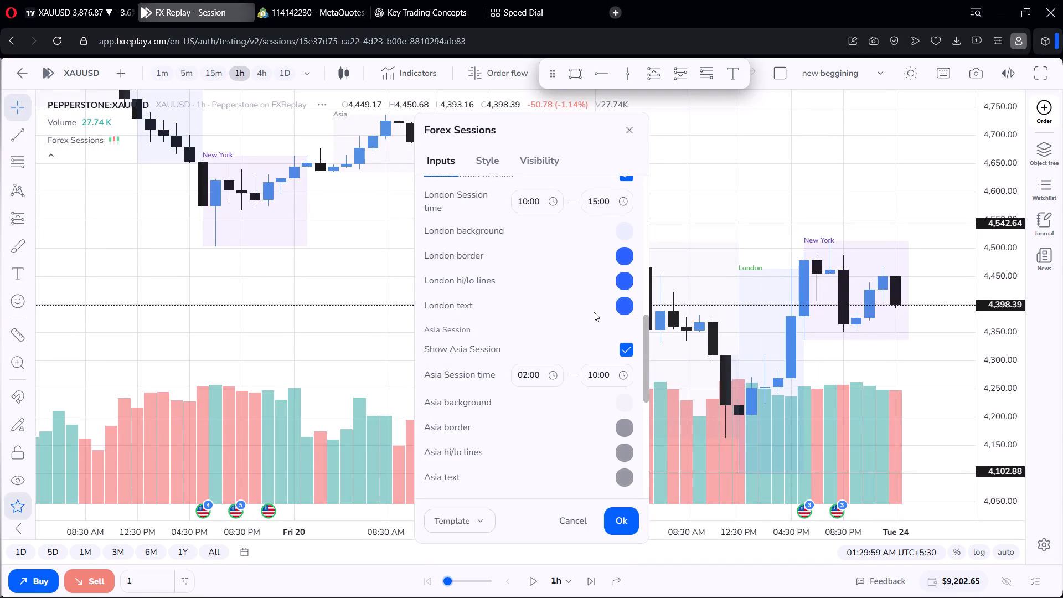
scroll(597, 309, down, 4)
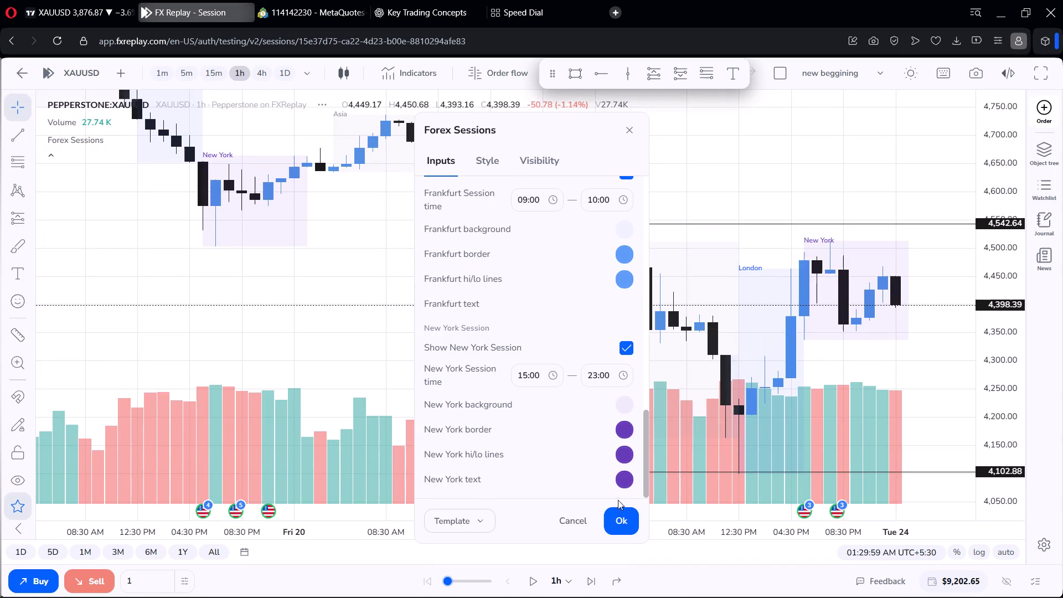
click(617, 515)
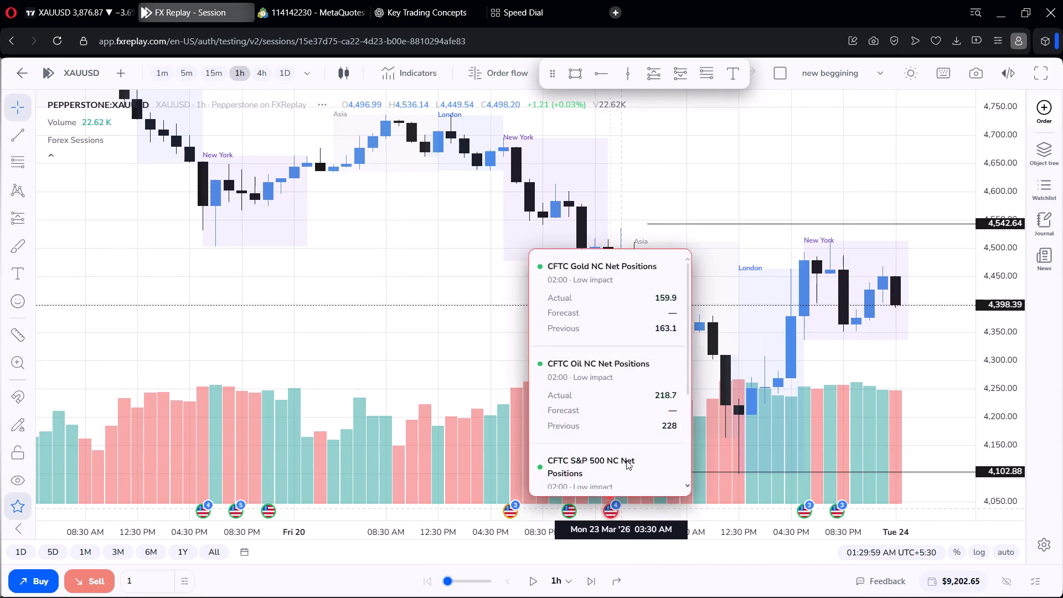
Examine the 23 March price action within the Asia, London and New York session boxes on the 1-hour chart.
scroll(742, 344, up, 5)
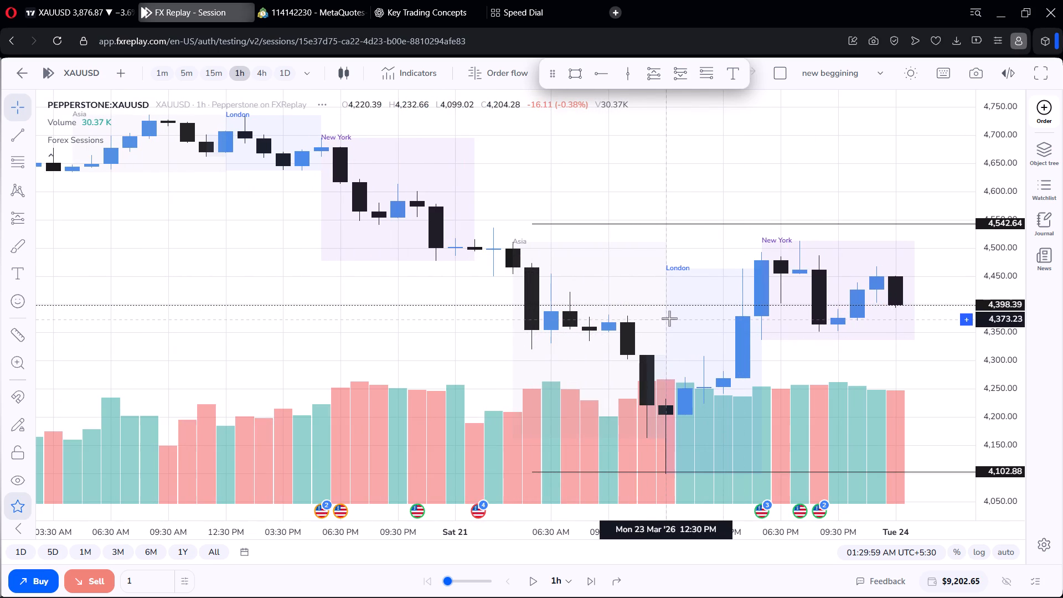
drag(659, 331, 615, 195)
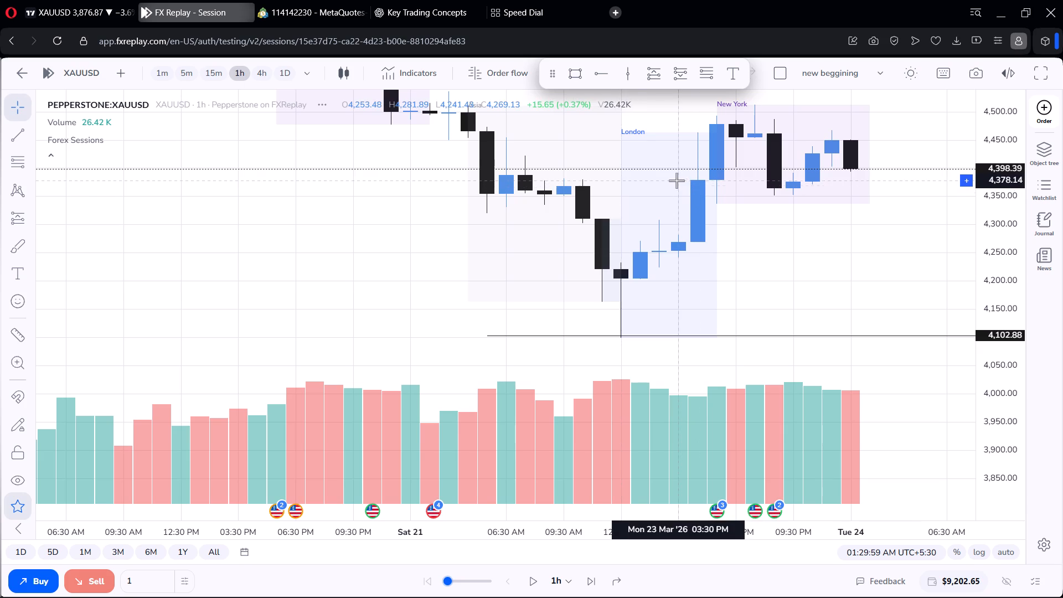
scroll(658, 202, up, 4)
scroll(658, 202, down, 6)
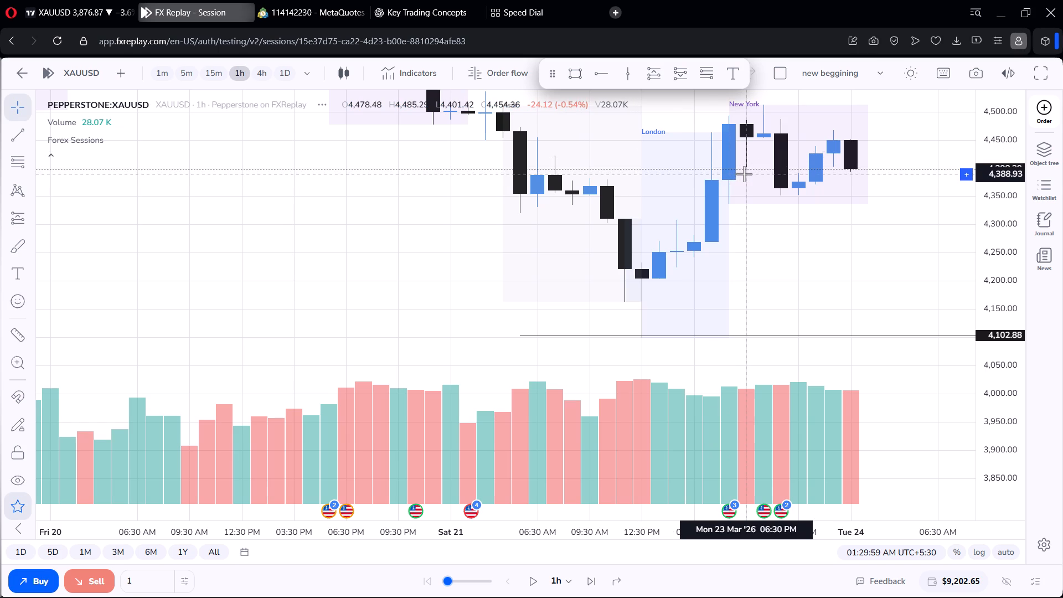
drag(747, 177, 740, 228)
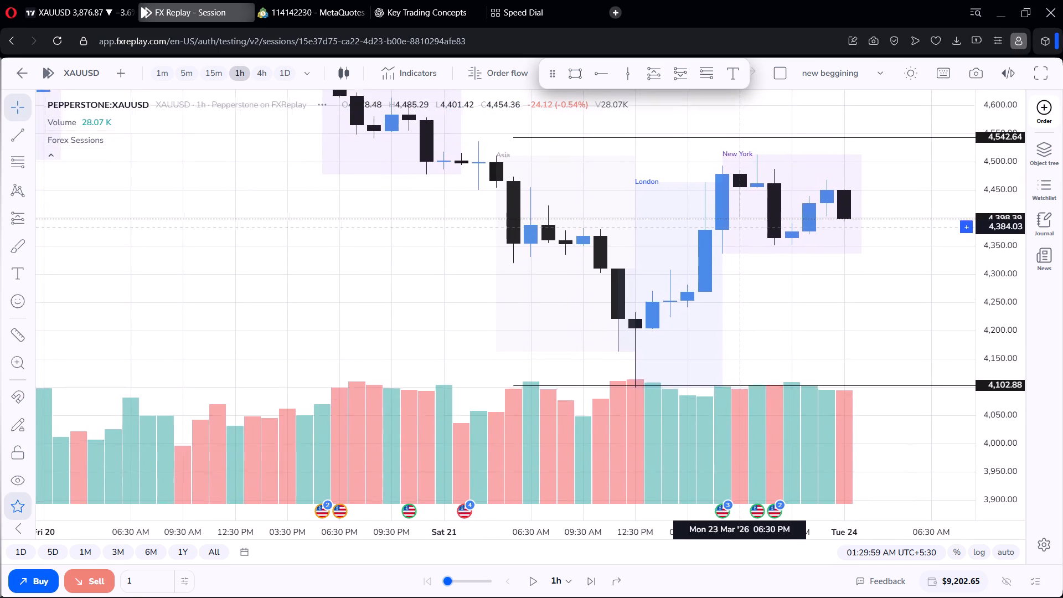
drag(740, 228, 737, 246)
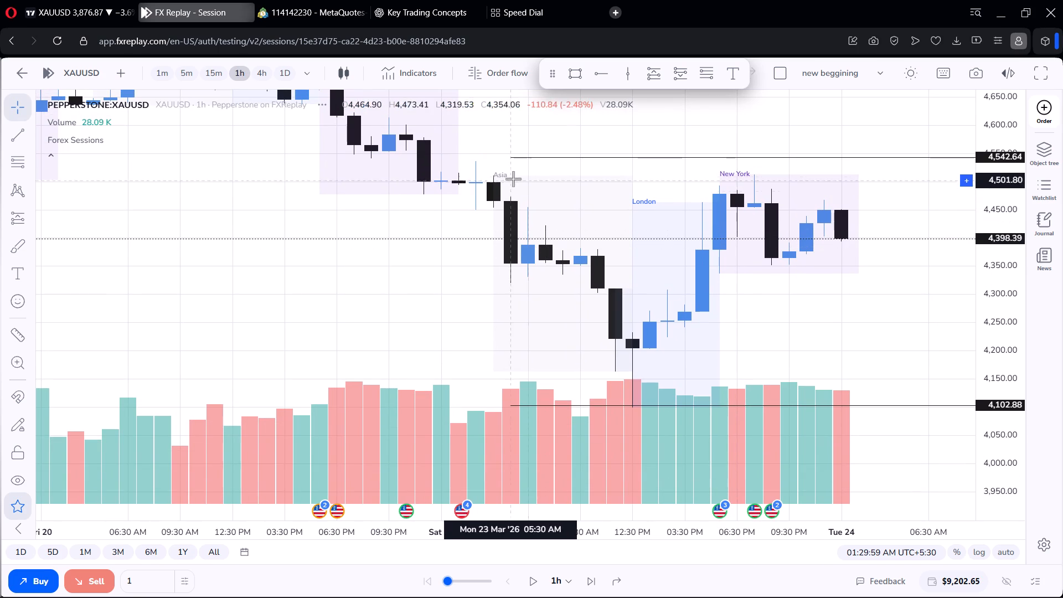
click(499, 173)
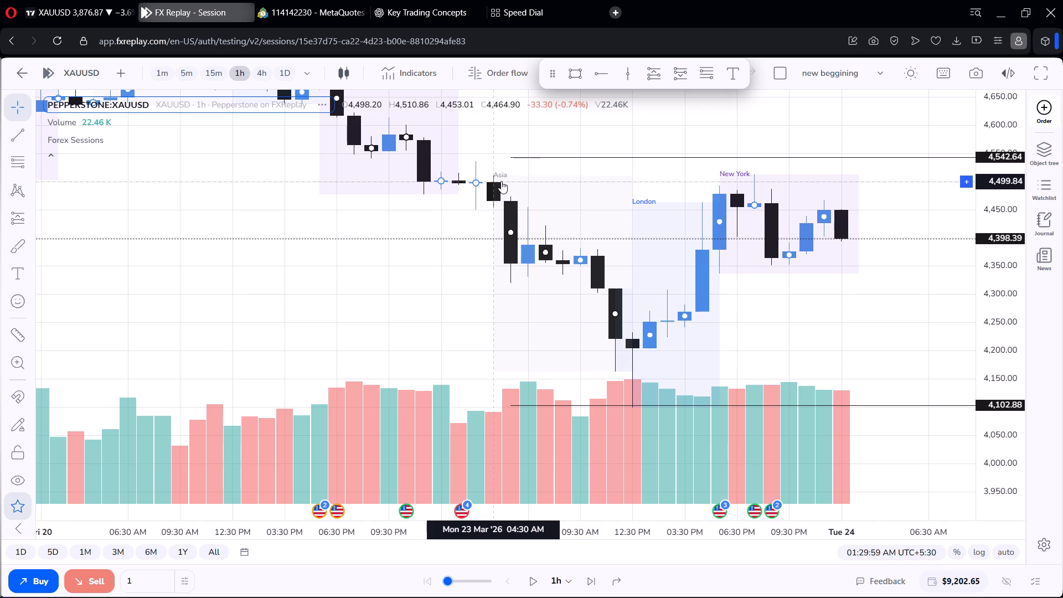
drag(501, 181, 539, 255)
scroll(539, 255, down, 2)
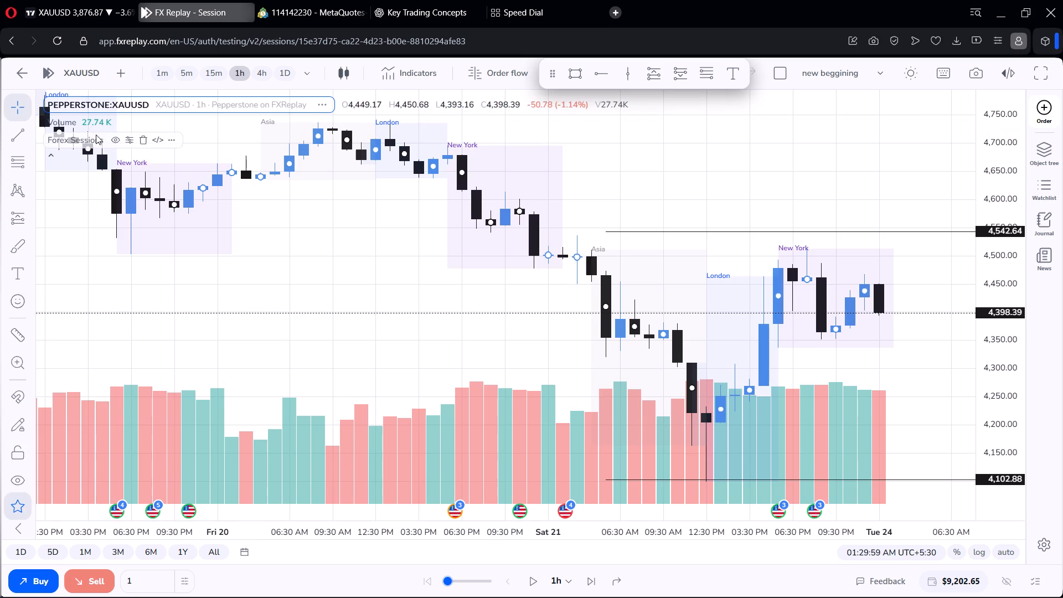
Open the Forex Sessions settings and turn on Show PDL/PDH for the previous day's high and low lines.
click(131, 144)
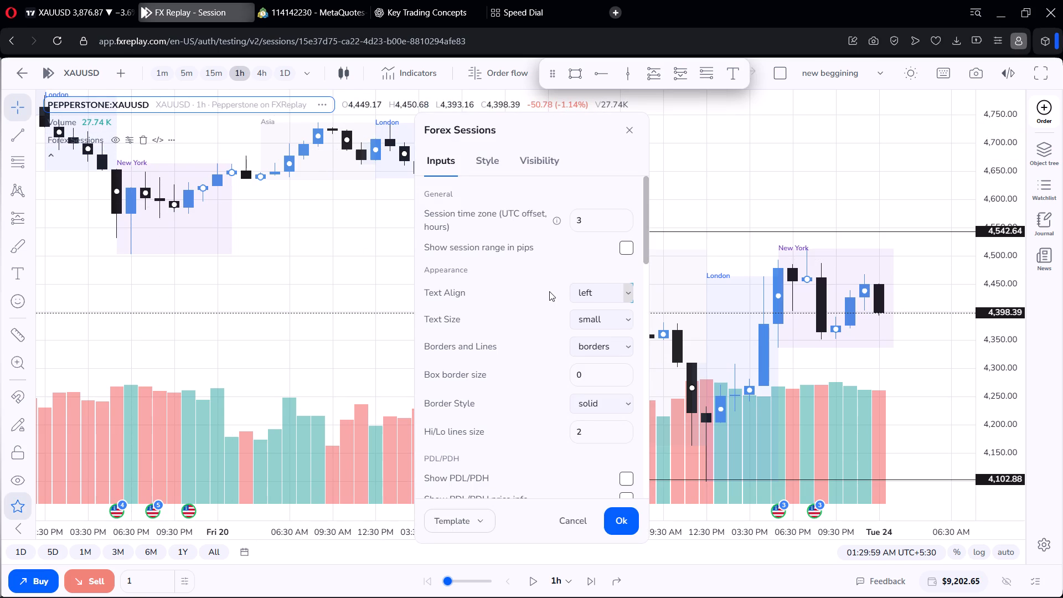
scroll(561, 269, up, 2)
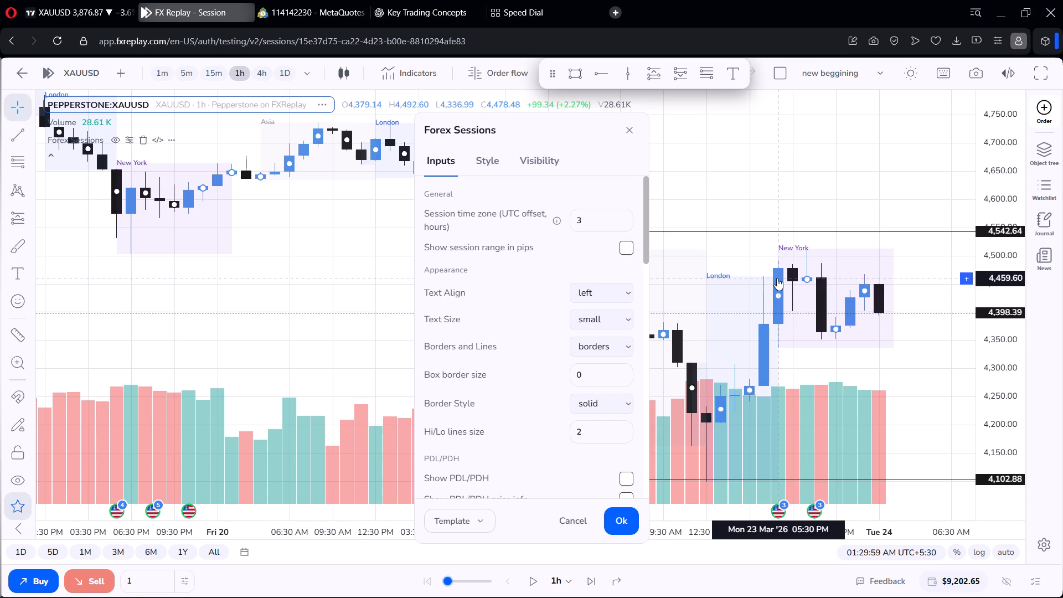
scroll(581, 246, down, 1)
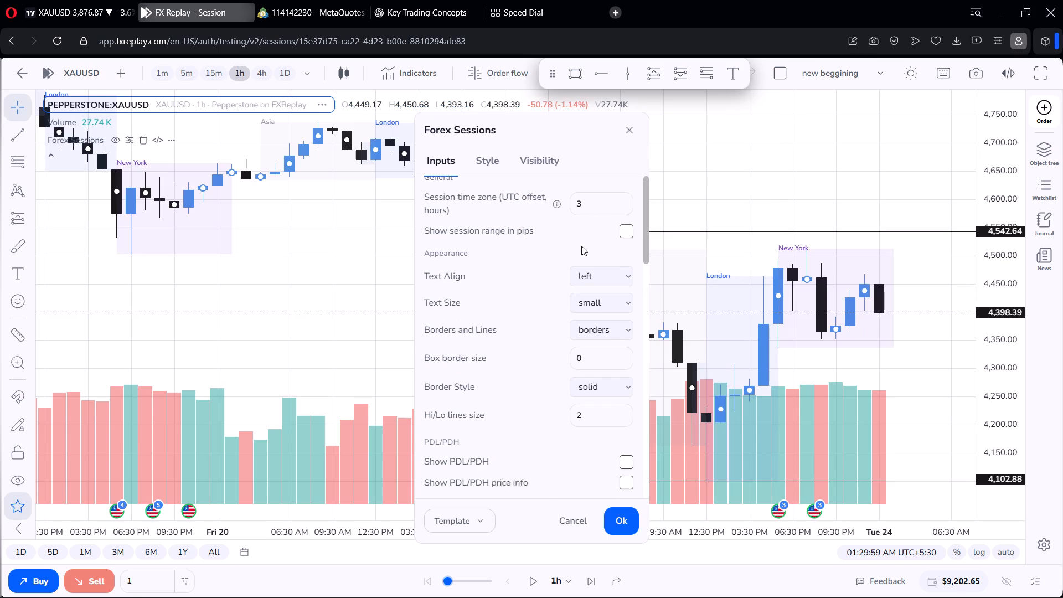
scroll(581, 246, up, 2)
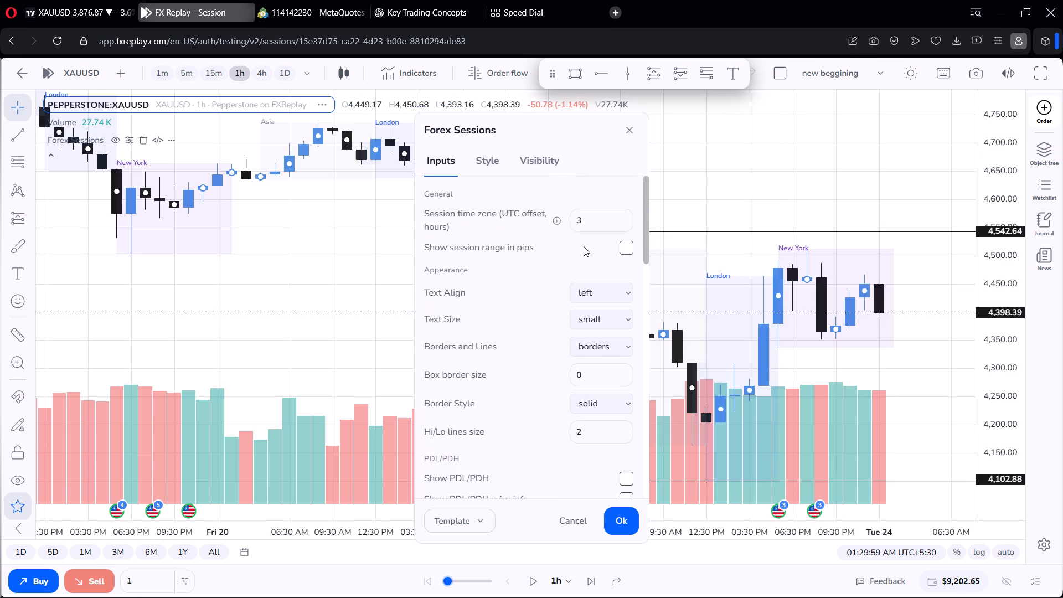
scroll(584, 248, up, 2)
scroll(584, 251, down, 1)
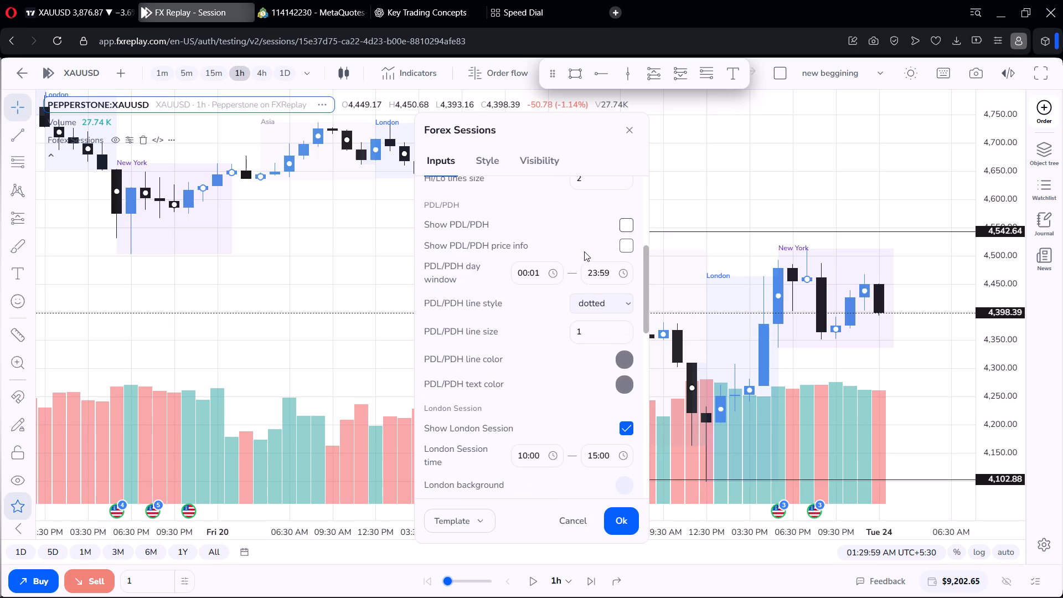
scroll(584, 251, up, 2)
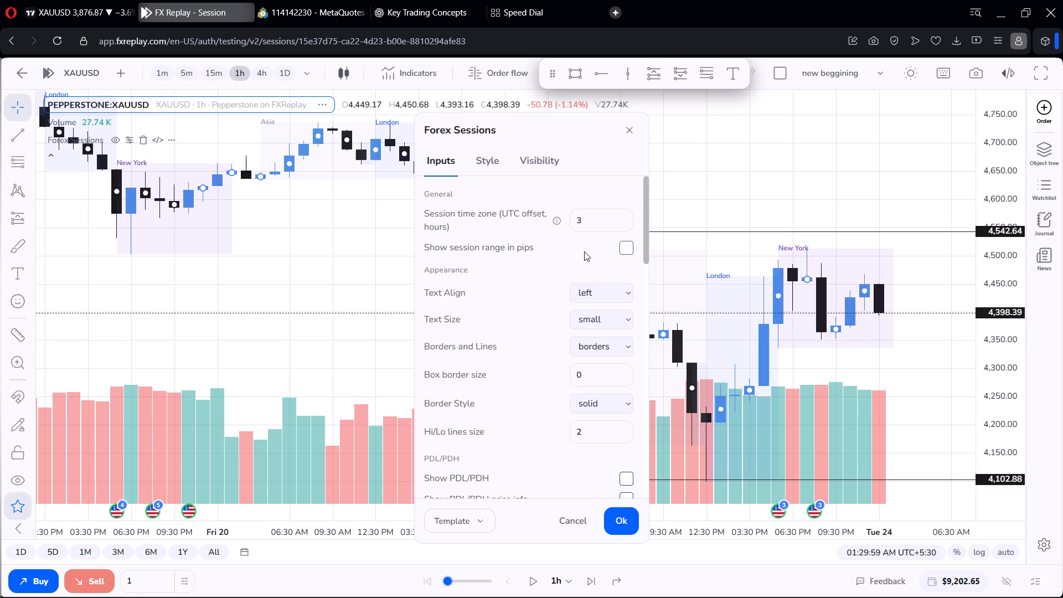
scroll(584, 251, down, 1)
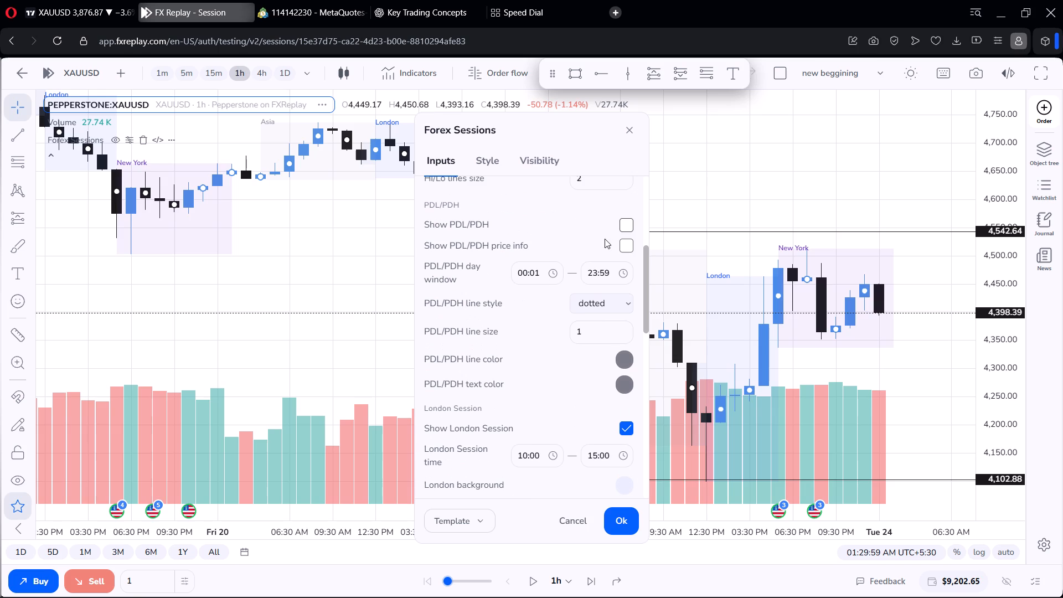
click(628, 226)
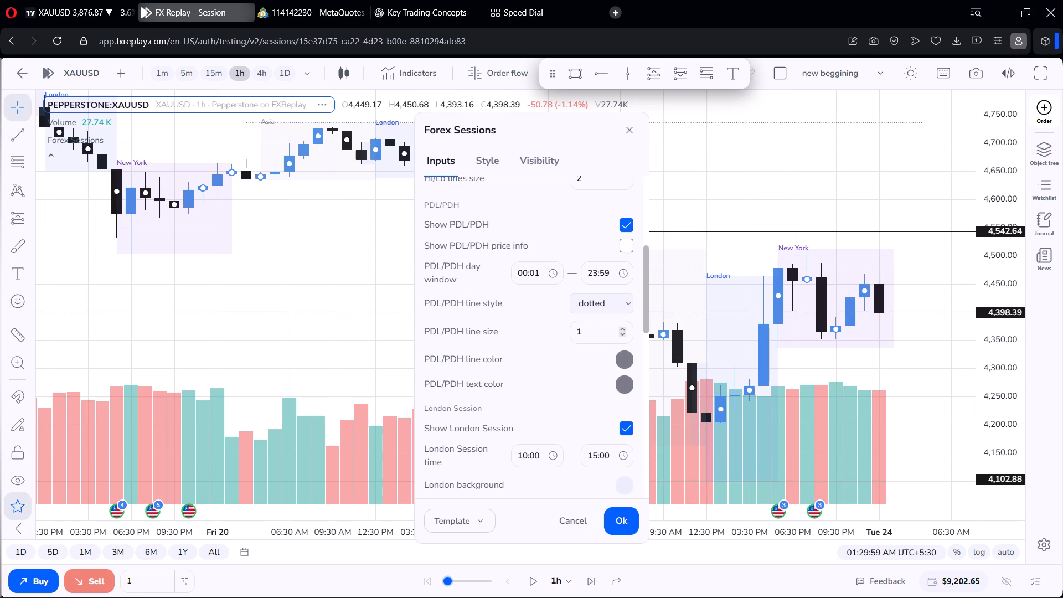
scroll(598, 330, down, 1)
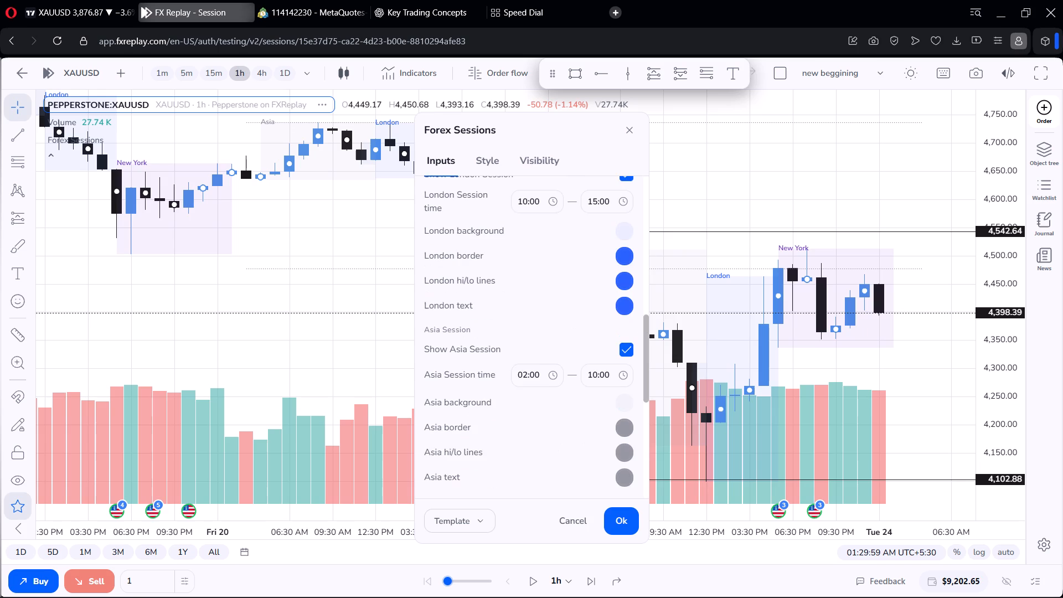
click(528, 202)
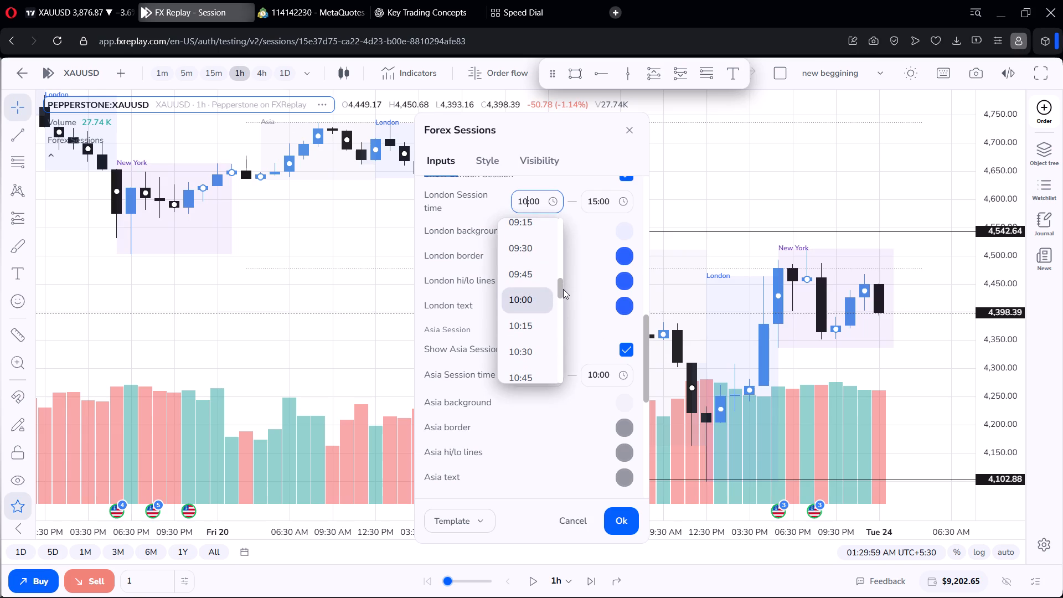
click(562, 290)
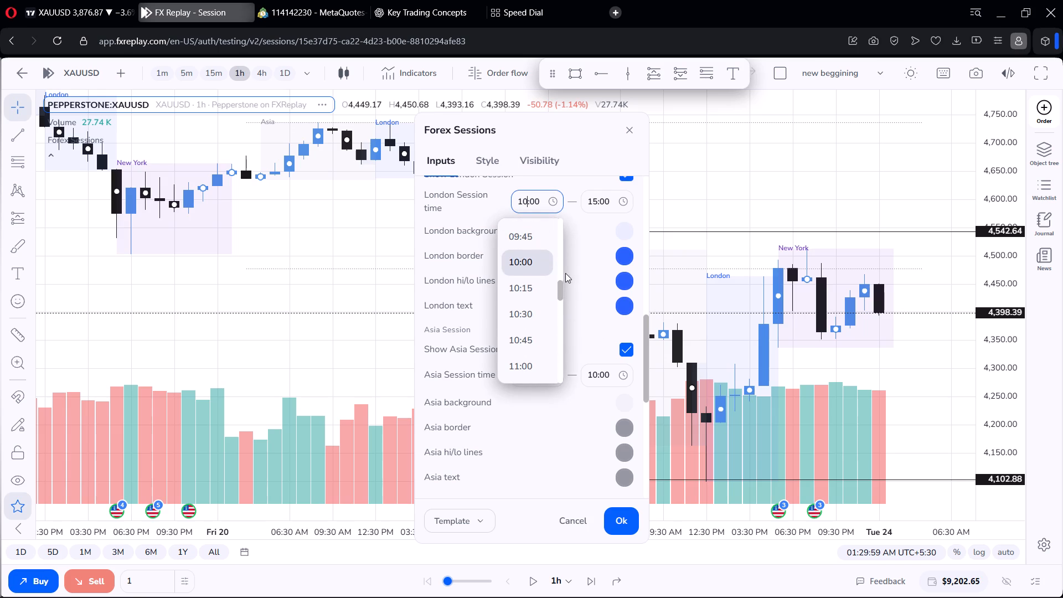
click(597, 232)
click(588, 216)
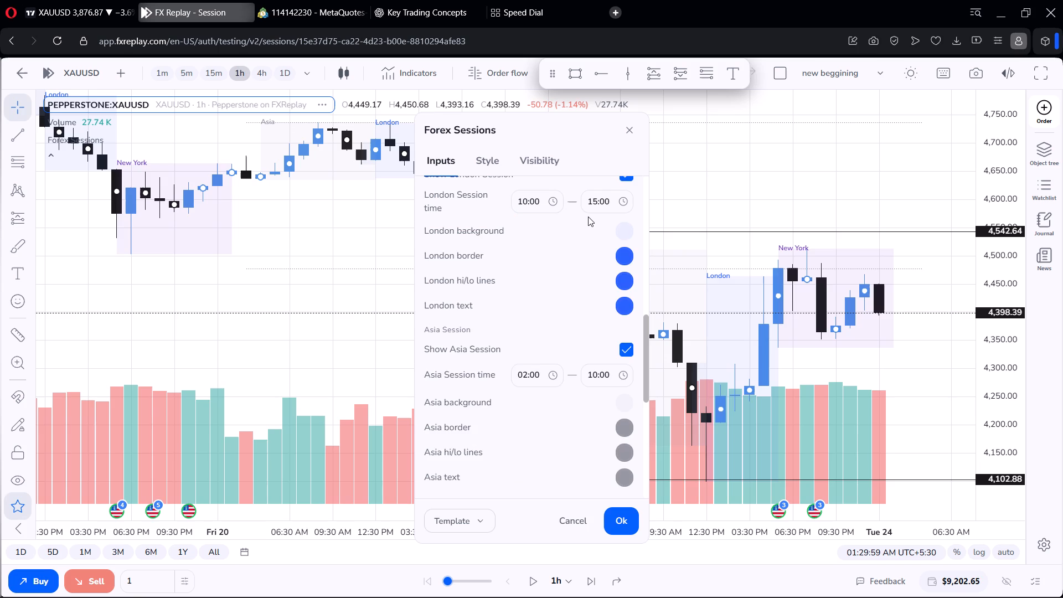
Set the London session's end time to 21:00 and apply the Forex Sessions settings.
click(597, 200)
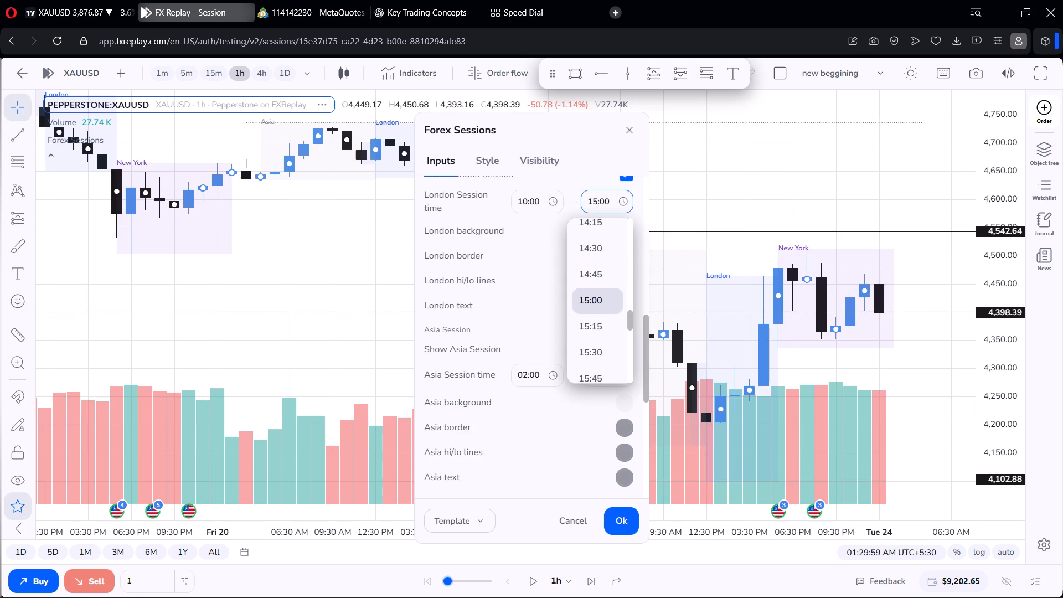
key(BackSpace)
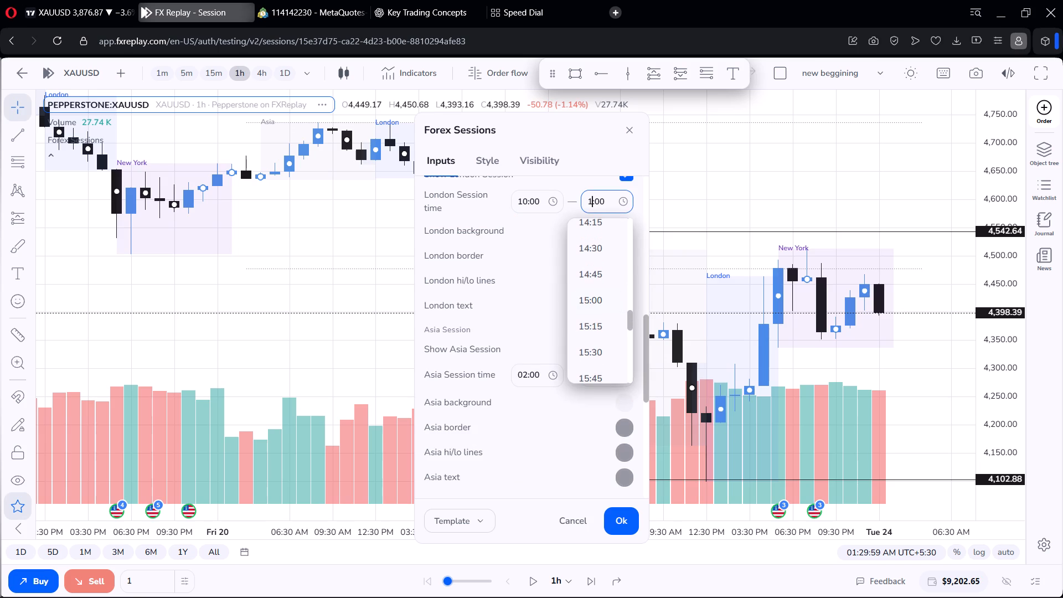
key(8)
key(Right)
key(Right)
key(BackSpace)
key(BackSpace)
key(BackSpace)
key(BackSpace)
scroll(594, 321, down, 2)
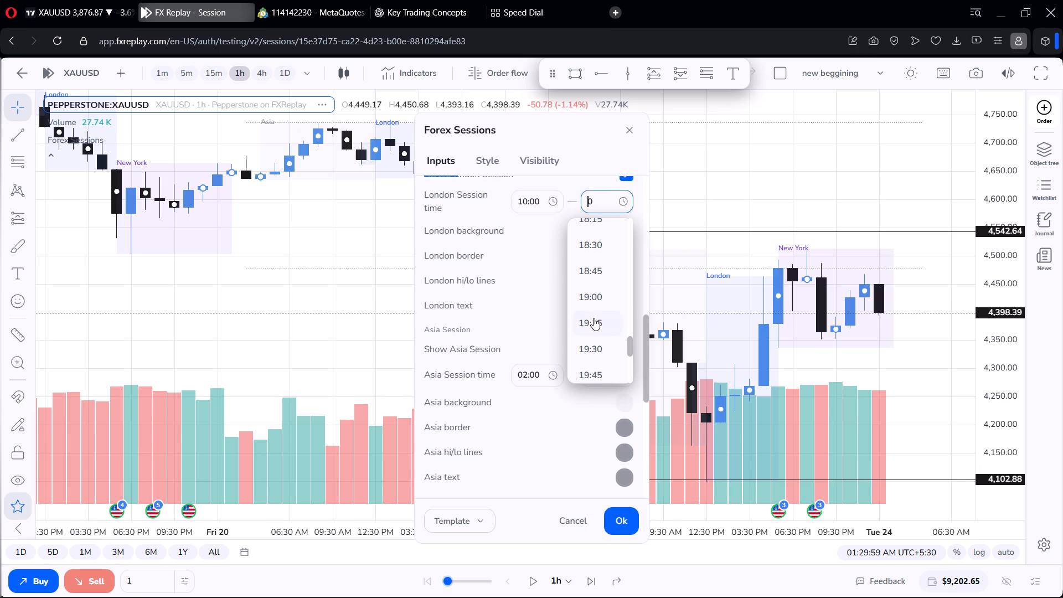
scroll(594, 318, down, 1)
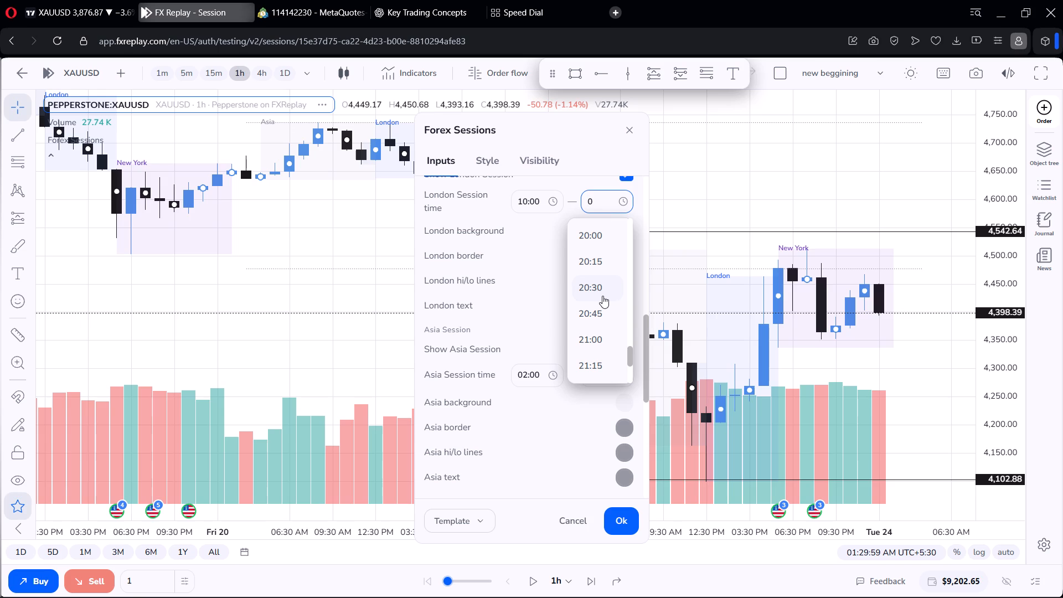
click(591, 337)
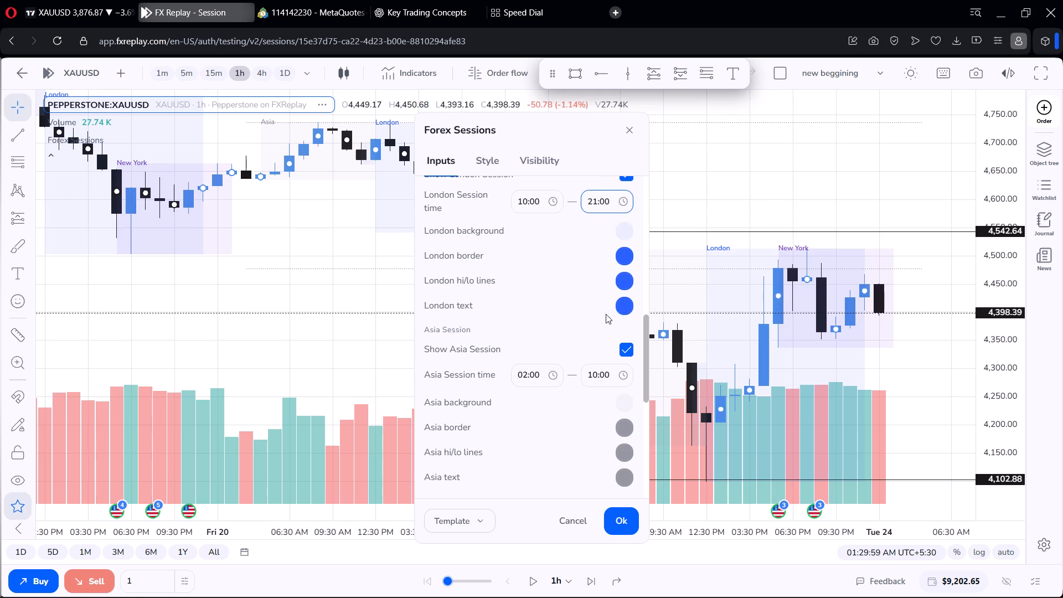
scroll(546, 325, down, 1)
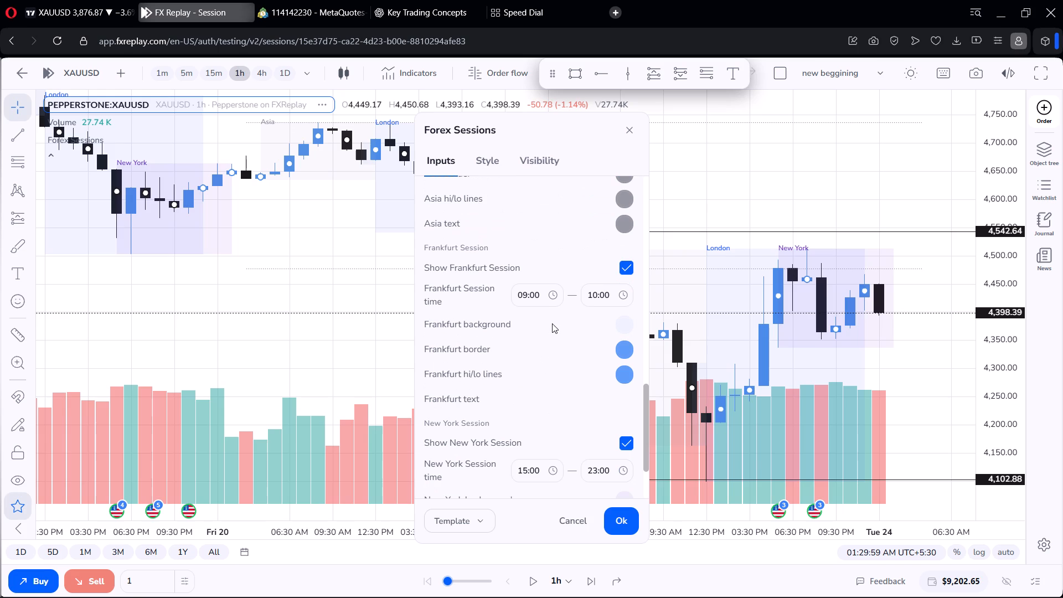
scroll(552, 323, down, 1)
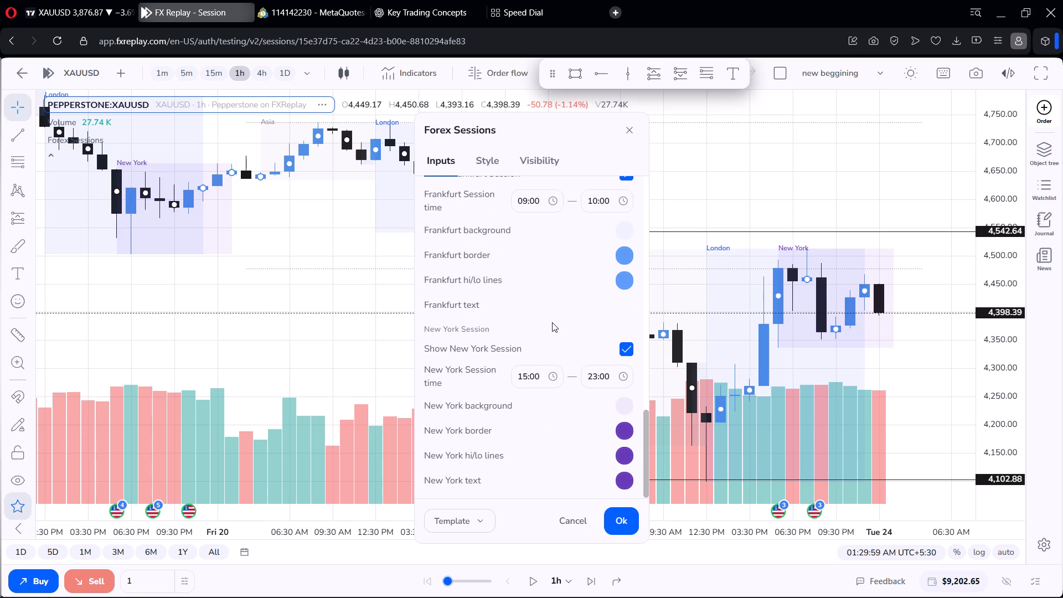
scroll(552, 322, down, 5)
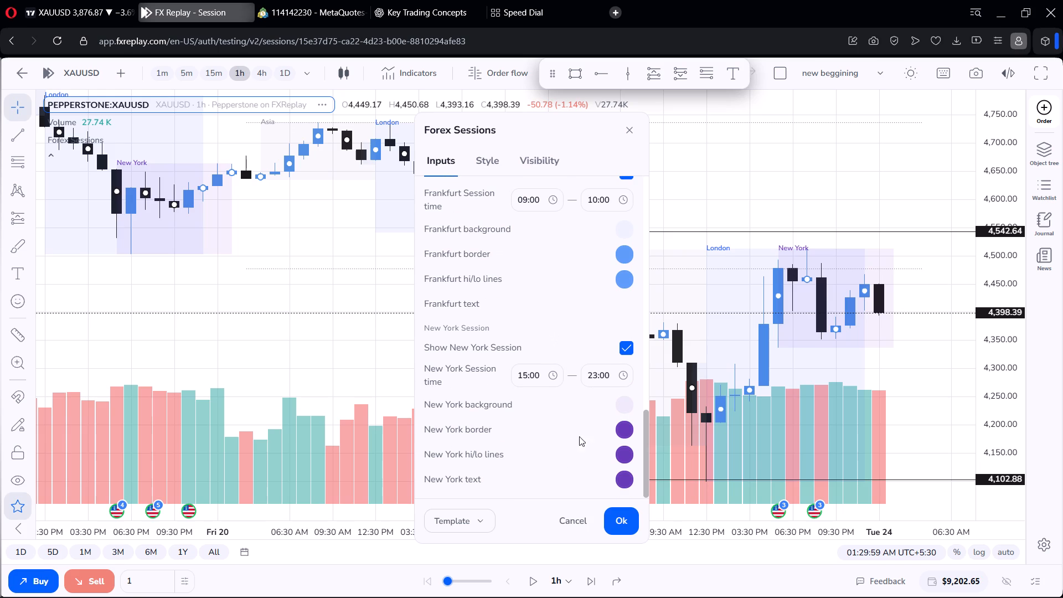
click(616, 509)
Examine the extended London boxes, their New York overlap and the previous-day high/low lines across the recent days on the 1-hour chart.
scroll(611, 371, down, 6)
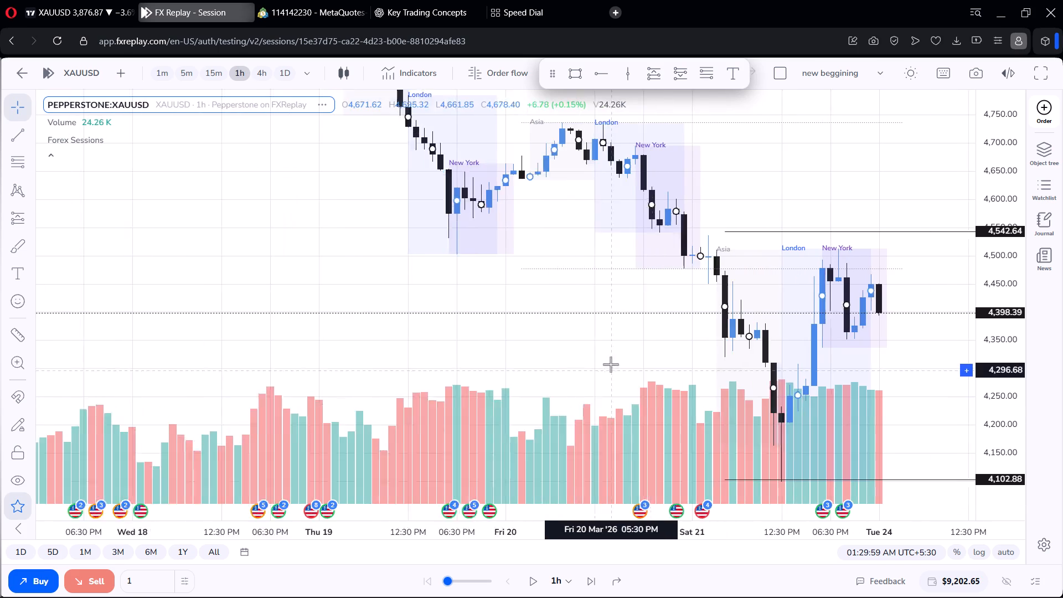
scroll(611, 364, down, 1)
drag(592, 318, 551, 330)
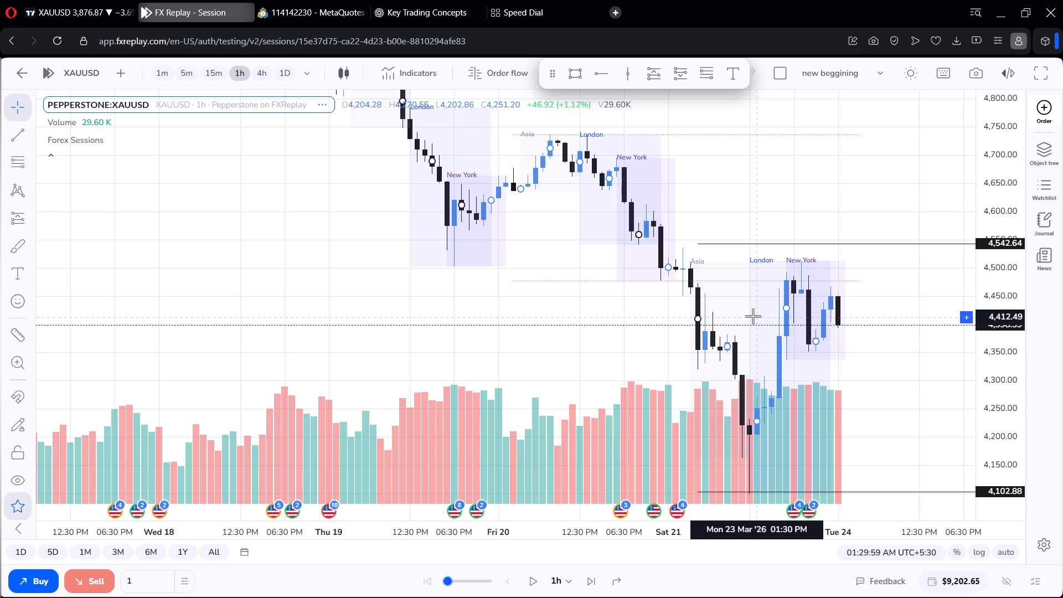
scroll(747, 322, up, 4)
scroll(747, 322, down, 6)
scroll(1020, 308, down, 13)
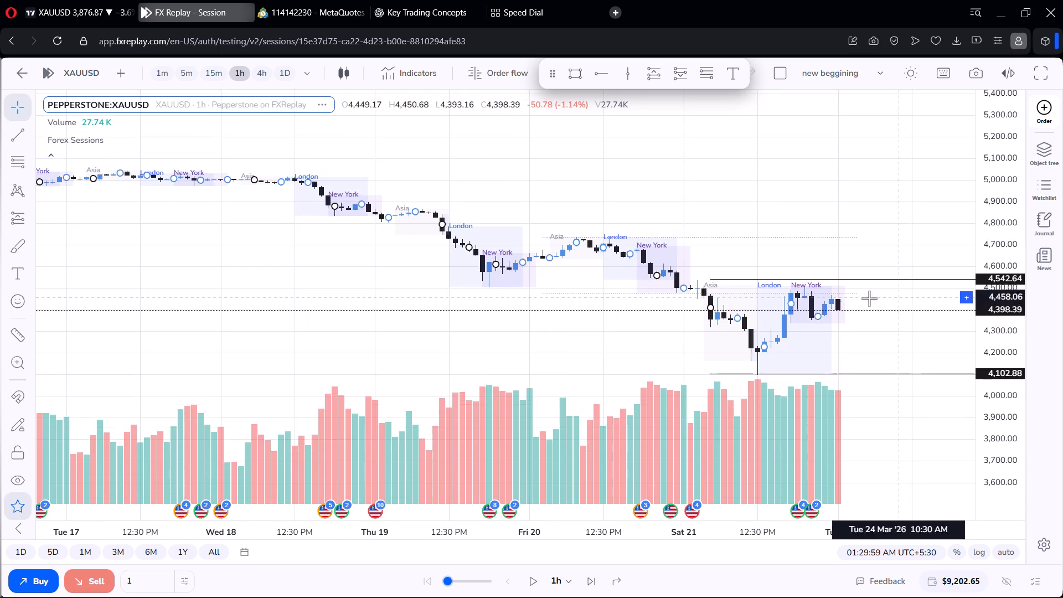
scroll(788, 300, down, 14)
scroll(732, 304, up, 4)
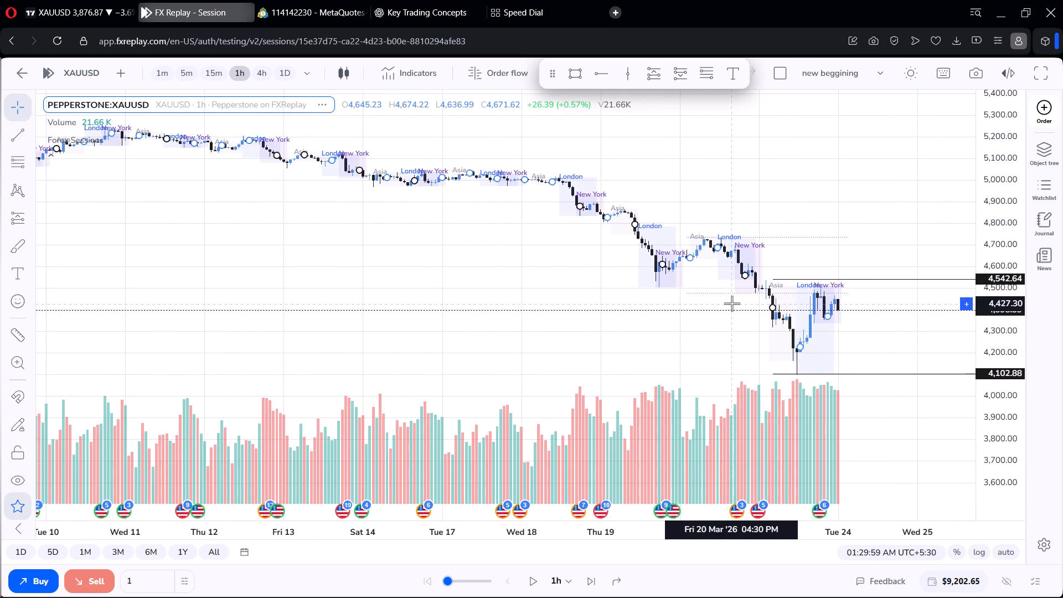
scroll(729, 296, up, 6)
scroll(638, 274, up, 5)
scroll(637, 269, down, 2)
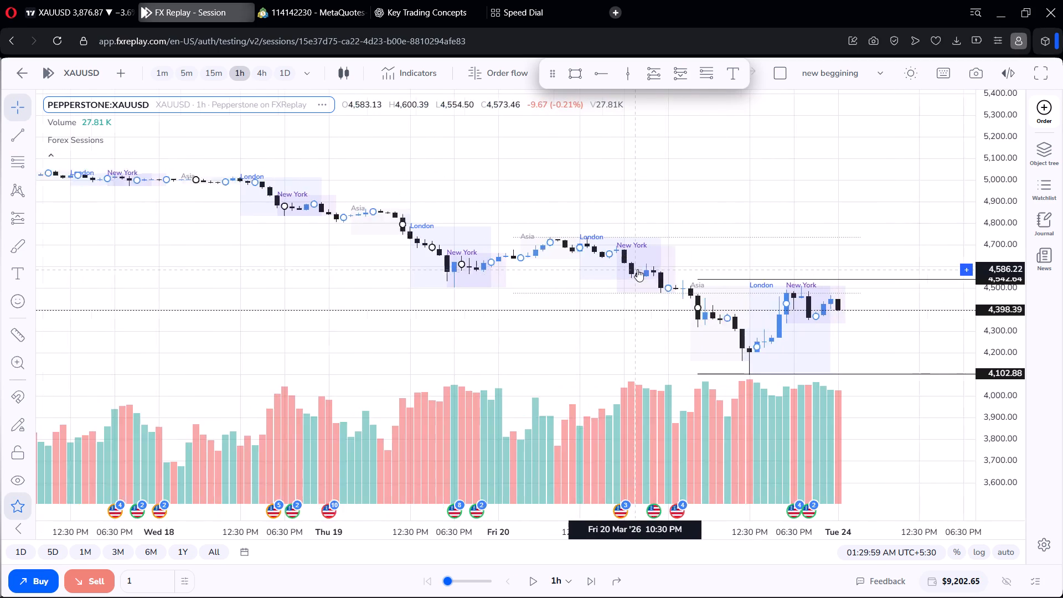
scroll(637, 269, down, 6)
scroll(995, 336, up, 14)
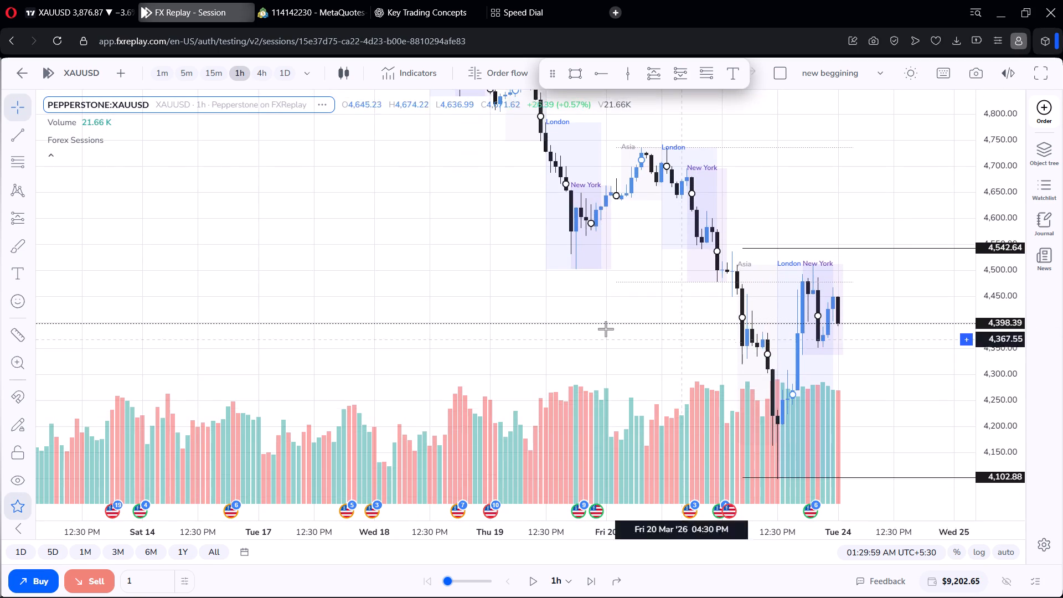
scroll(606, 329, up, 6)
drag(700, 302, 704, 295)
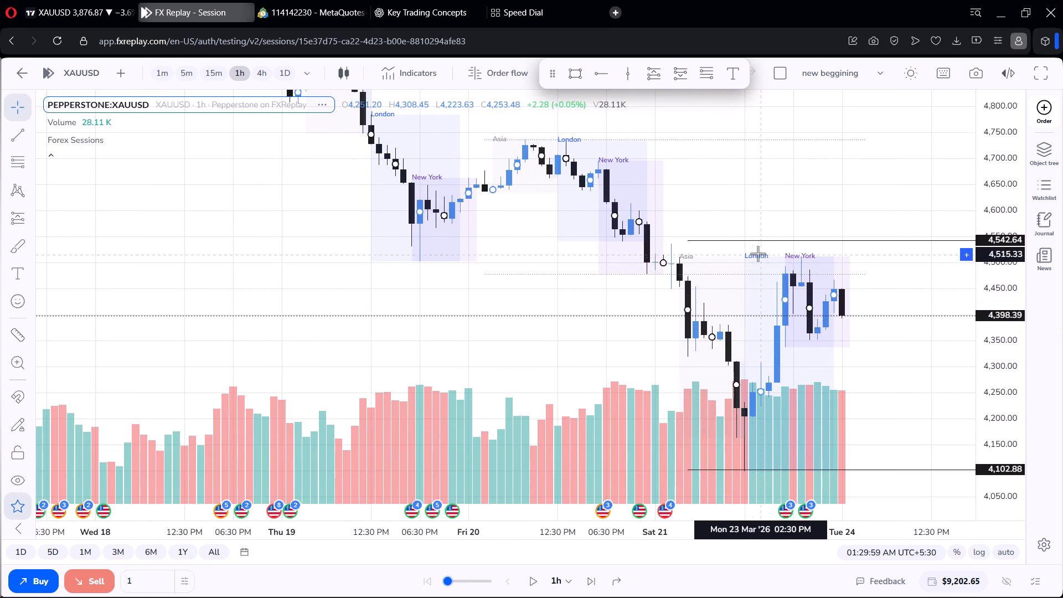
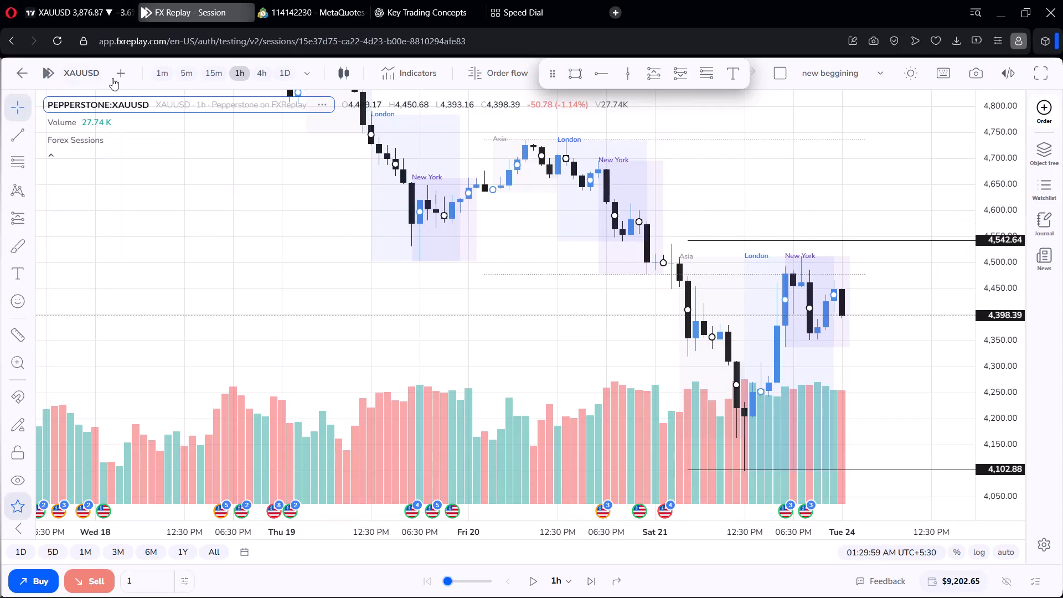
On the daily chart, move the upper level line to the high of the candle before 23 March, at 4,738.26.
click(274, 70)
scroll(629, 229, up, 8)
drag(773, 216, 594, 185)
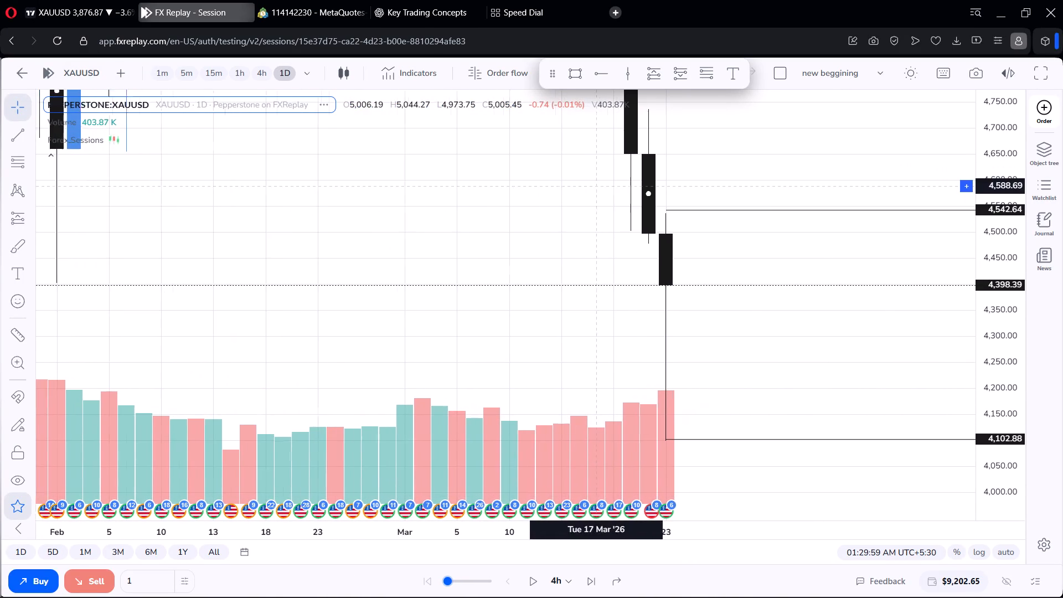
drag(594, 185, 590, 185)
drag(768, 207, 751, 139)
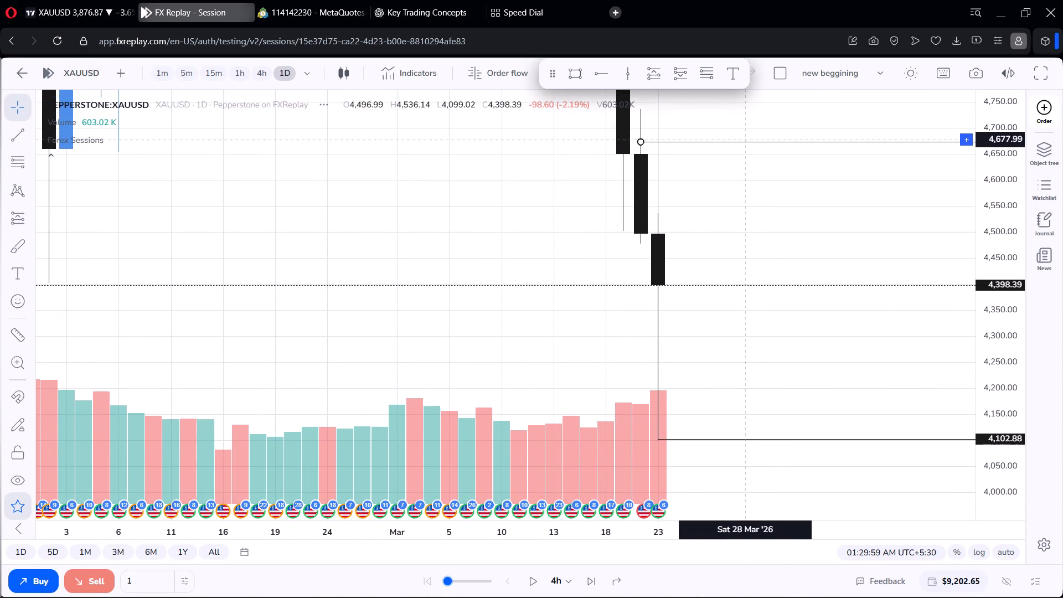
drag(751, 139, 752, 135)
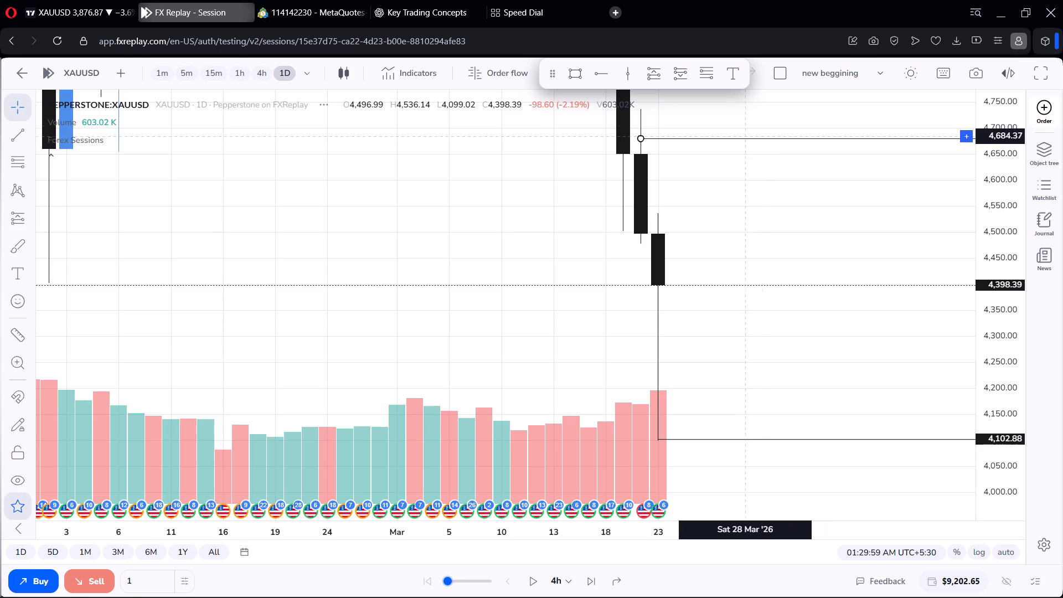
drag(752, 135, 748, 104)
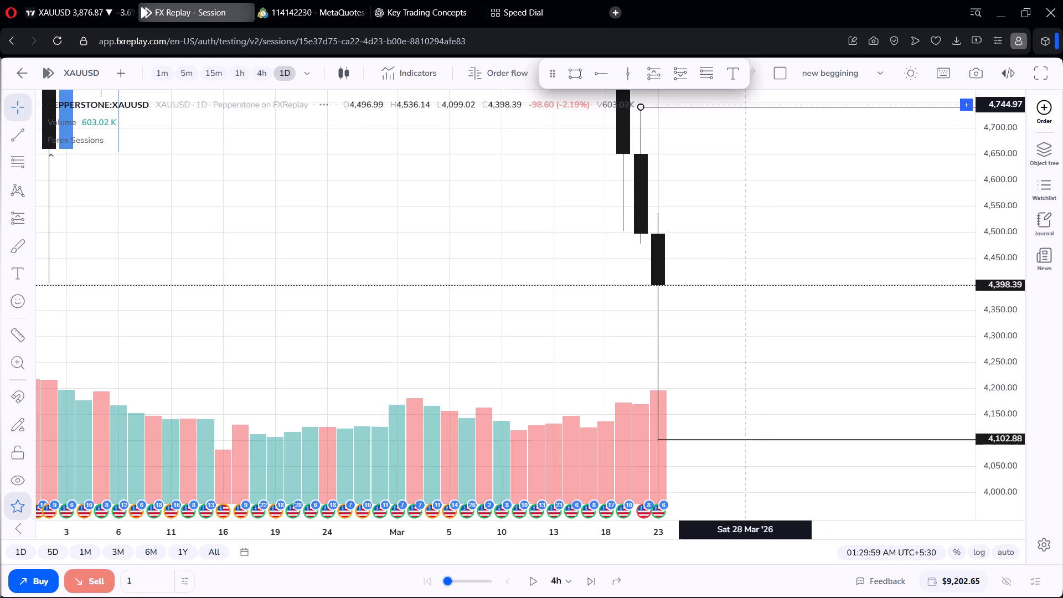
drag(748, 104, 748, 105)
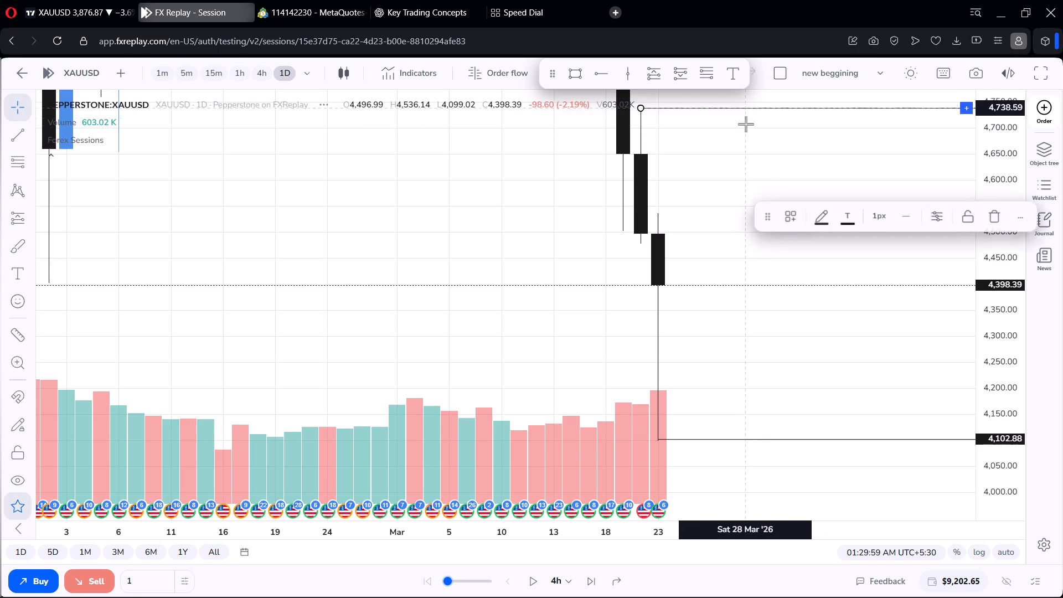
click(746, 125)
click(746, 107)
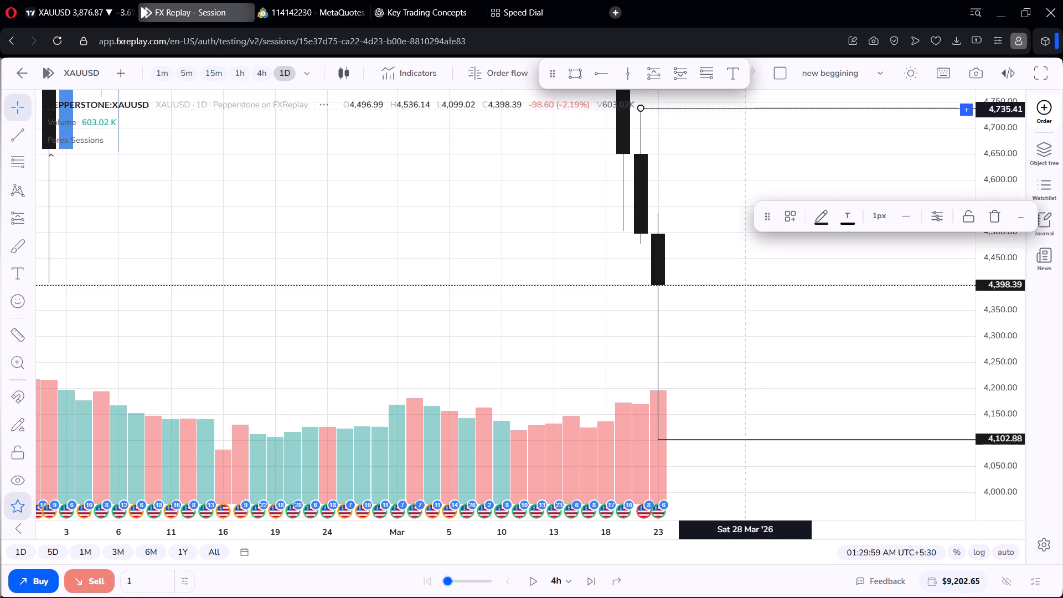
click(743, 127)
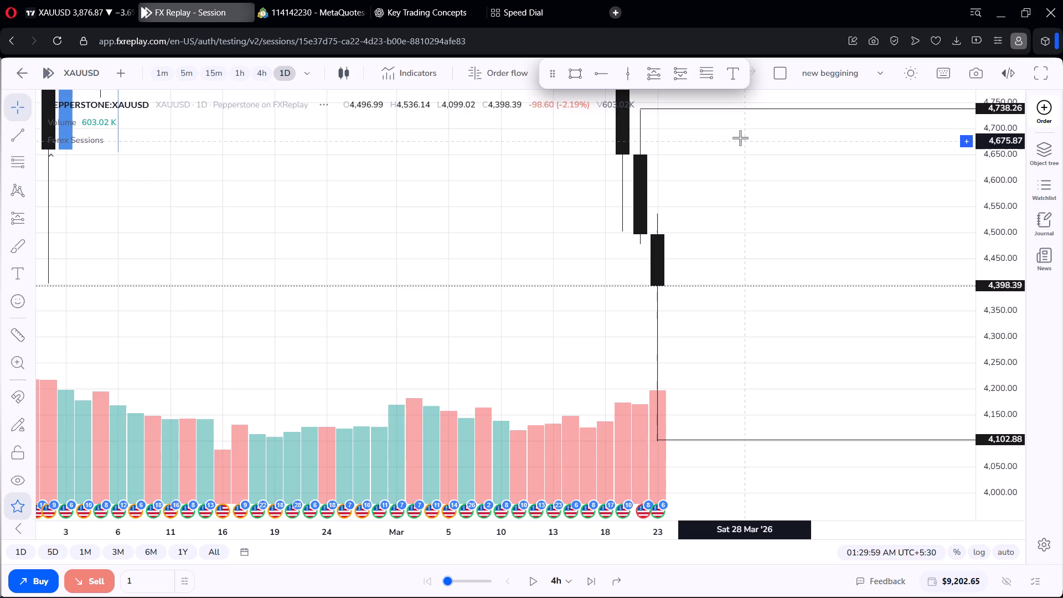
Move the lower level line to the low of the daily candle before 23 March, at 4,479.24.
drag(699, 441, 699, 405)
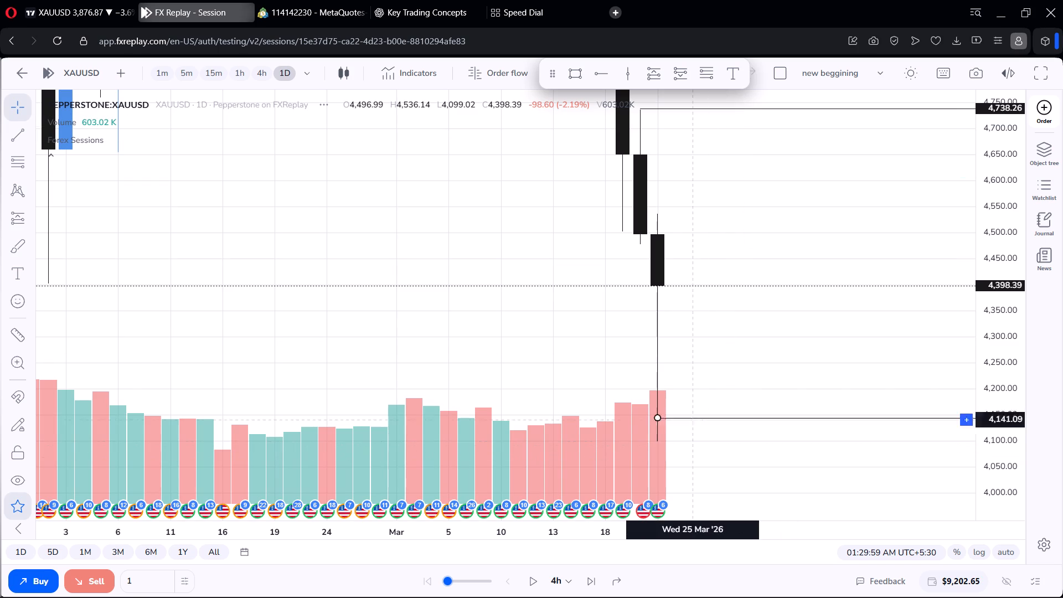
drag(699, 405, 674, 245)
click(674, 258)
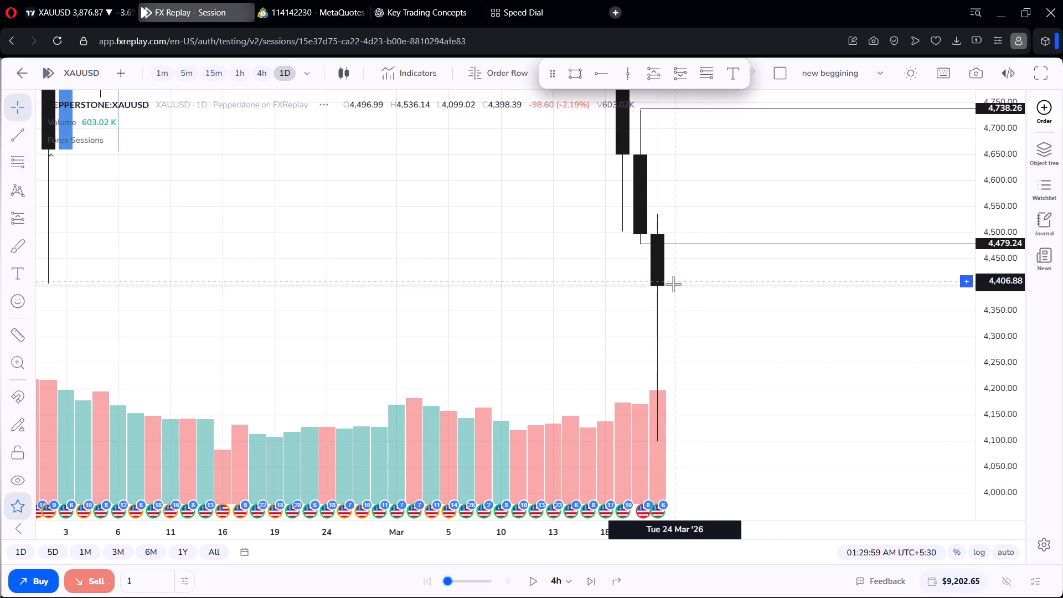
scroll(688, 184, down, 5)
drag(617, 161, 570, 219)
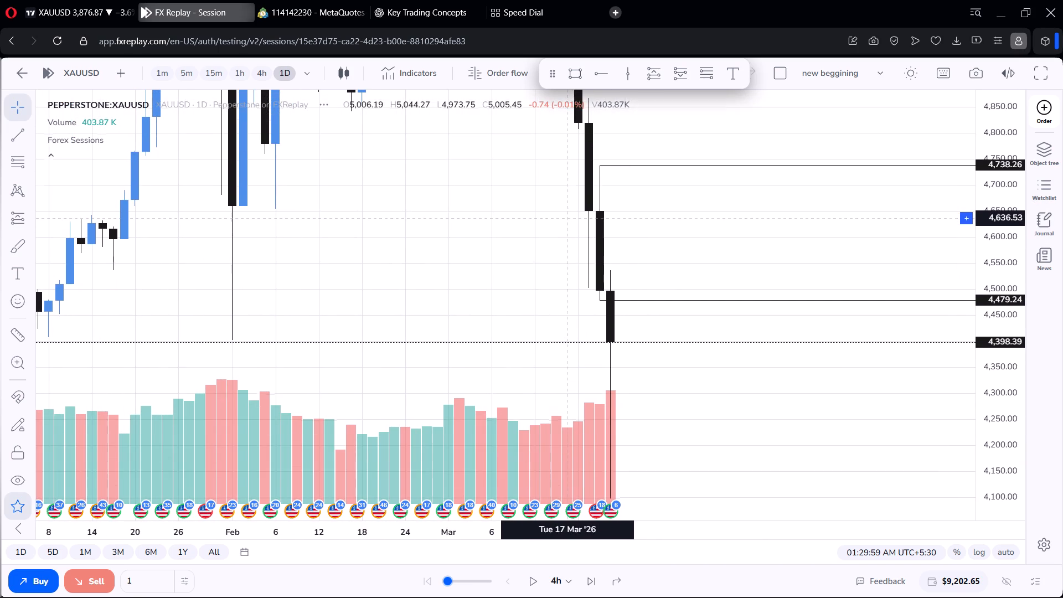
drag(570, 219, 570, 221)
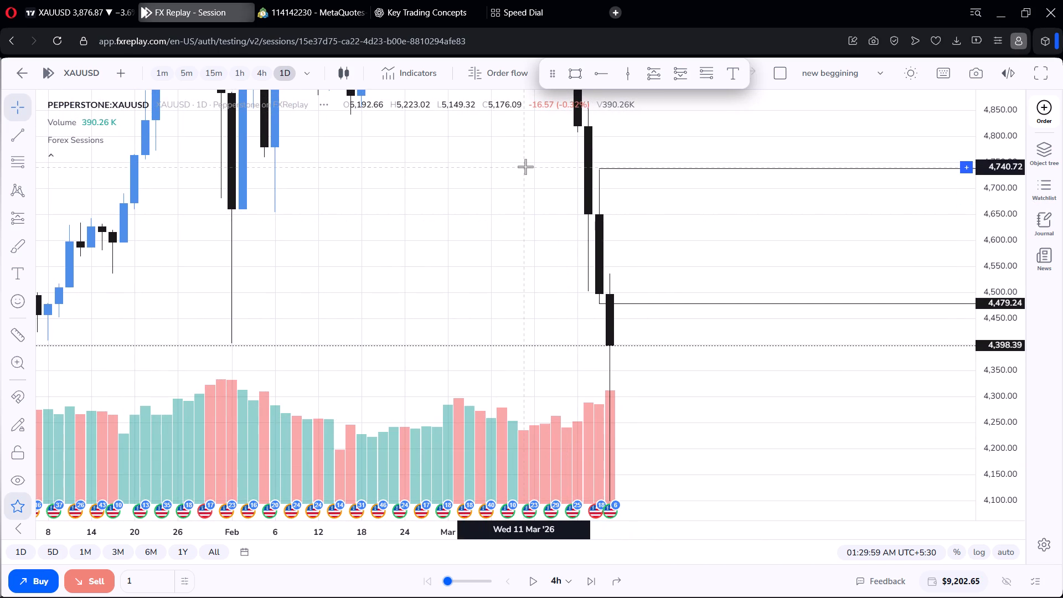
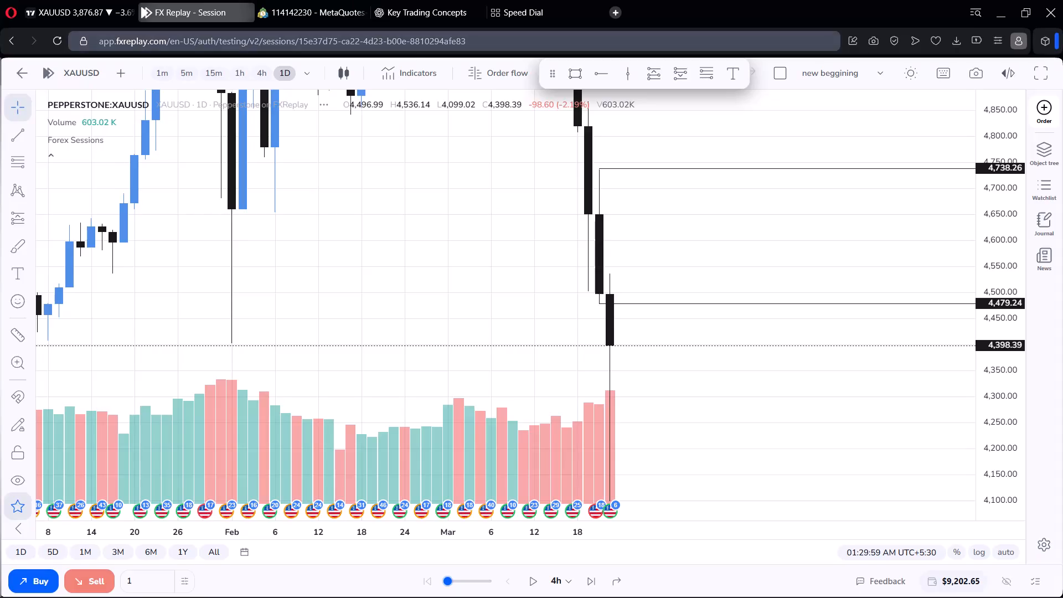
Switch the XAUUSD chart to the 1h timeframe and examine the price action and sessions around the two daily levels.
click(235, 69)
scroll(416, 174, down, 2)
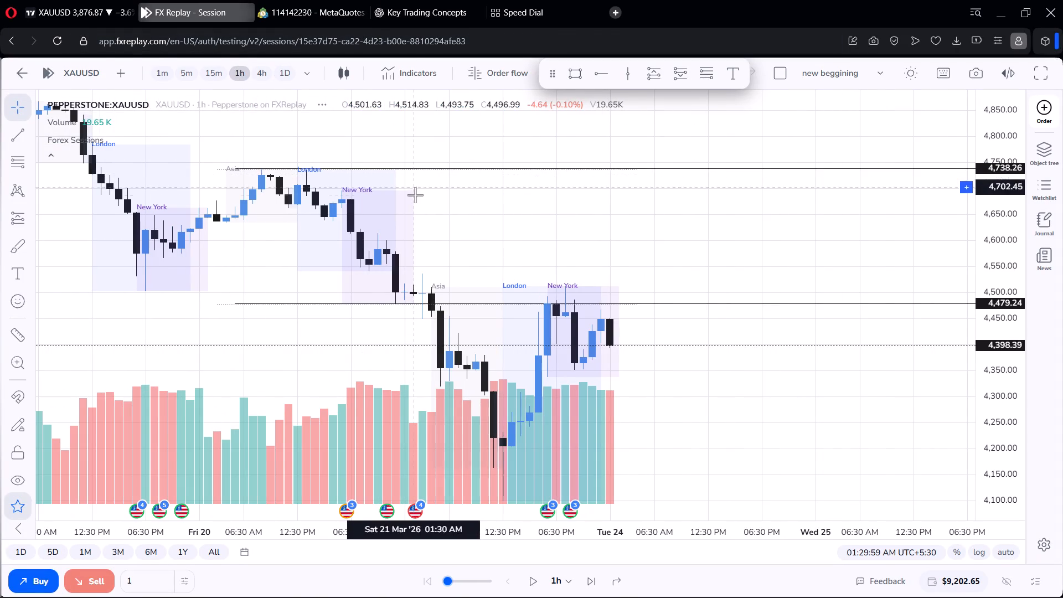
scroll(456, 230, down, 2)
drag(386, 220, 563, 212)
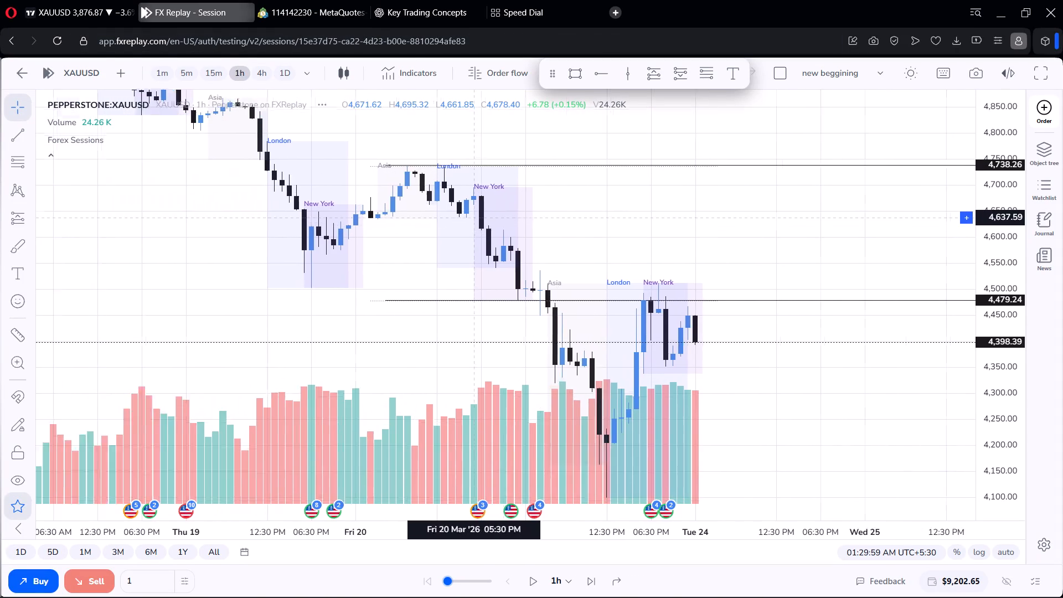
drag(563, 212, 581, 211)
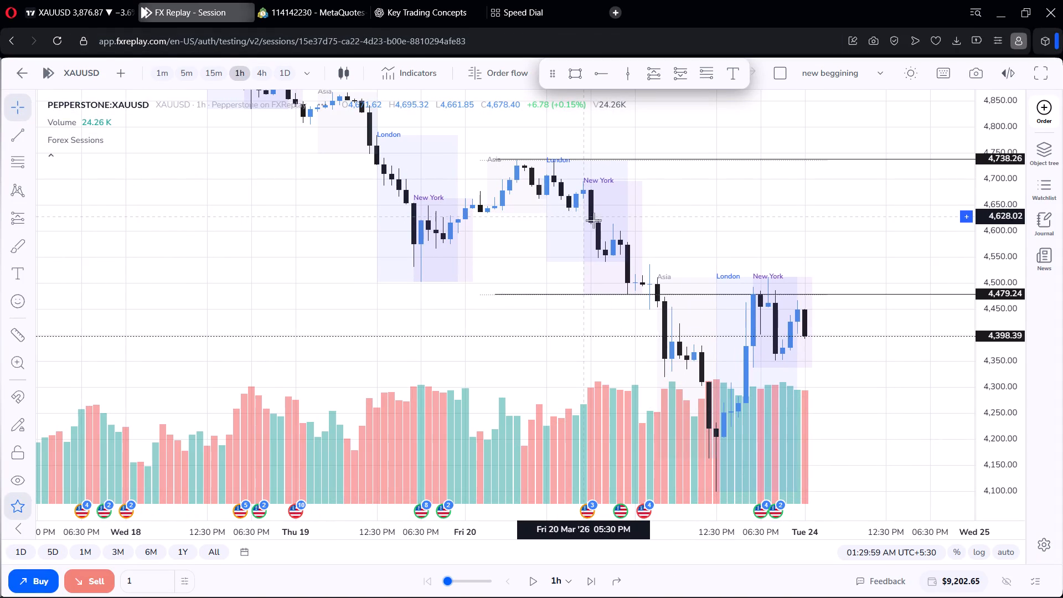
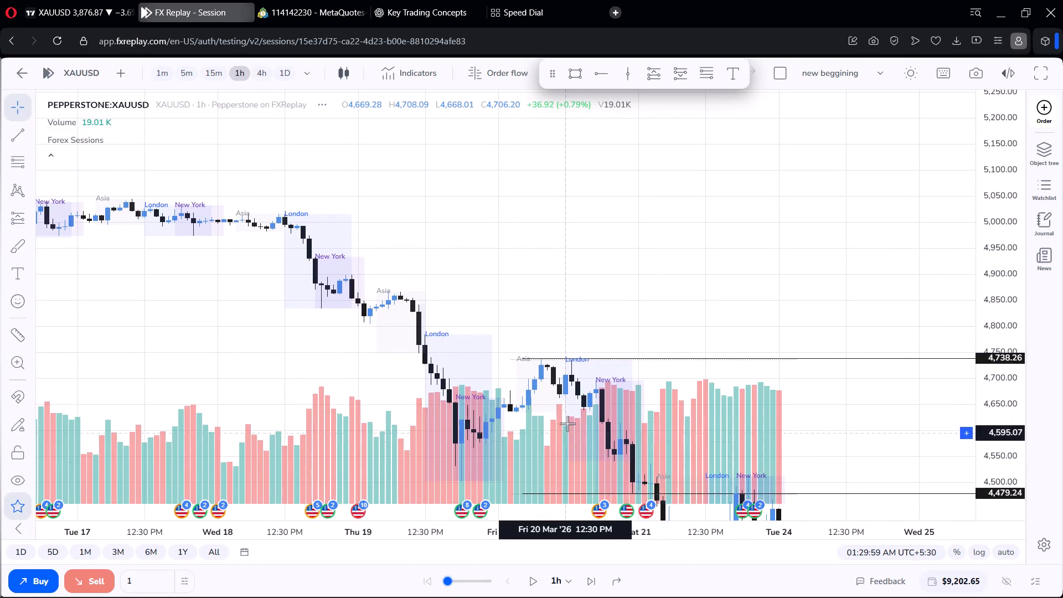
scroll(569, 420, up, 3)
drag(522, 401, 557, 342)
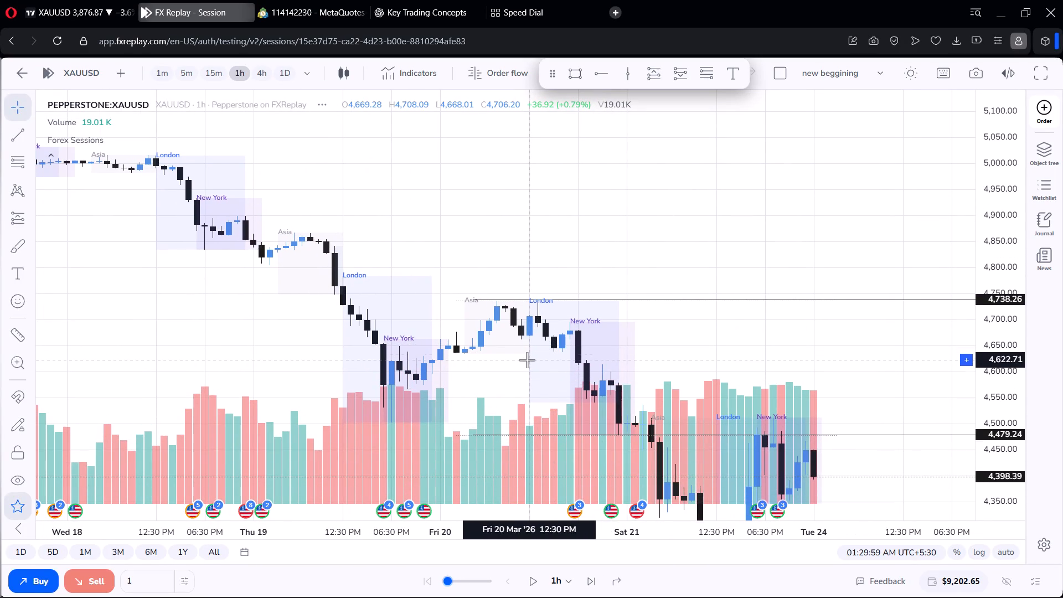